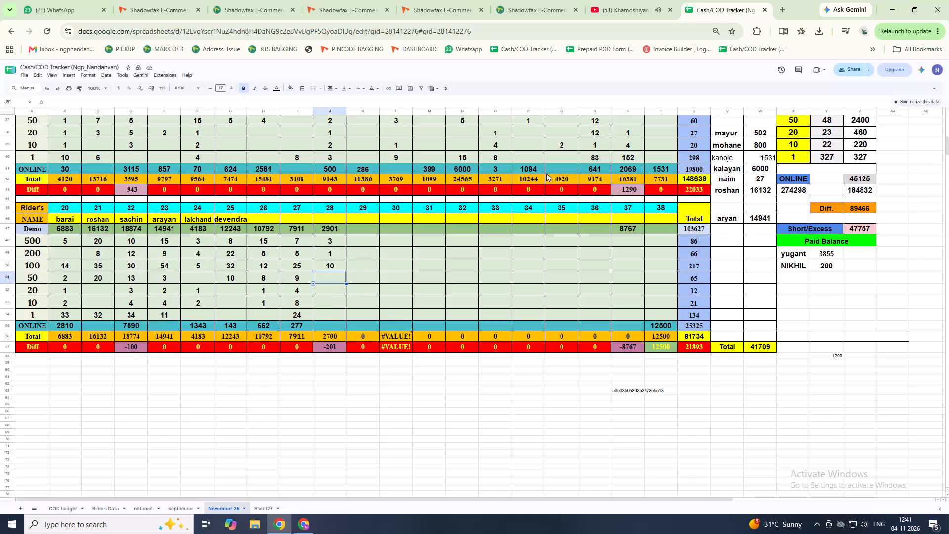
Pause the Khamoshiyan title song video on YouTube.
click(626, 12)
click(96, 245)
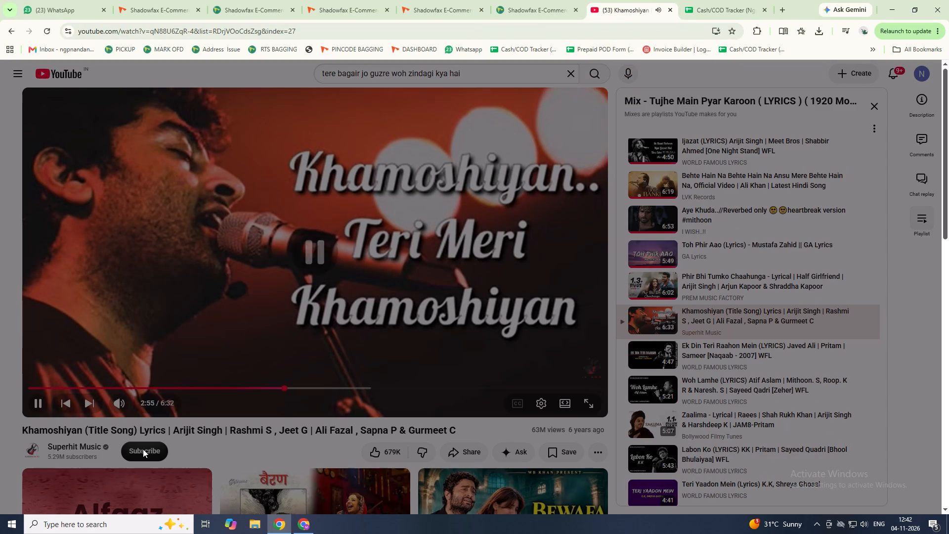
Switch to the Shadowfax hub dashboard with the Quick Access overview.
click(262, 4)
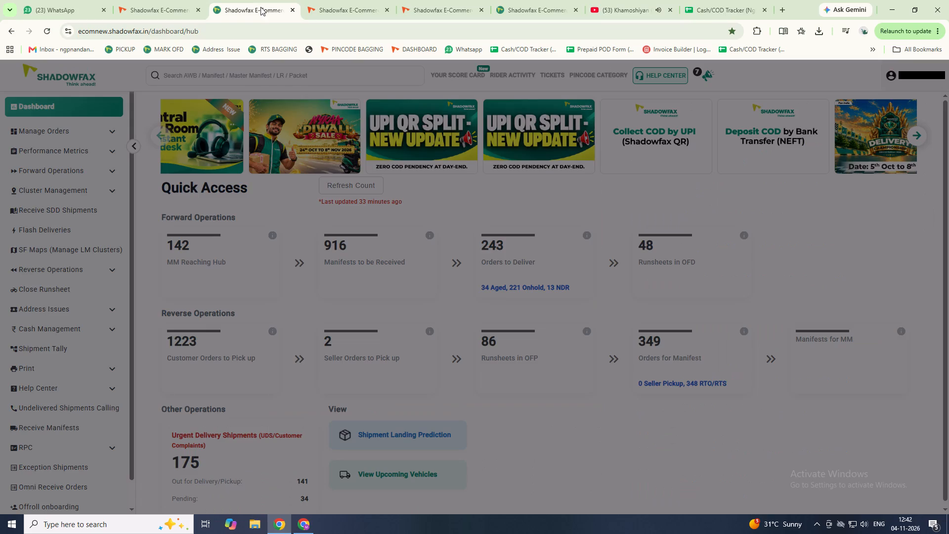
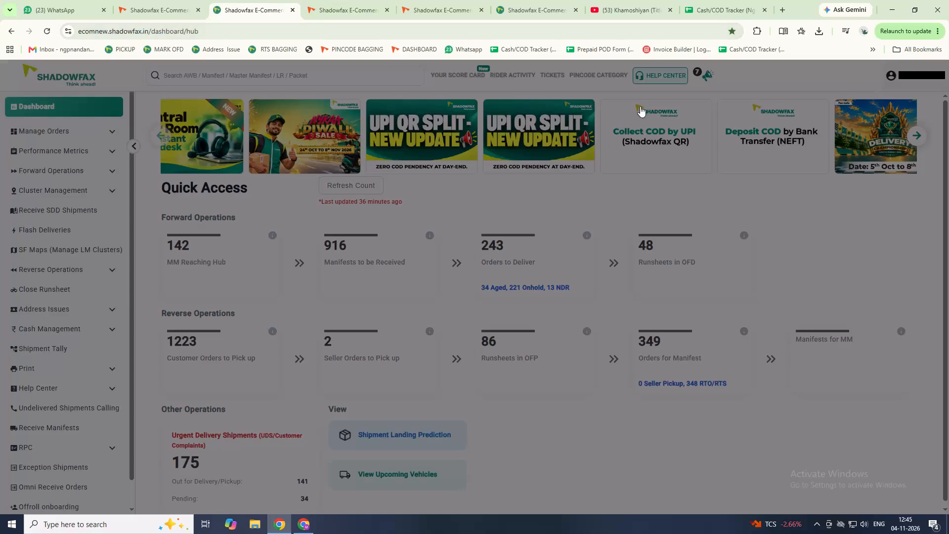
click(521, 256)
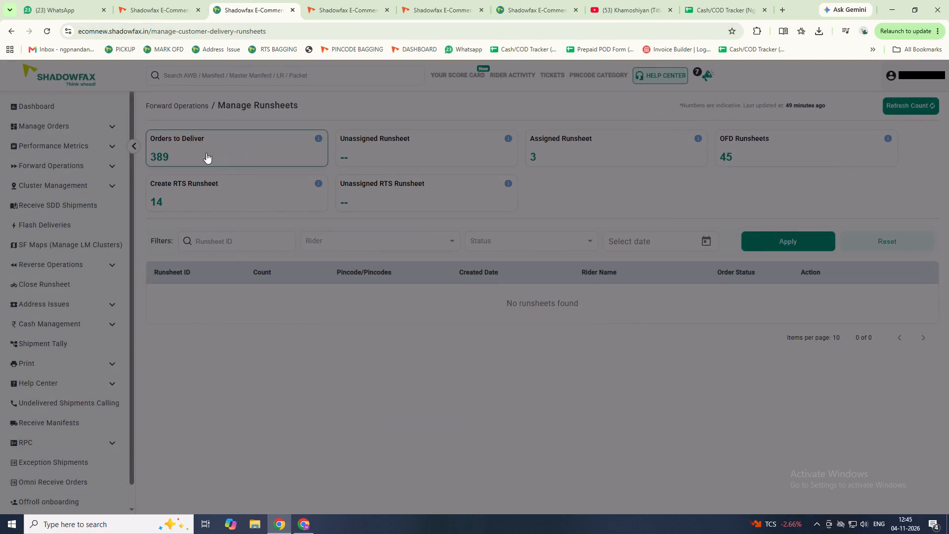
click(187, 149)
click(184, 148)
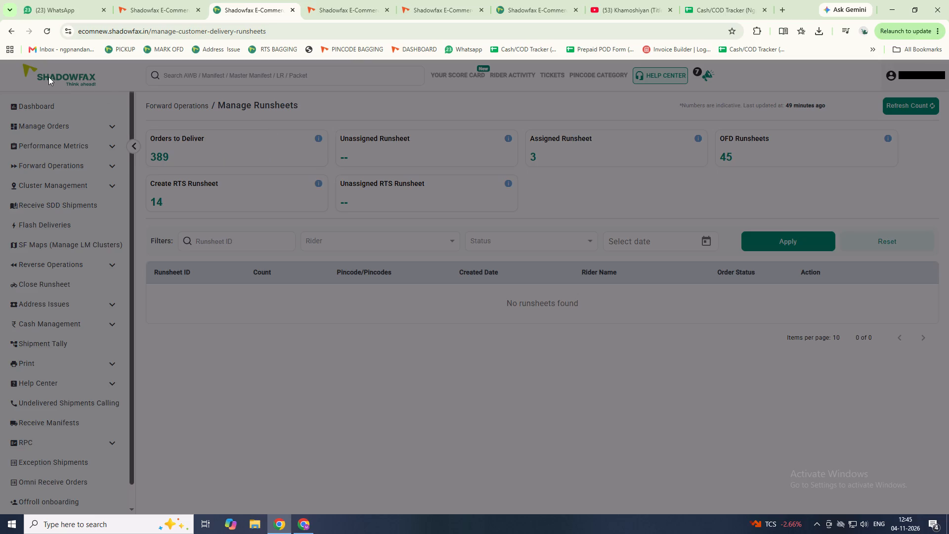
click(195, 146)
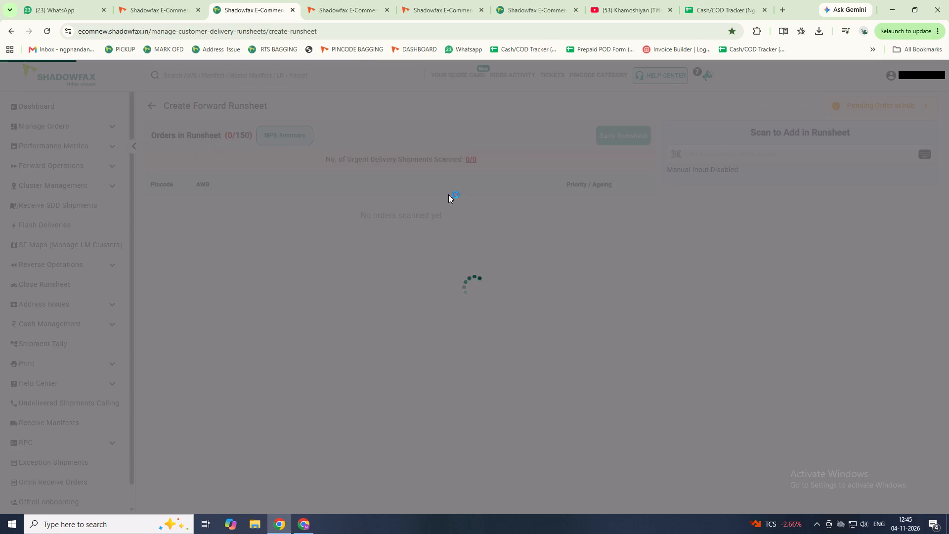
click(702, 156)
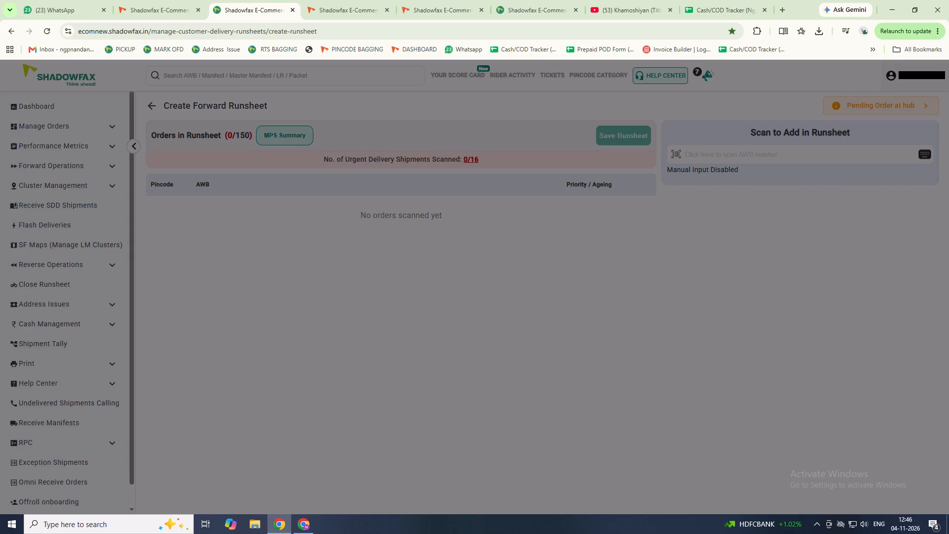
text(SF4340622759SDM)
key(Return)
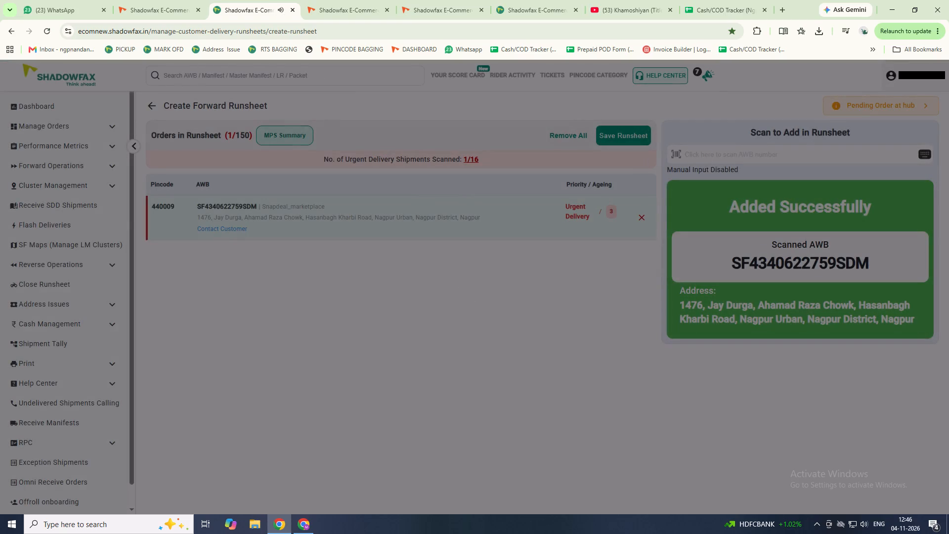
click(624, 138)
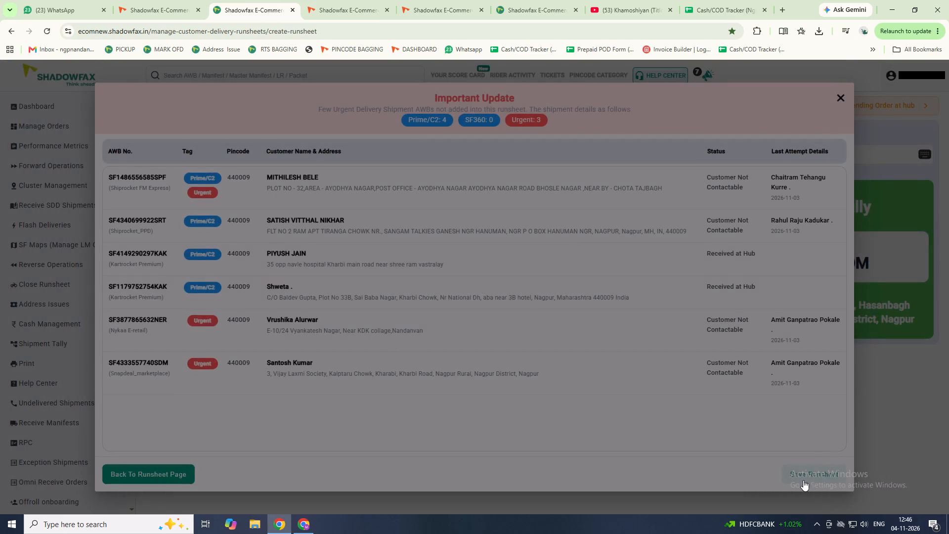
click(803, 473)
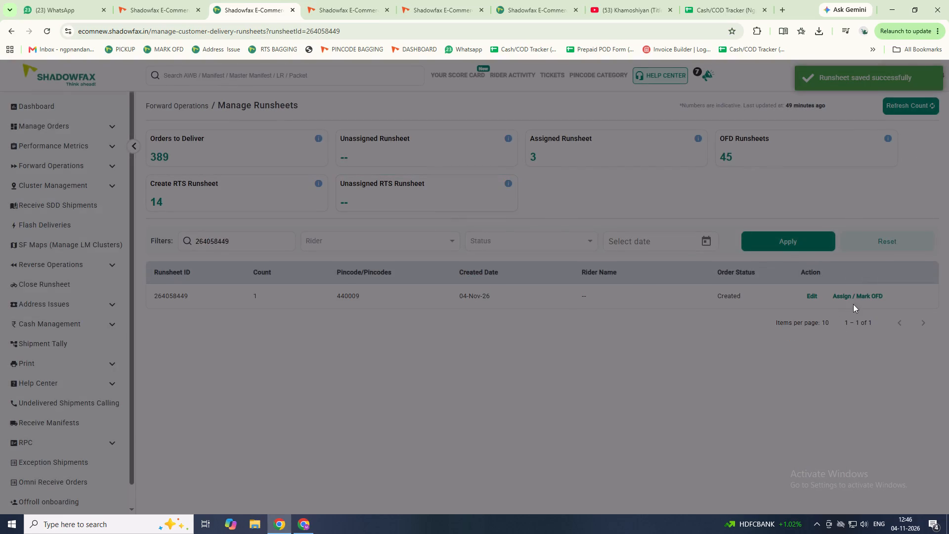
Assign the newly saved runsheet to rider Mayur and mark it as OFD.
click(855, 294)
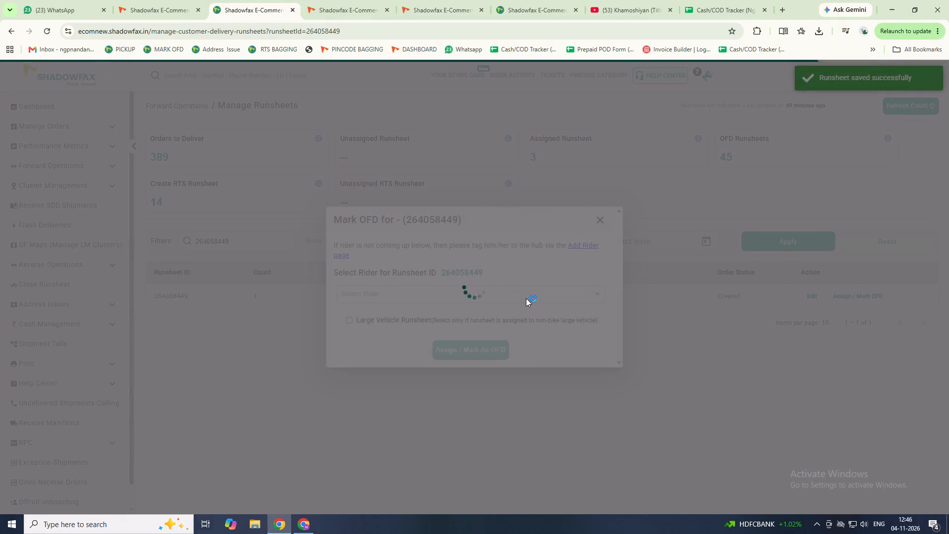
click(526, 298)
click(526, 298)
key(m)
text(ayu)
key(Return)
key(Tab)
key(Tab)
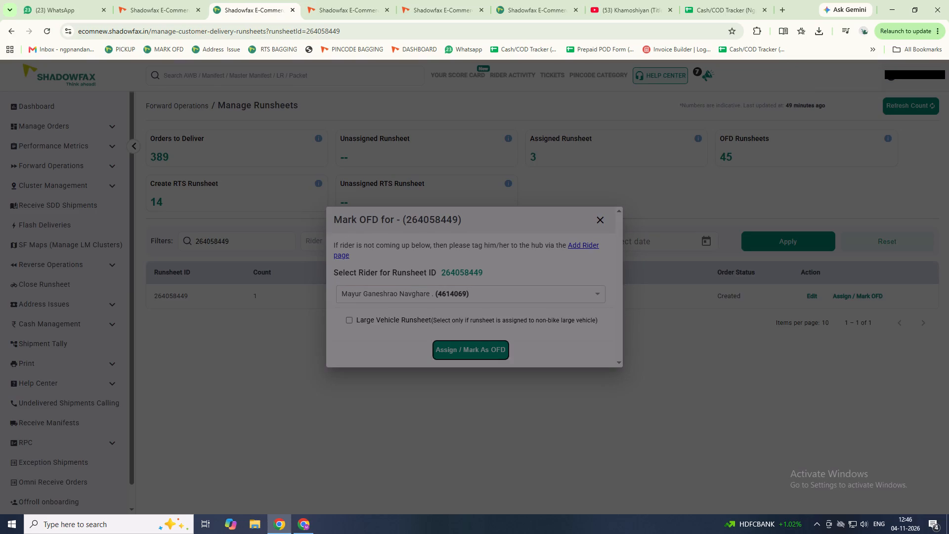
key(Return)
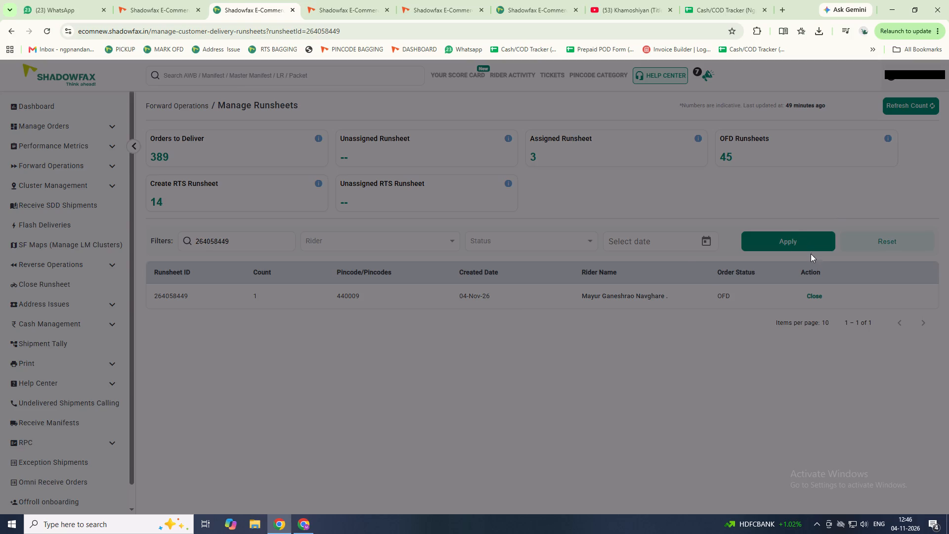
Refresh the order and runsheet counts on the Manage Runsheets page.
click(925, 106)
click(922, 106)
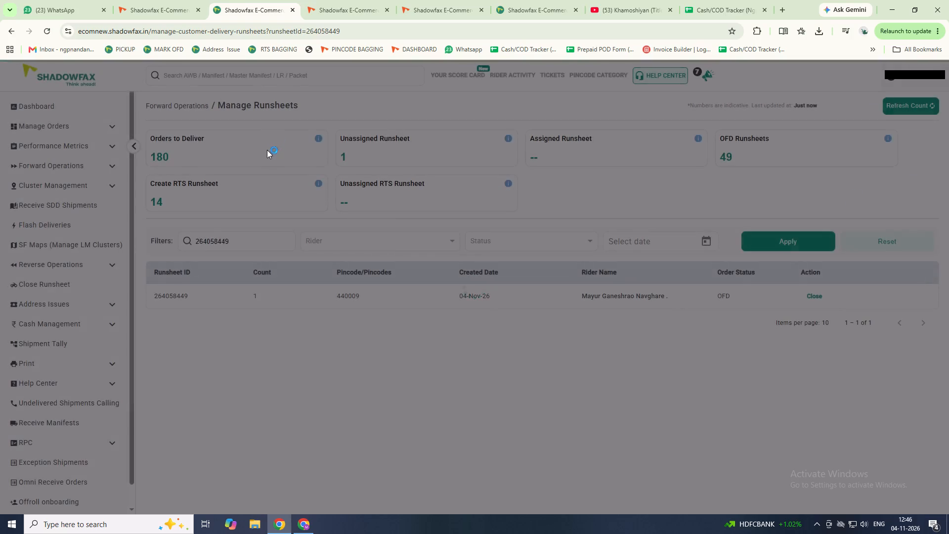
View the pending orders at the hub from a new forward runsheet.
click(256, 148)
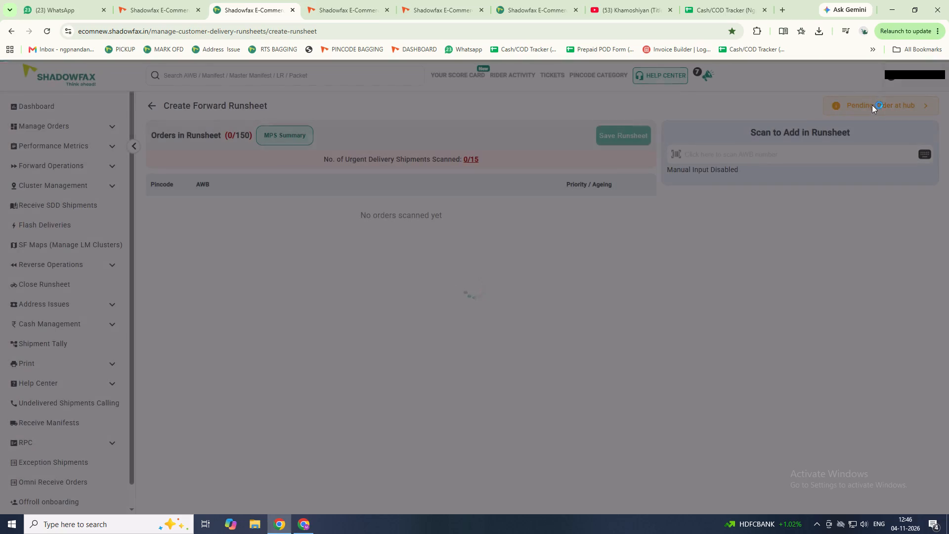
click(874, 108)
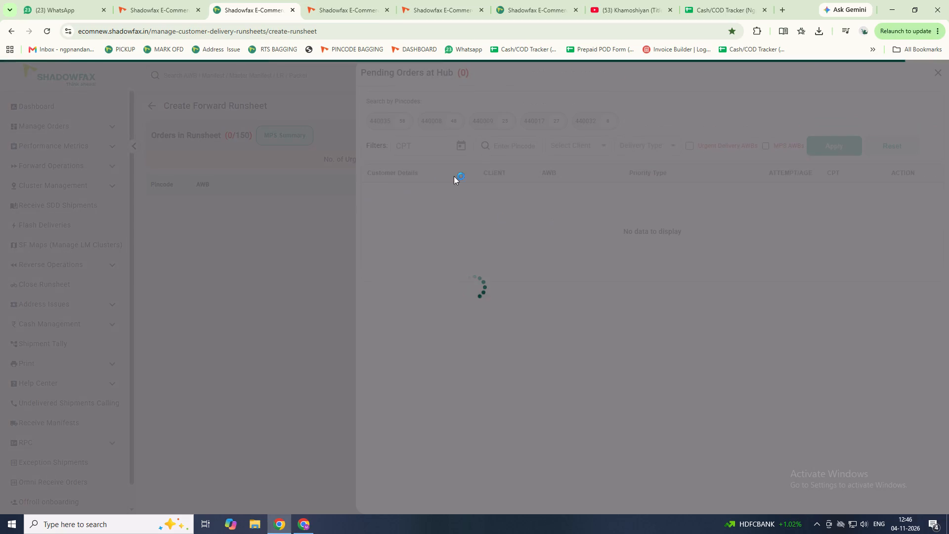
Leave the pending orders, return to the hub dashboard and refresh its Quick Access counts.
click(44, 105)
click(43, 108)
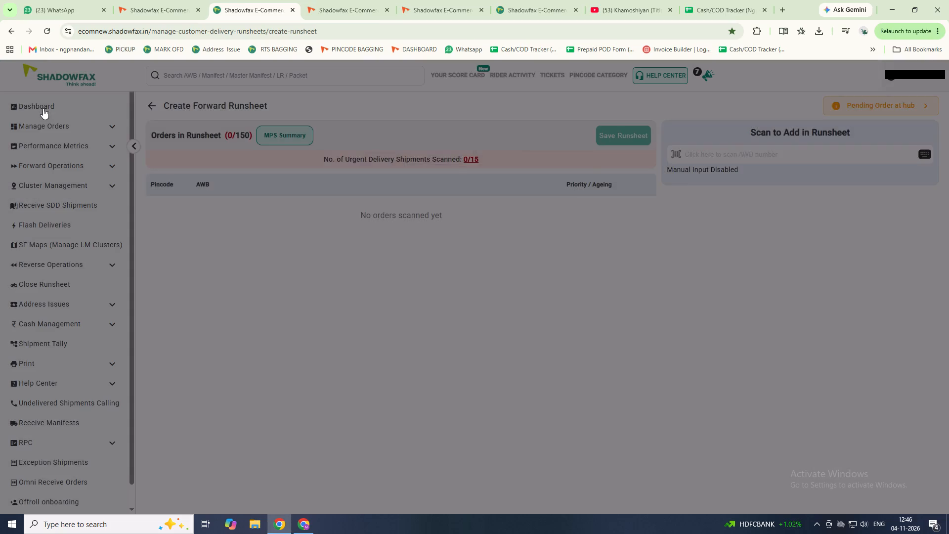
triple_click(355, 184)
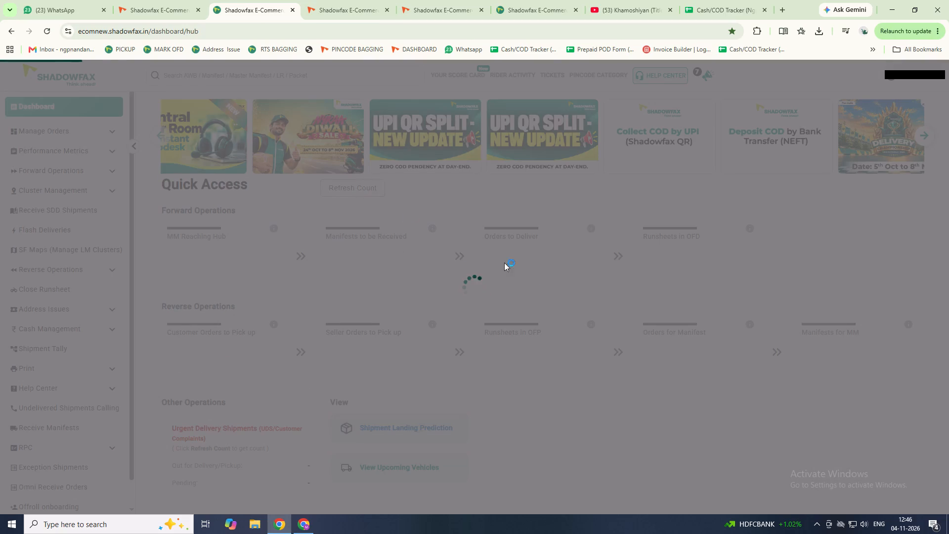
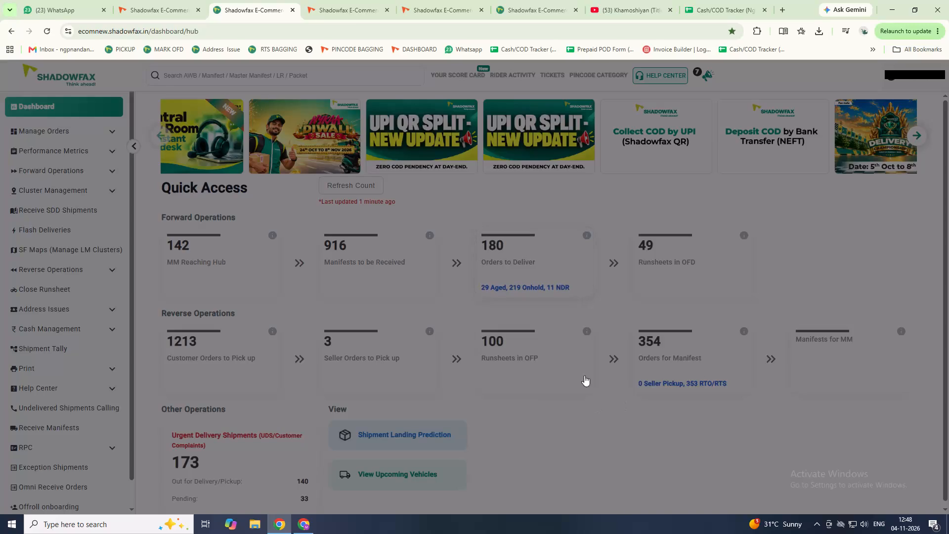
Refresh the hub's Quick Access counts, open the overview of customer orders to pick up and refresh its figures.
triple_click(339, 184)
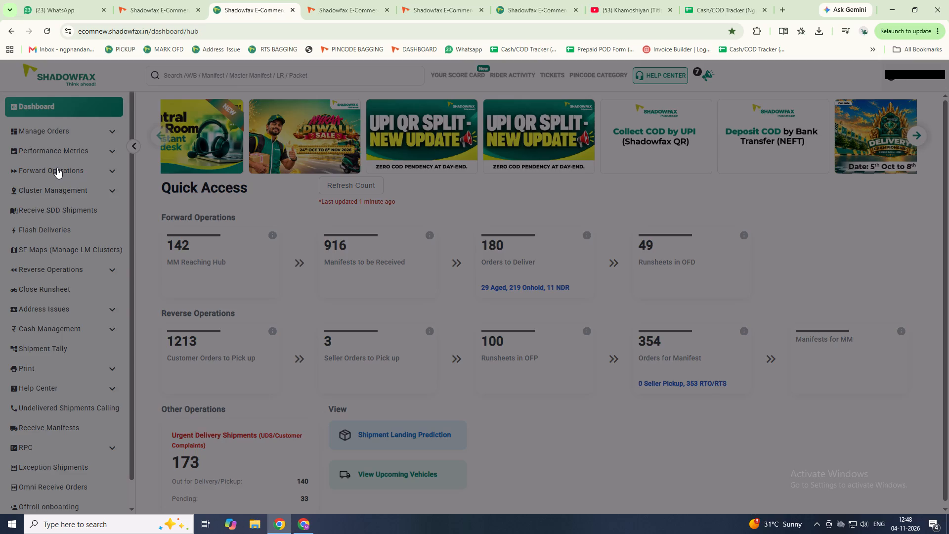
key(Return)
click(17, 163)
drag(20, 159, 11, 164)
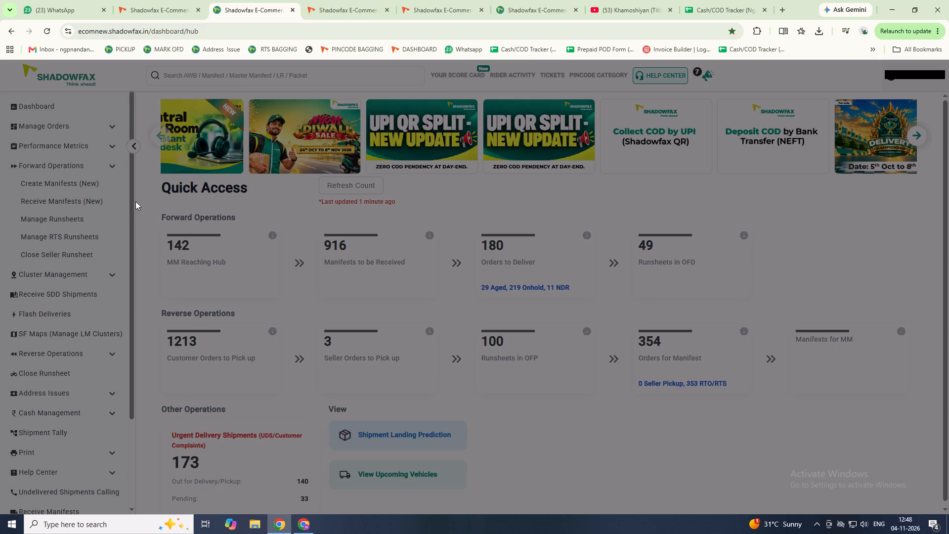
double_click(189, 348)
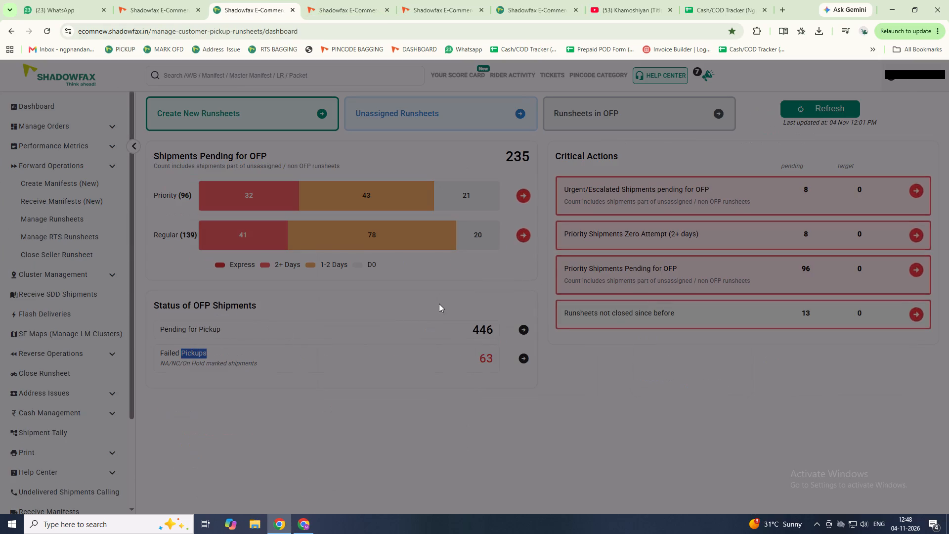
triple_click(820, 110)
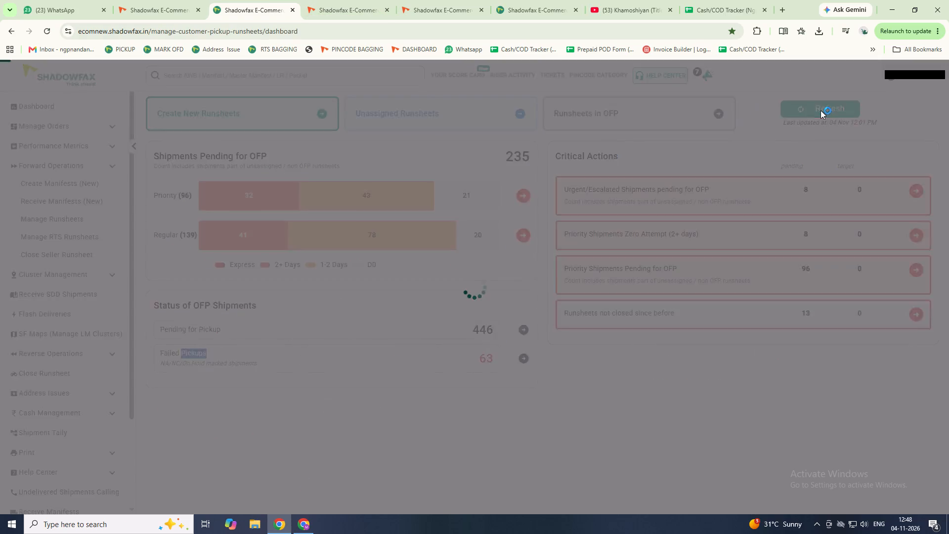
Start a new pickup runsheet and filter its available orders by all pincodes.
click(288, 114)
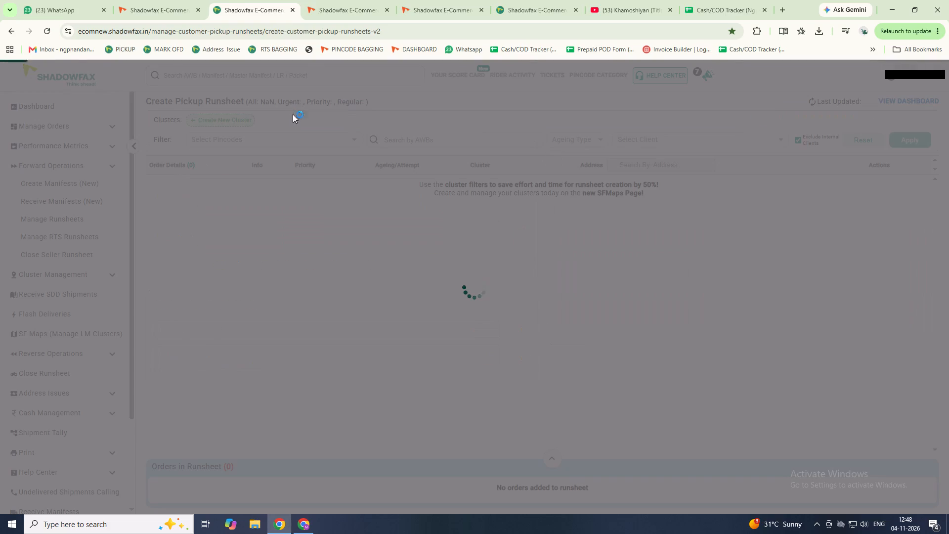
click(329, 141)
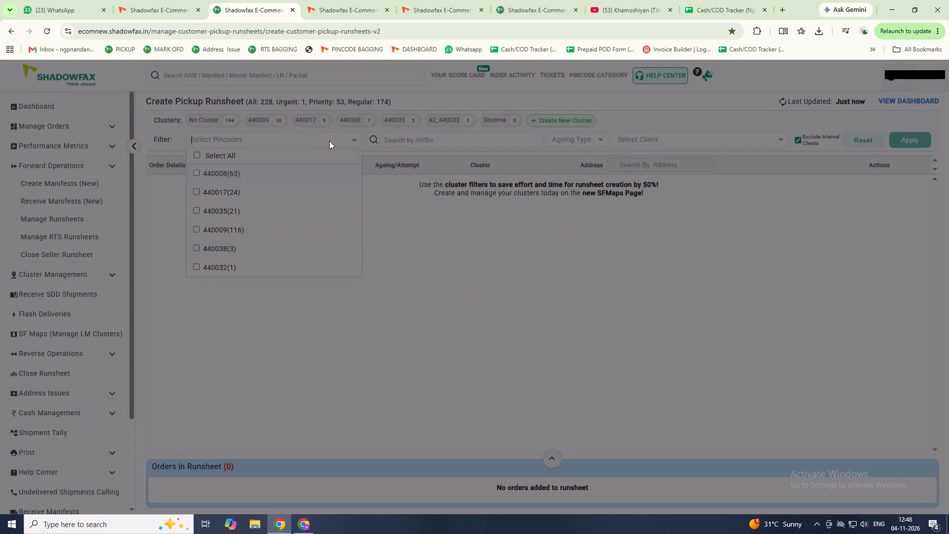
click(256, 156)
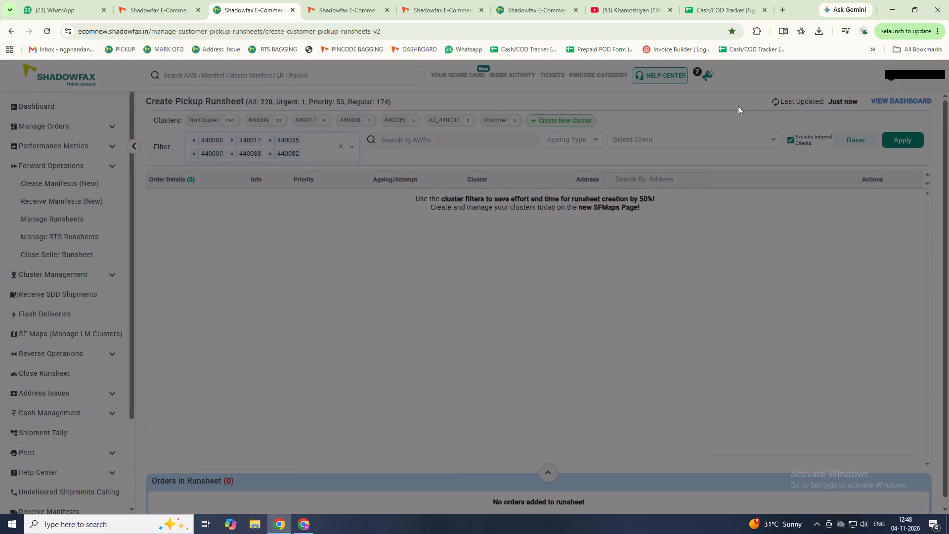
click(907, 136)
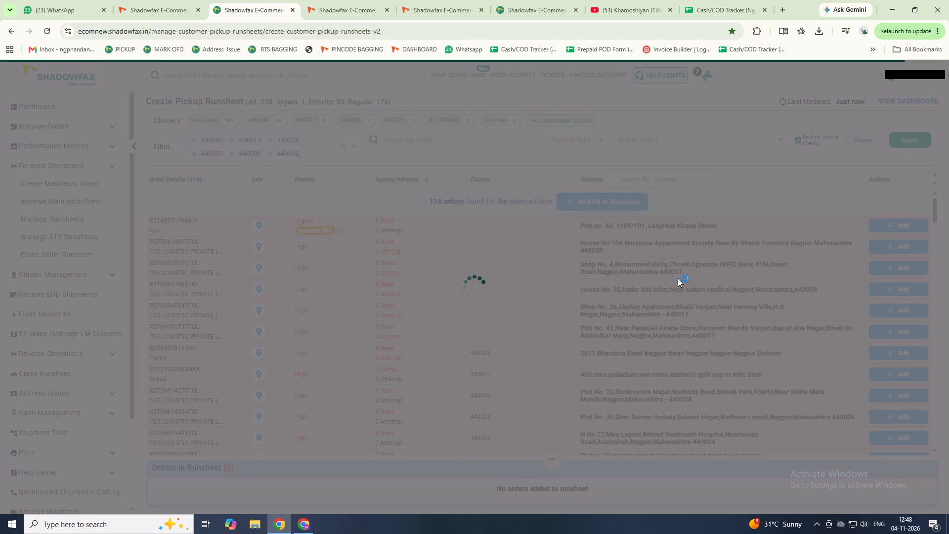
scroll(610, 309, down, 13)
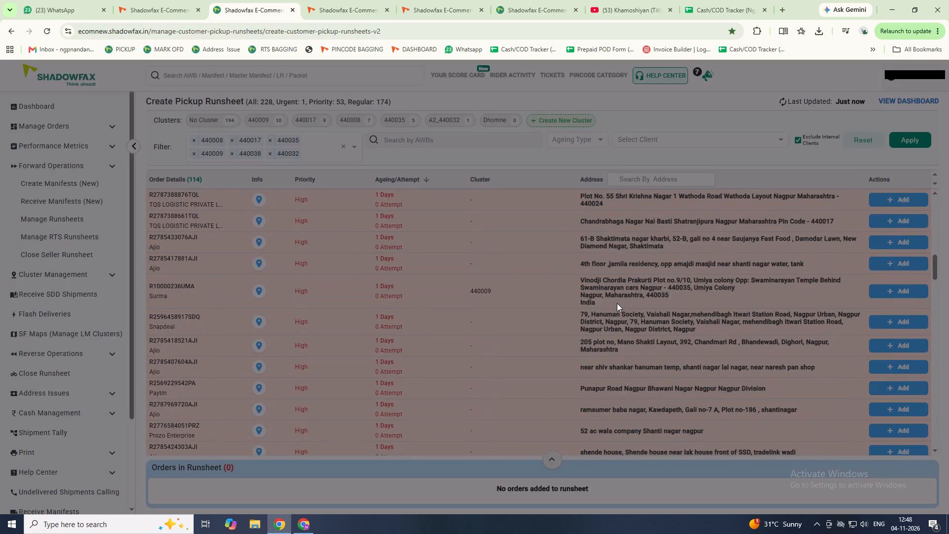
scroll(616, 303, down, 5)
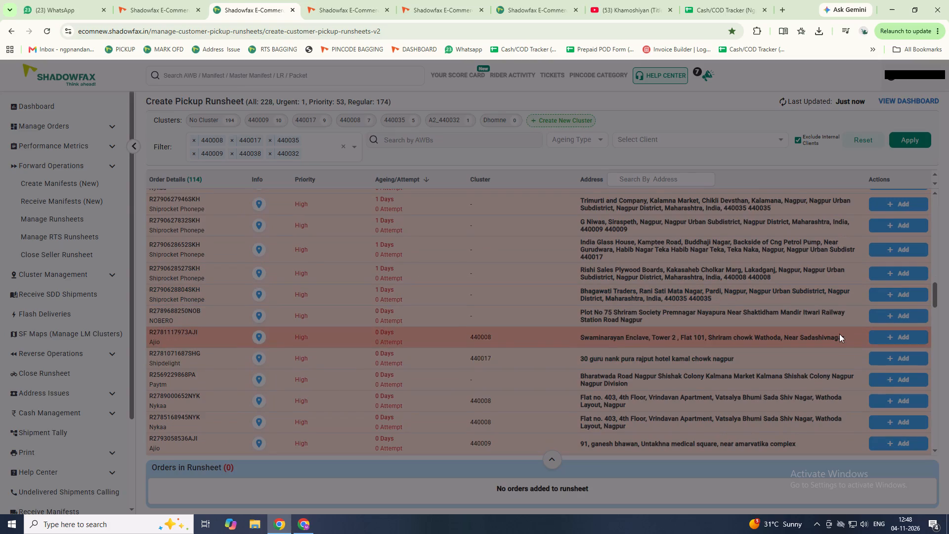
double_click(895, 402)
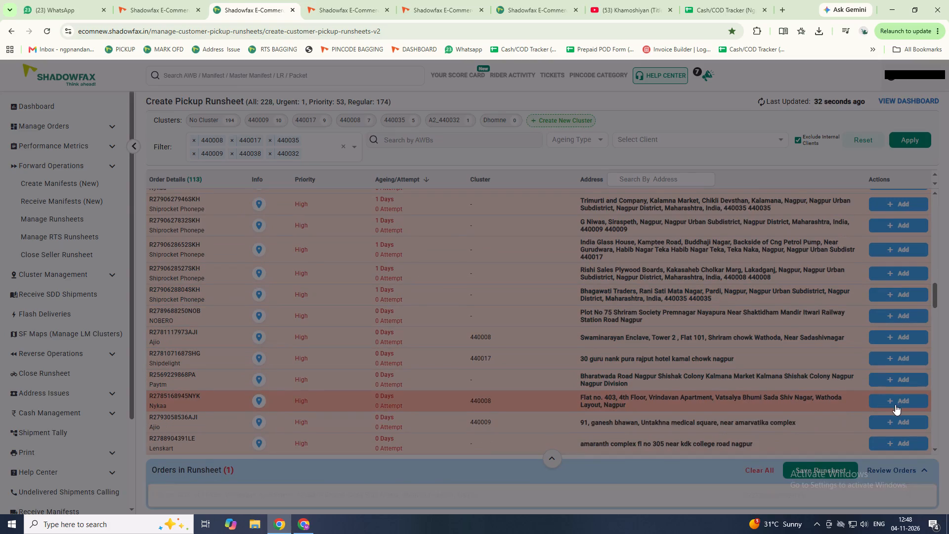
click(662, 180)
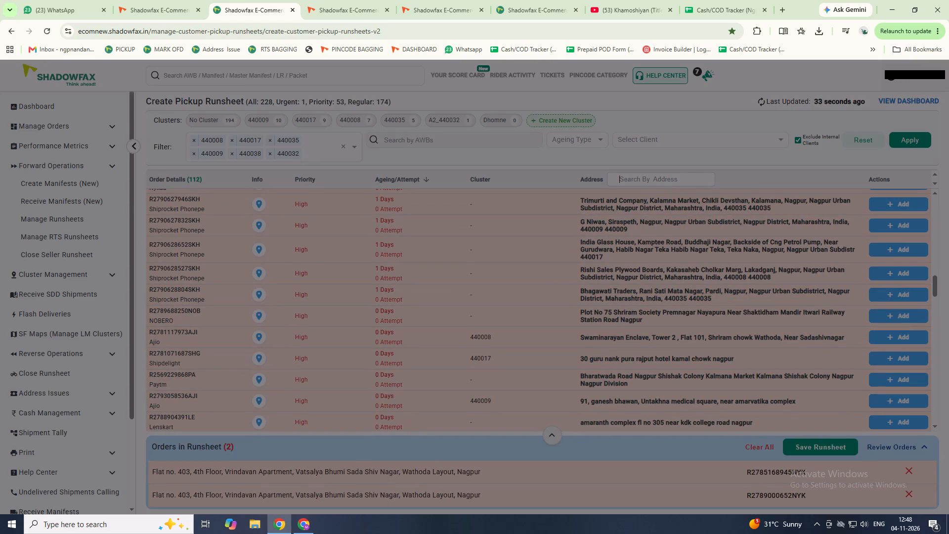
text(wathoda)
key(Return)
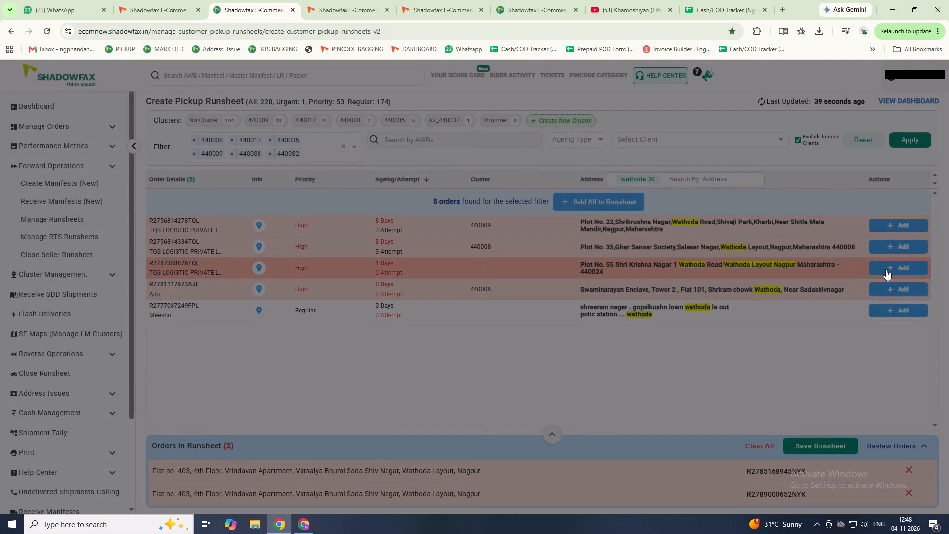
click(910, 290)
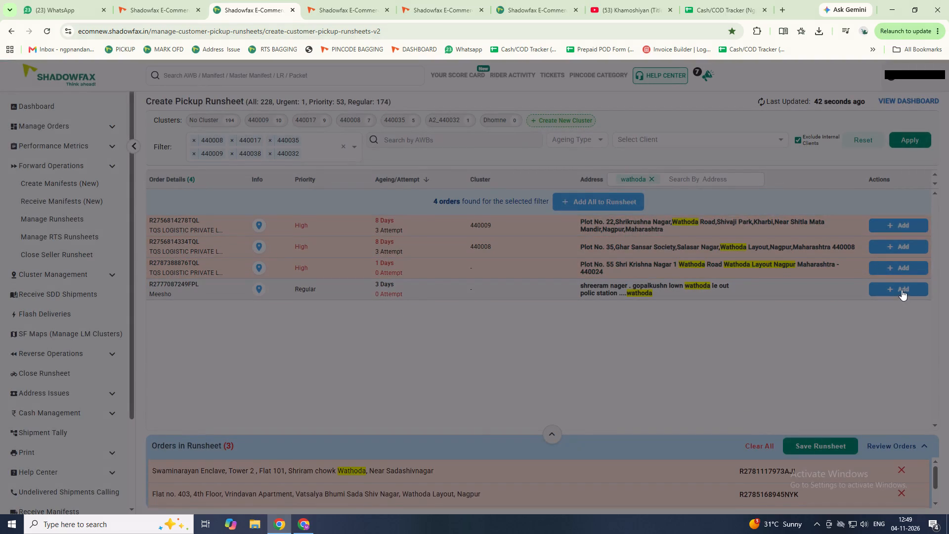
click(902, 289)
Save the pickup runsheet without selecting any of the additional priority shipments offered.
click(821, 449)
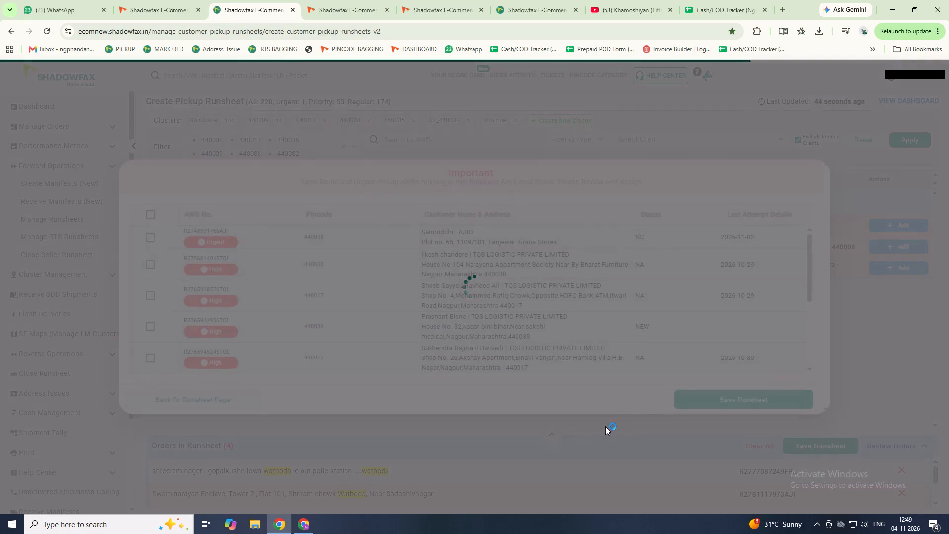
double_click(733, 403)
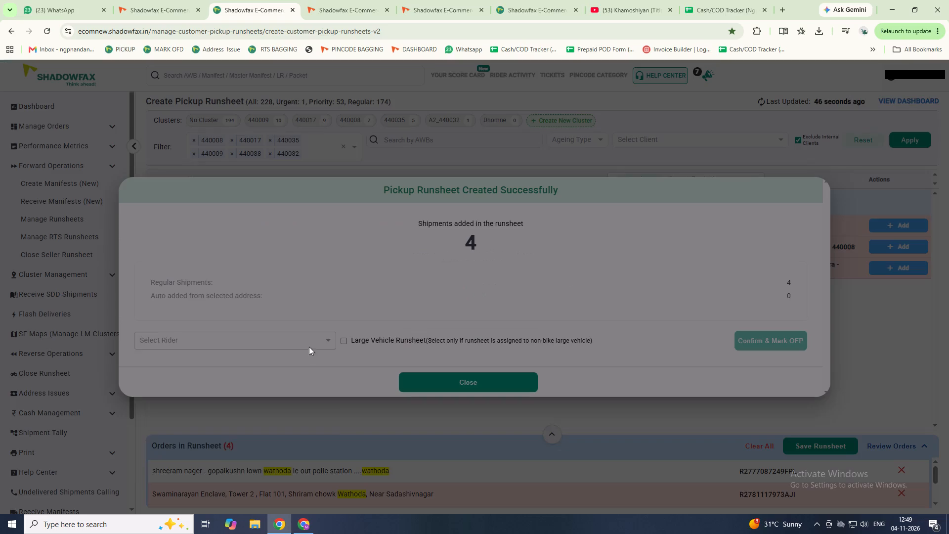
Assign the saved pickup runsheet to rider Prathmesh, mark it as OFP and close the runsheet summary.
click(308, 339)
text(prath)
click(248, 361)
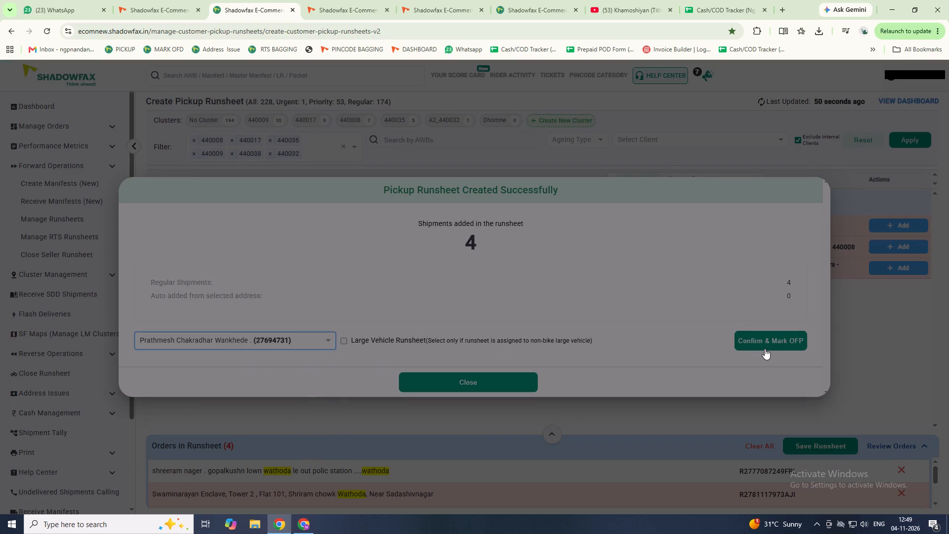
click(765, 349)
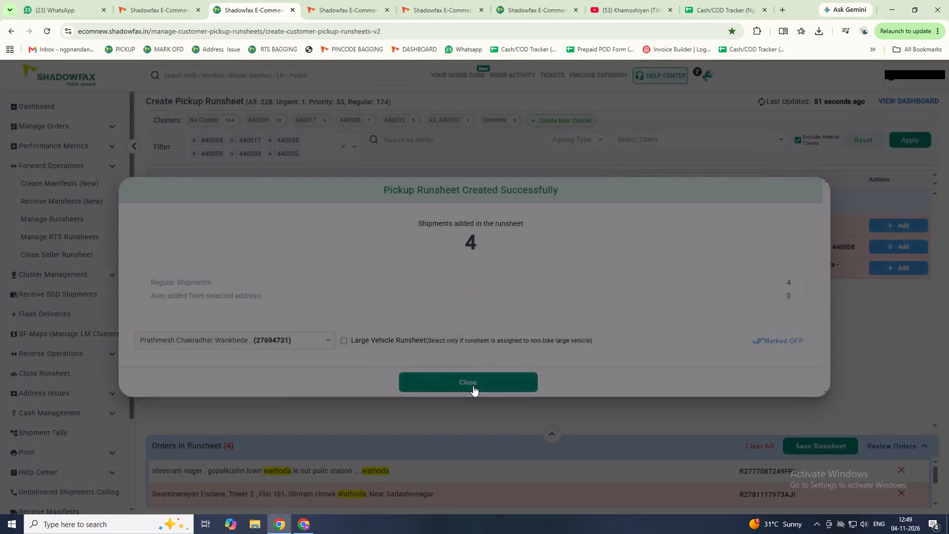
click(473, 386)
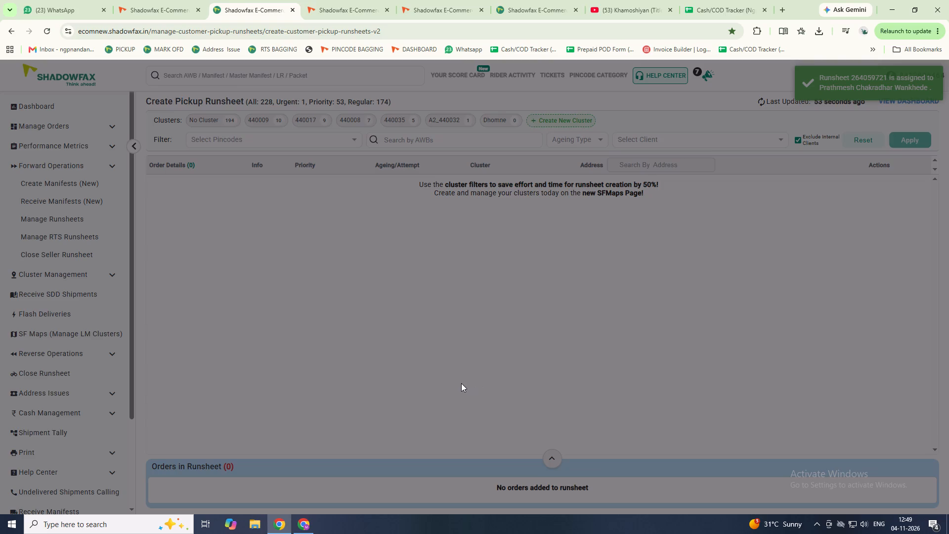
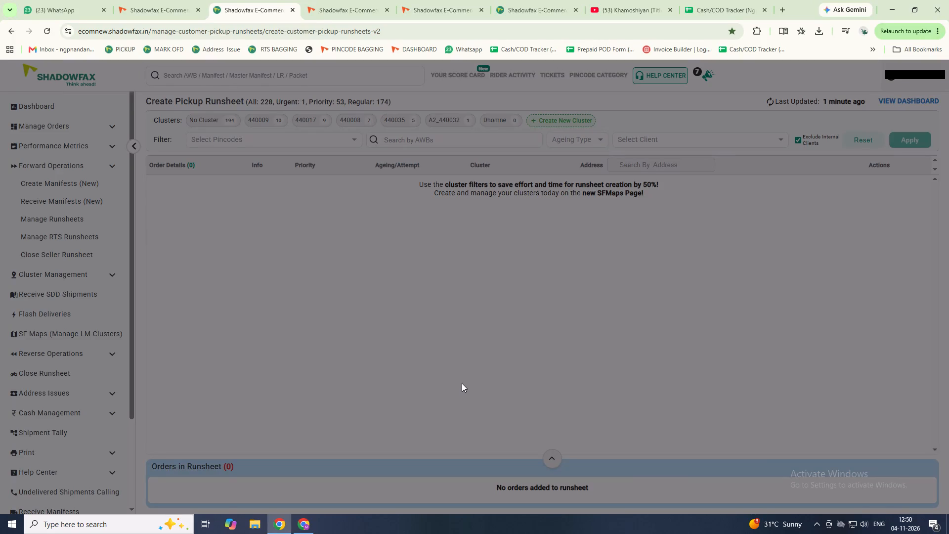
Open the hub dashboard and refresh the Quick Access counts for forward and reverse operations.
click(35, 105)
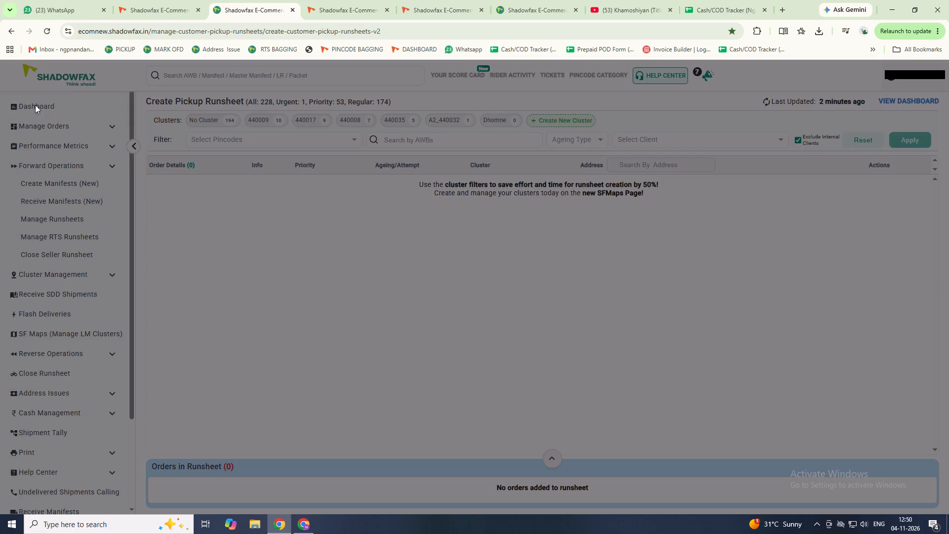
triple_click(356, 187)
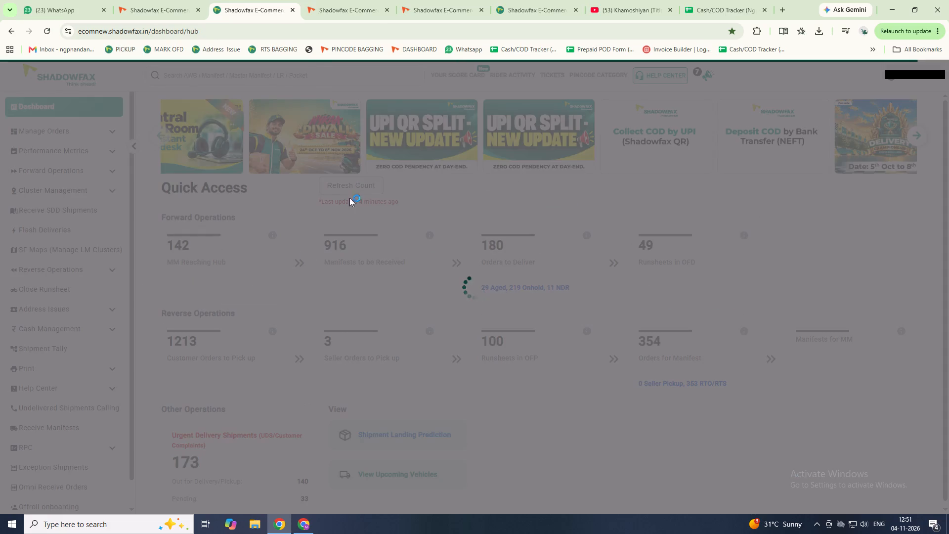
Open the Live Dashboard under Performance Metrics and review the FM/RTS Report's performance, pendency and pincode-level summaries.
click(74, 151)
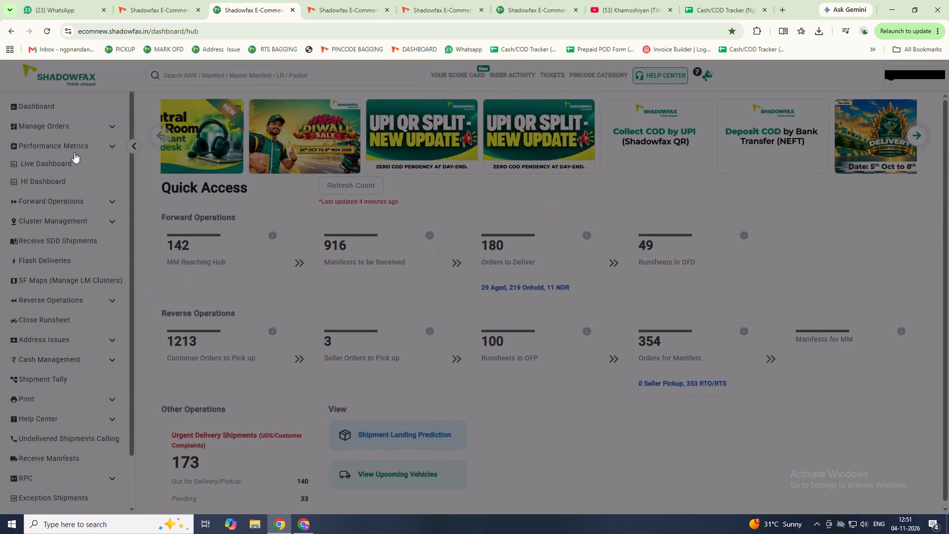
click(54, 161)
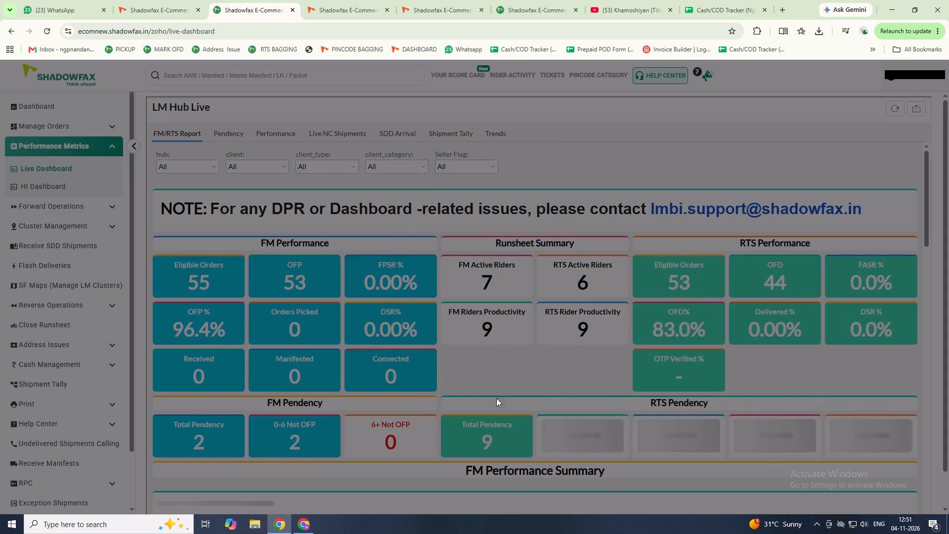
scroll(500, 397, down, 1)
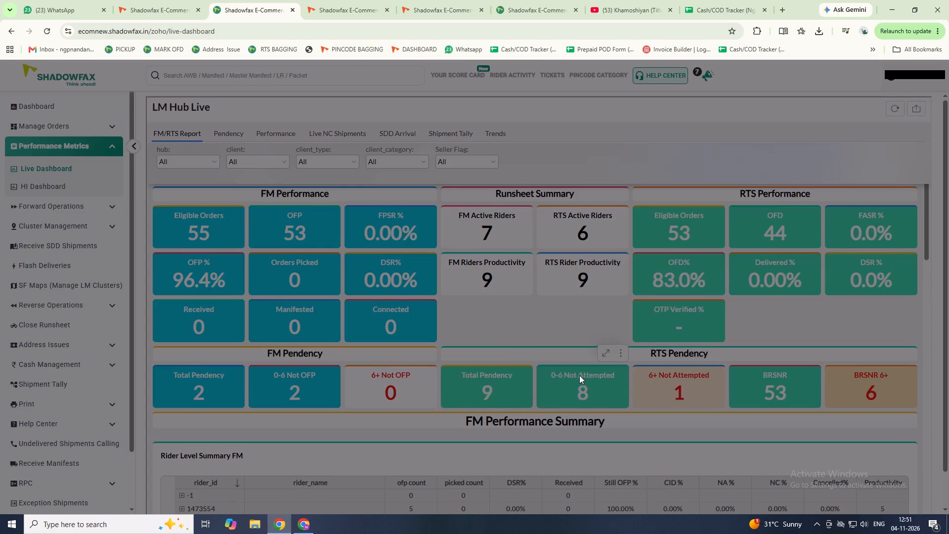
scroll(578, 378, down, 7)
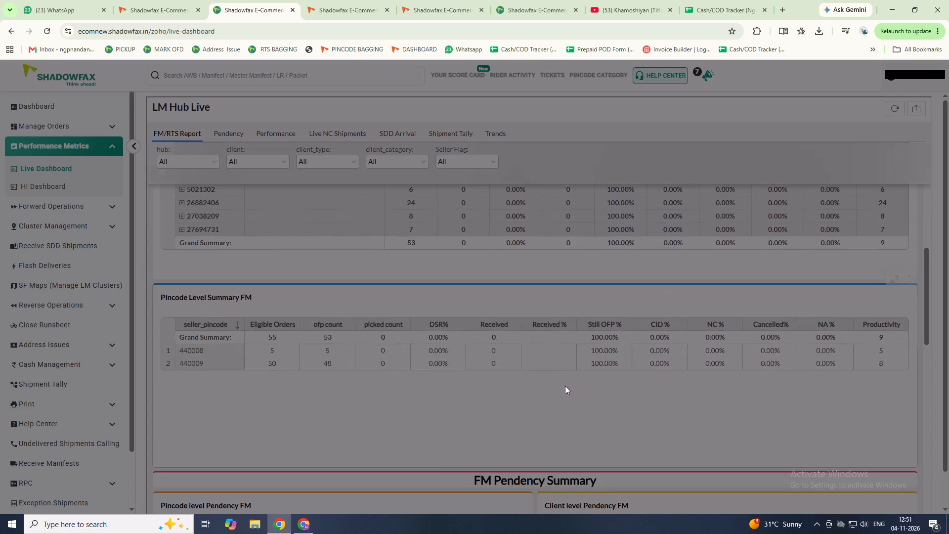
scroll(561, 385, down, 6)
scroll(491, 343, up, 18)
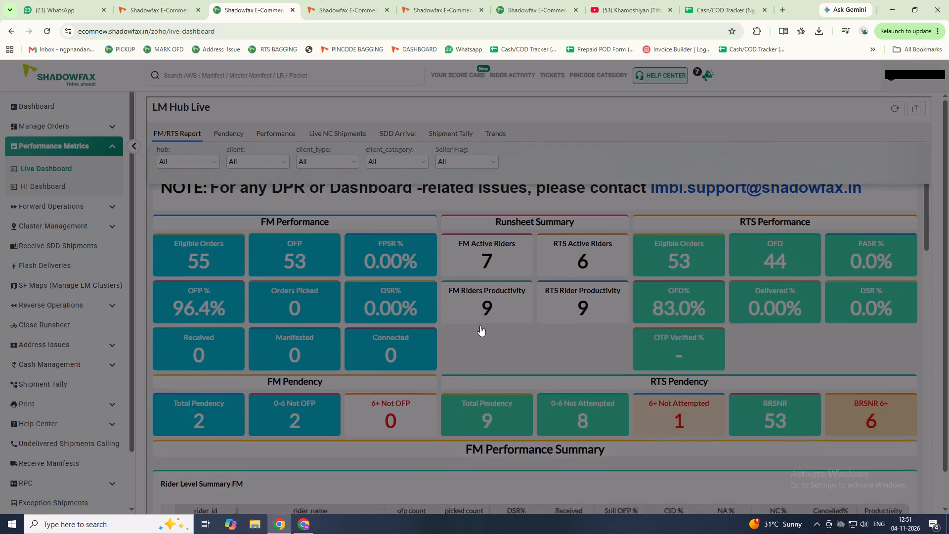
scroll(480, 325, up, 6)
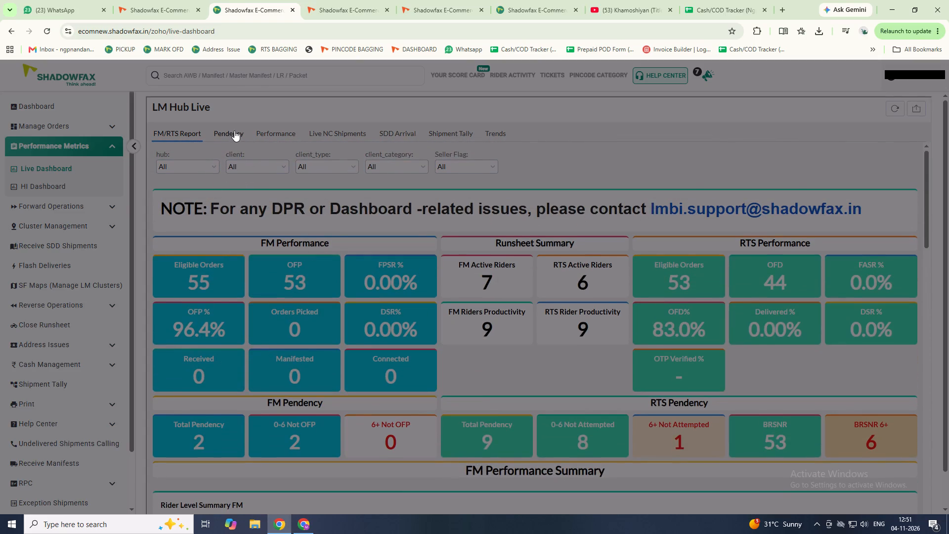
Check the Pendency report of LM Hub Live and bring up its Performance report for forward and reverse orders.
click(234, 130)
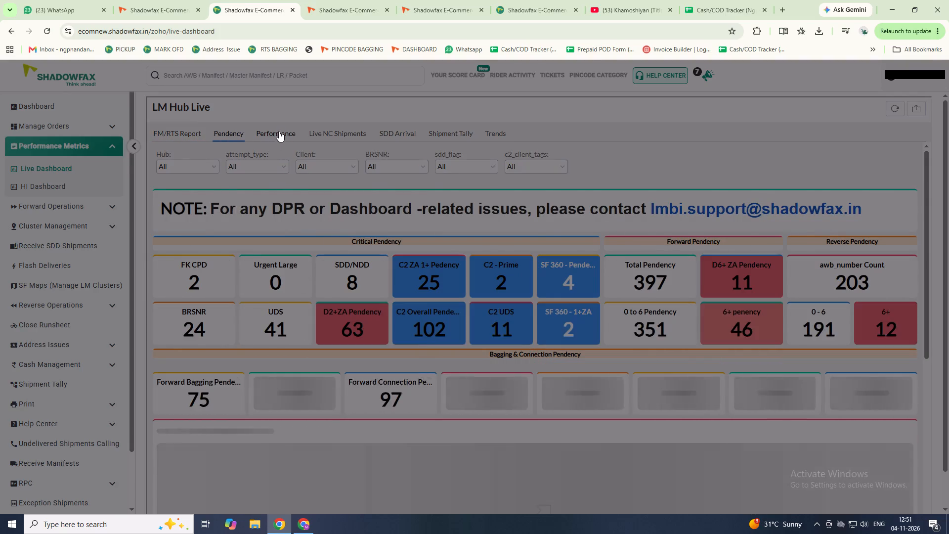
click(279, 131)
click(280, 133)
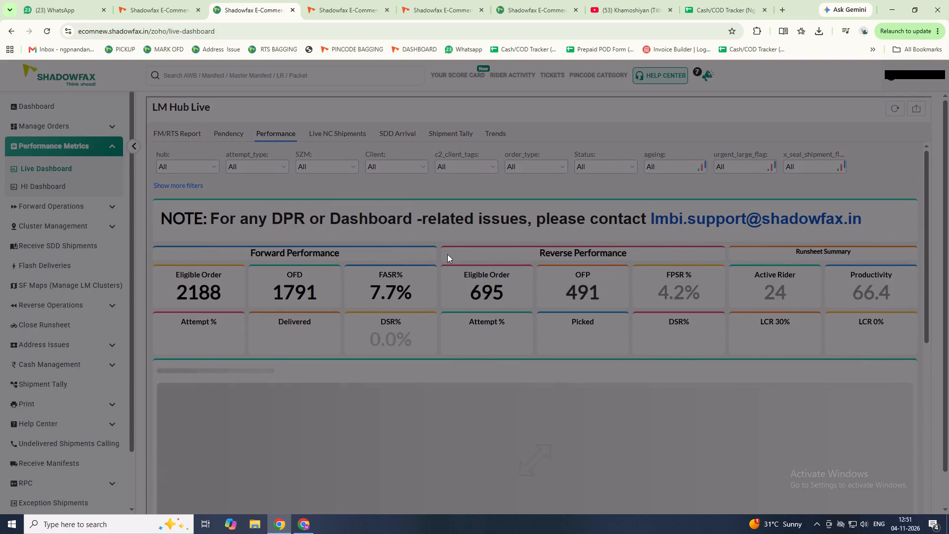
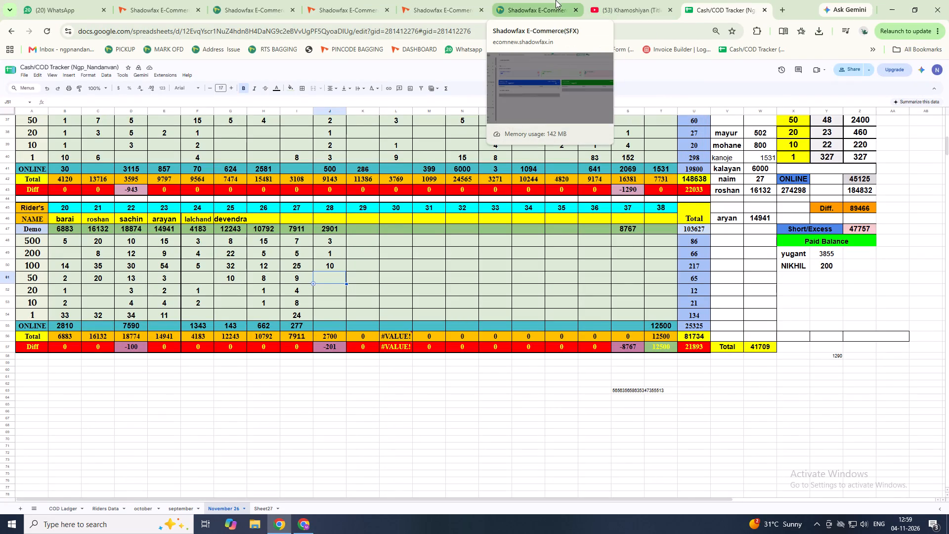
Open a blank browser tab and switch to the hub portal's Create Manifest page.
click(783, 7)
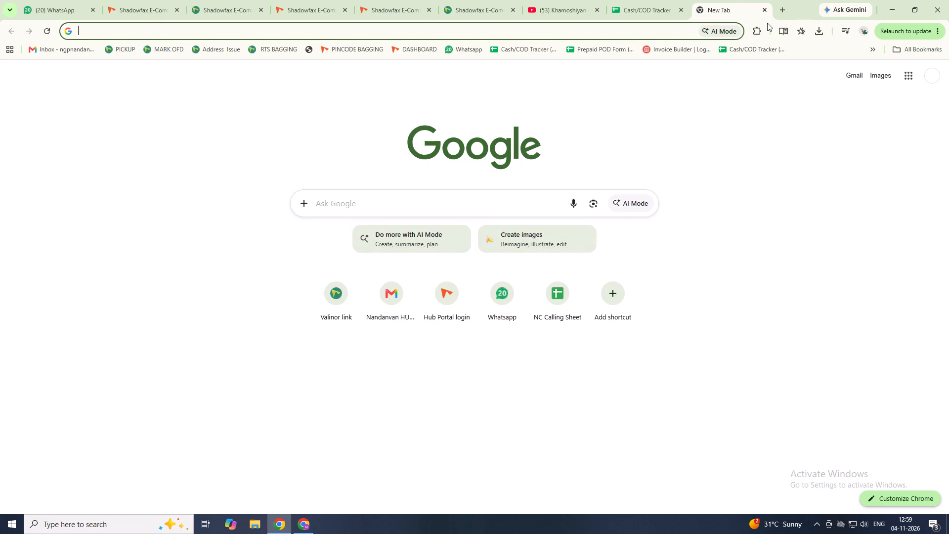
click(388, 0)
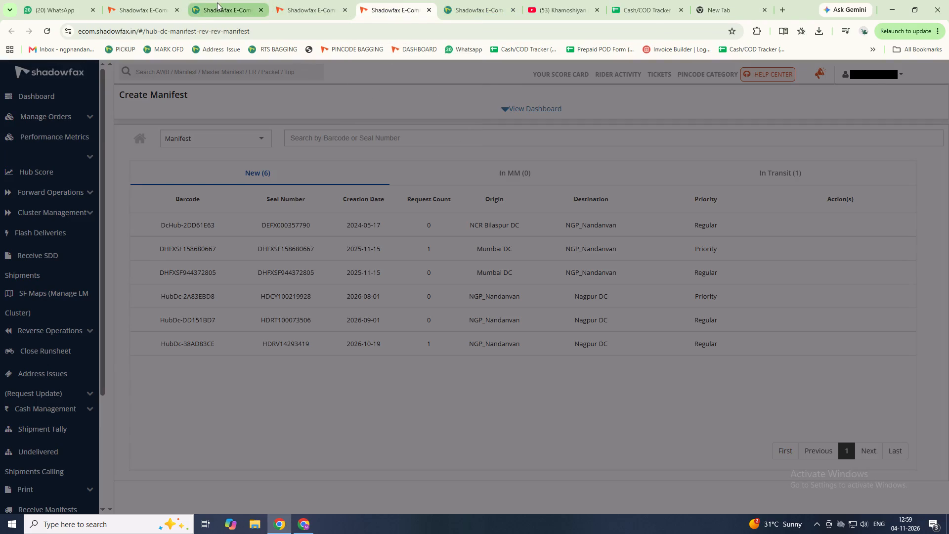
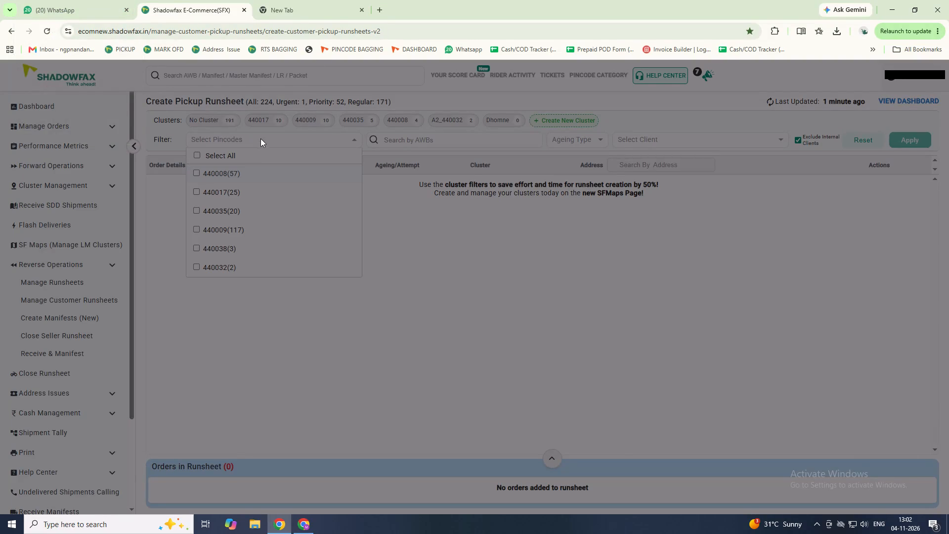
Filter the customer pickup orders by pincode 440008 and look through the listed orders.
click(257, 166)
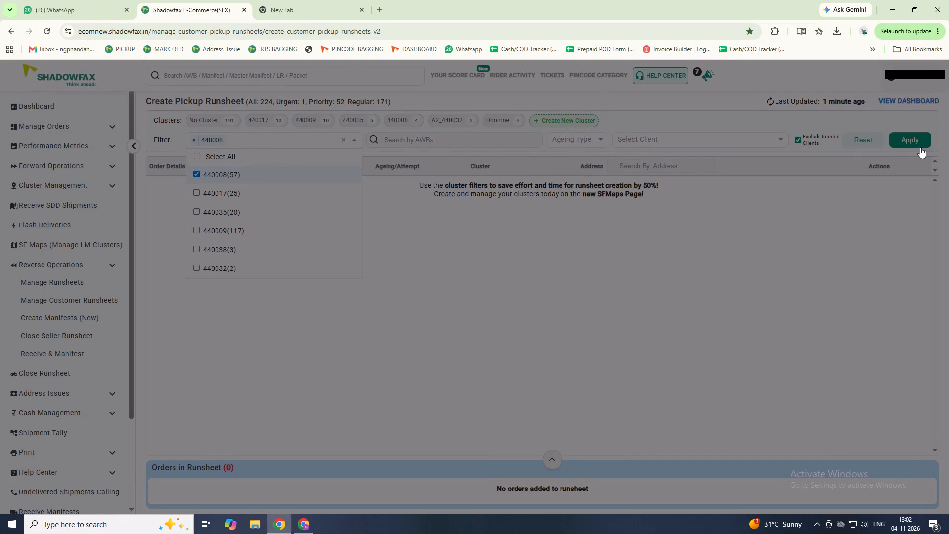
click(920, 147)
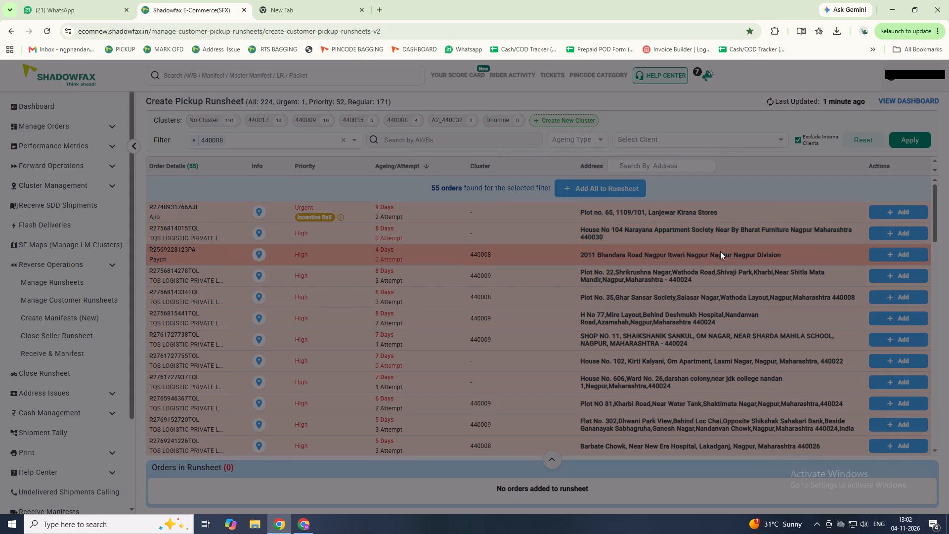
scroll(673, 302, down, 5)
scroll(836, 409, up, 6)
Clear the pincode filter, filter the pickup orders by ageing type 6 +, and examine their addresses, ageing and attempts.
click(863, 139)
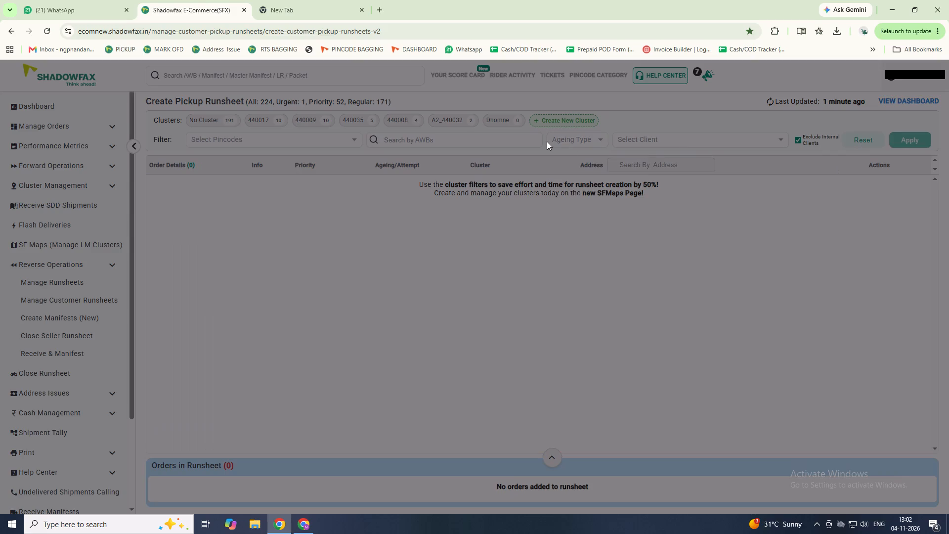
click(547, 141)
click(554, 231)
click(898, 144)
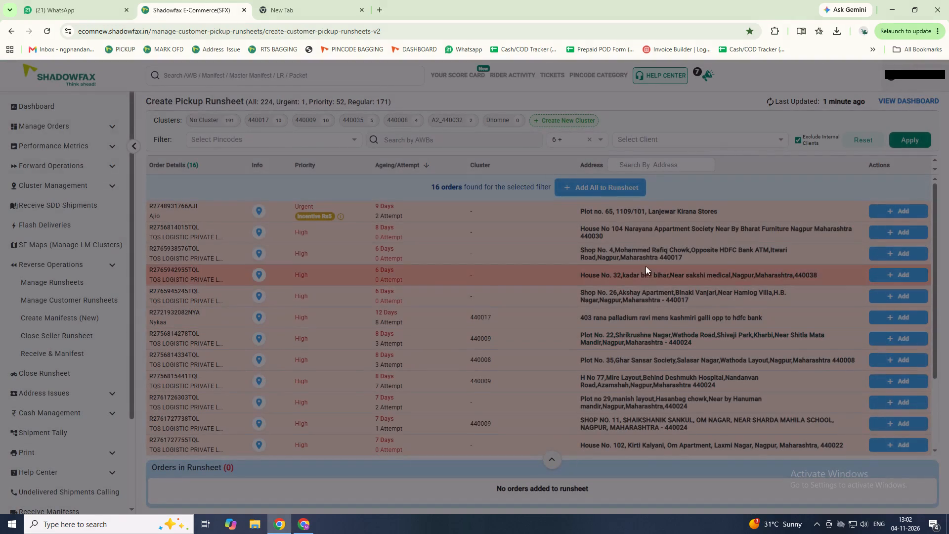
scroll(645, 266, down, 13)
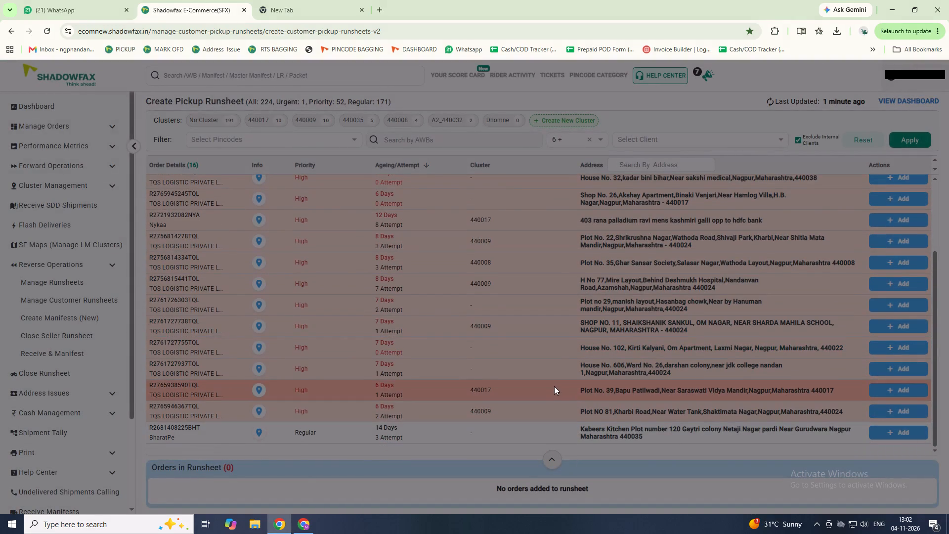
scroll(554, 384, up, 1)
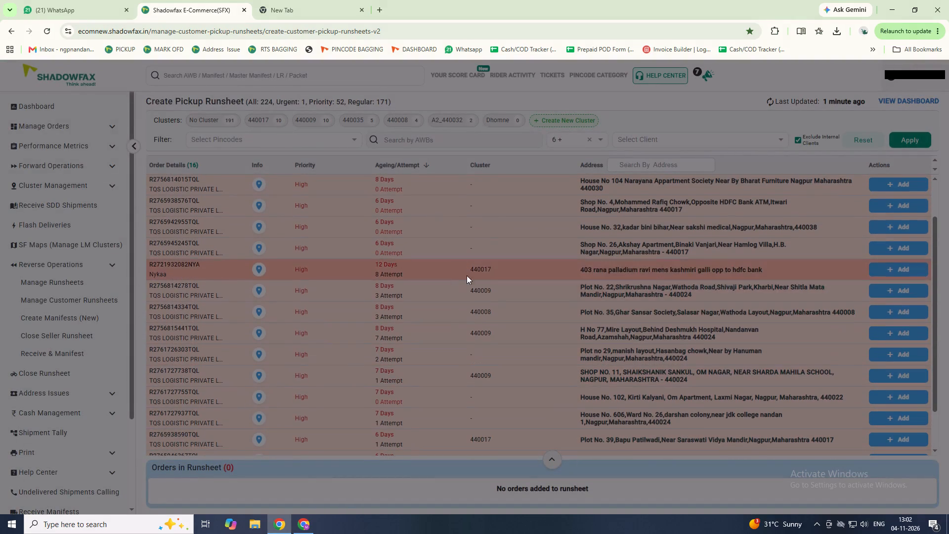
click(703, 331)
scroll(582, 291, up, 1)
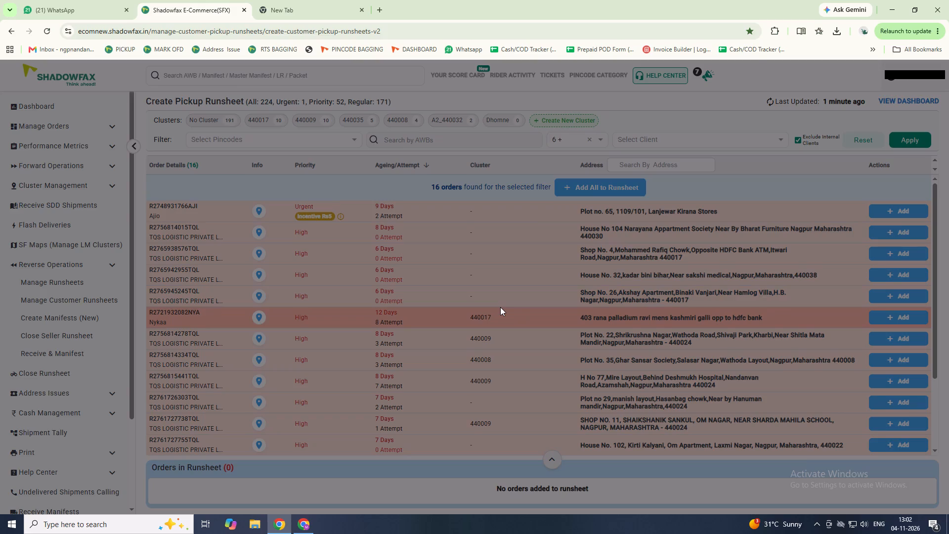
scroll(500, 307, up, 1)
scroll(431, 294, up, 1)
scroll(543, 235, up, 2)
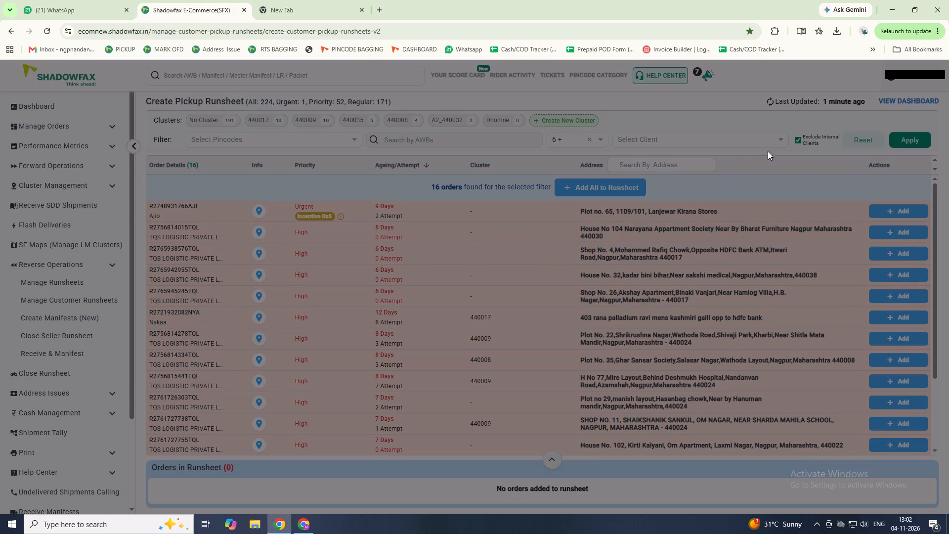
Reset the filters, list the pickup orders with ageing type 3 to 5, and check the addresses for wrong pincodes.
click(856, 135)
click(564, 138)
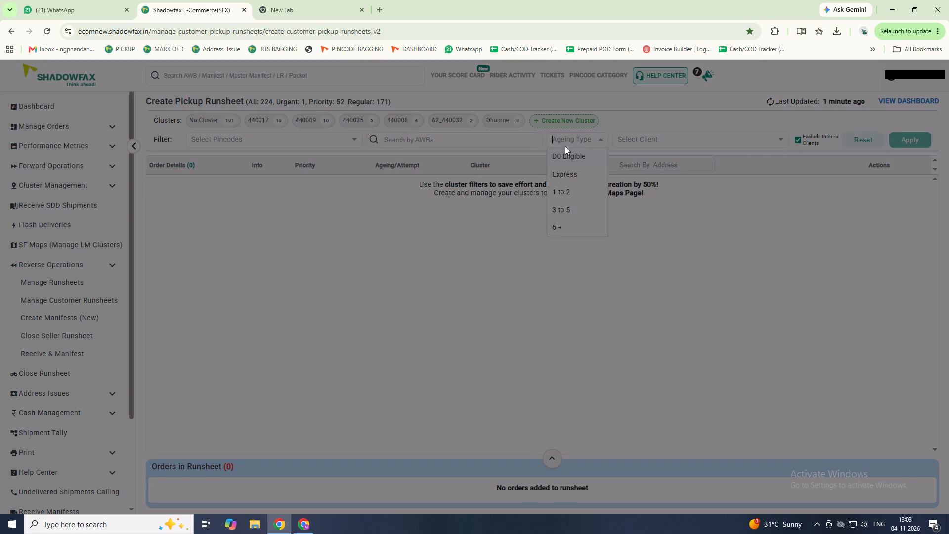
click(558, 200)
click(854, 141)
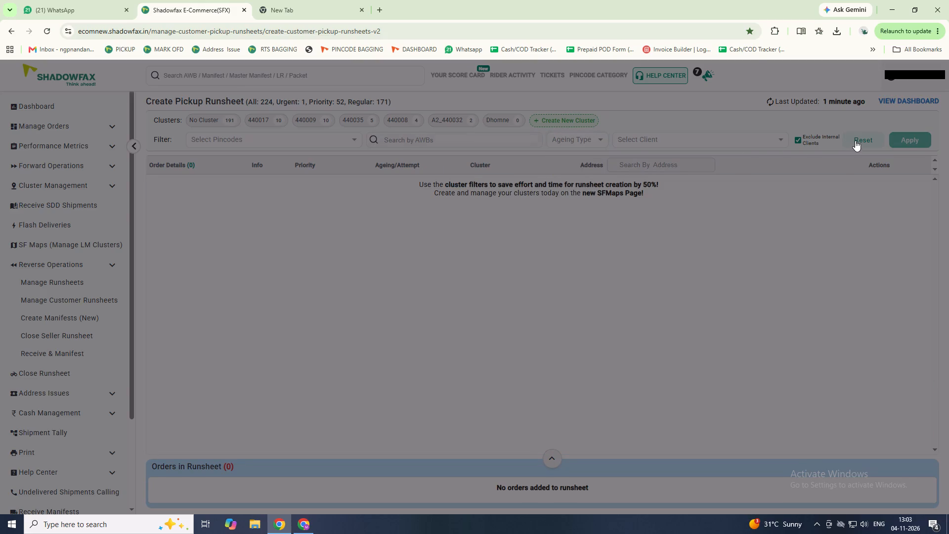
click(579, 142)
click(571, 205)
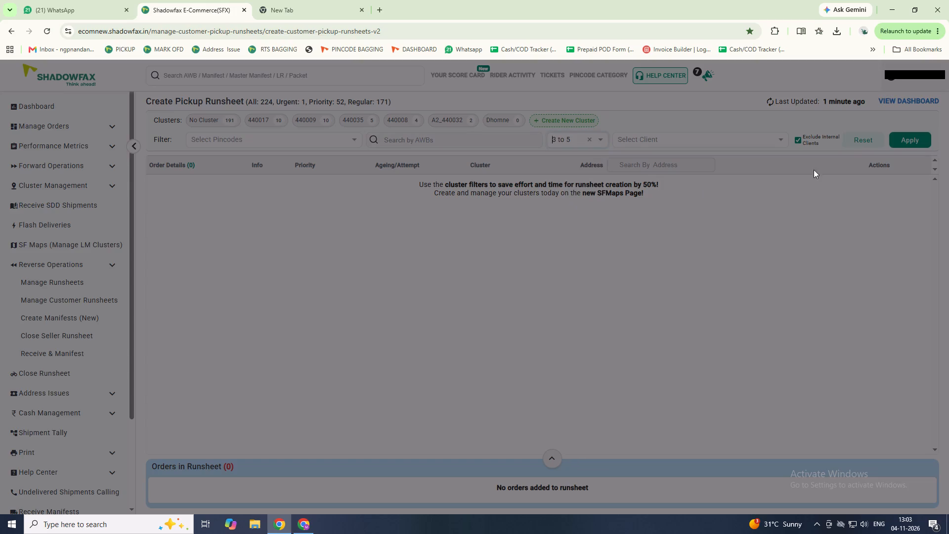
click(898, 138)
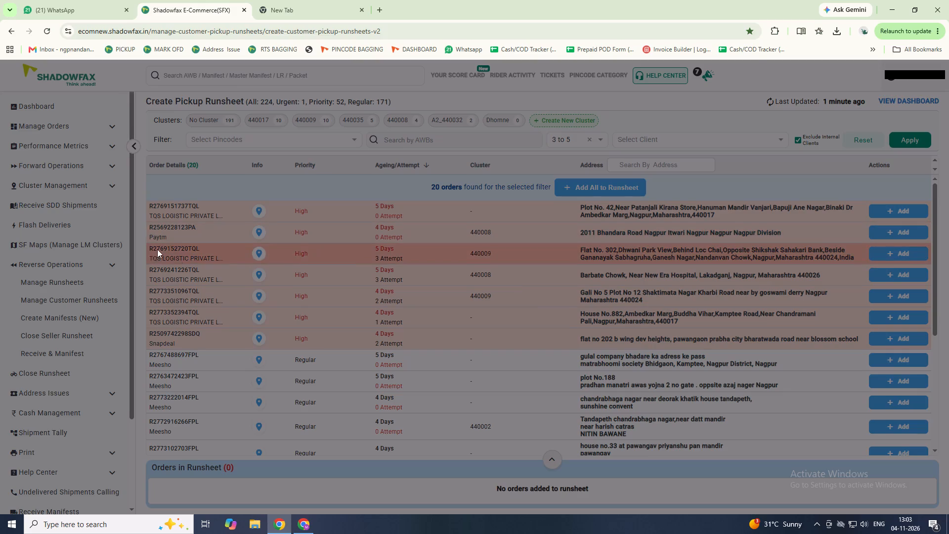
drag(561, 335, 617, 340)
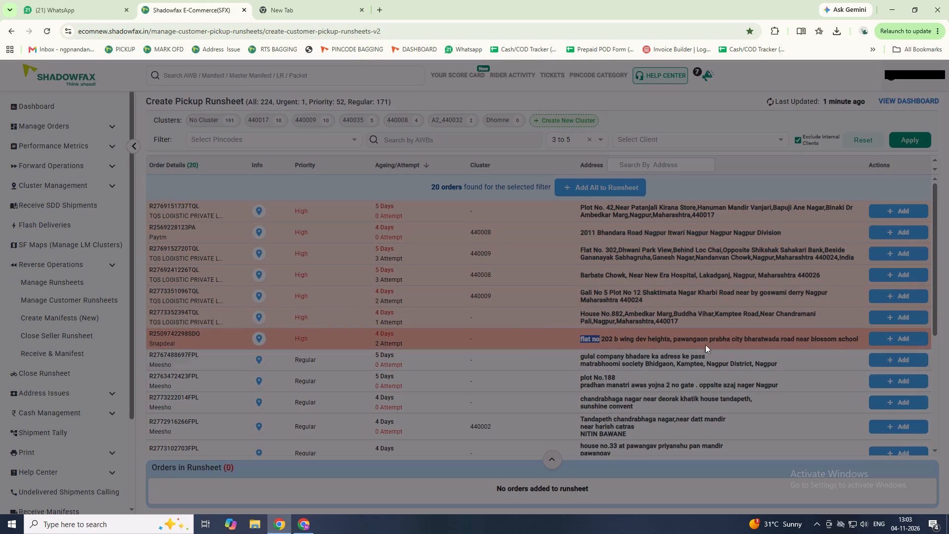
double_click(599, 356)
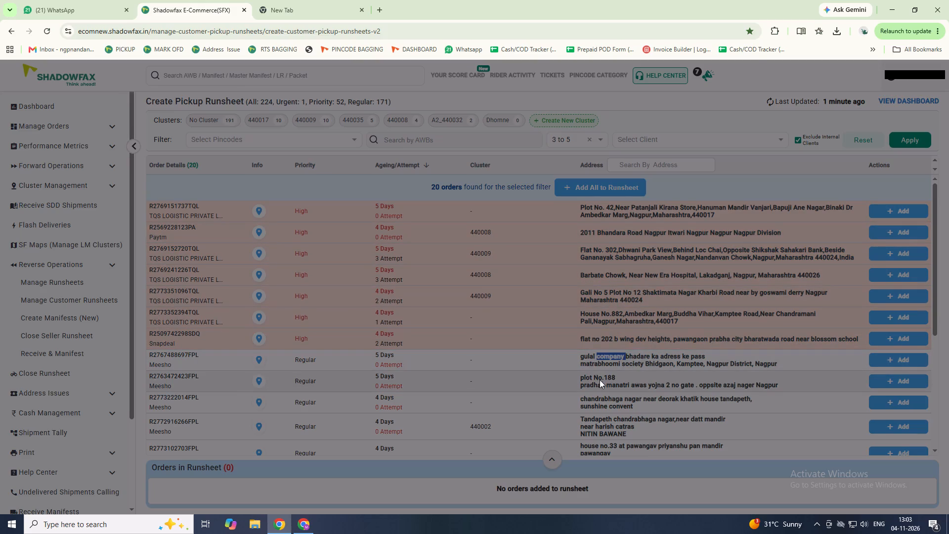
double_click(180, 366)
double_click(181, 374)
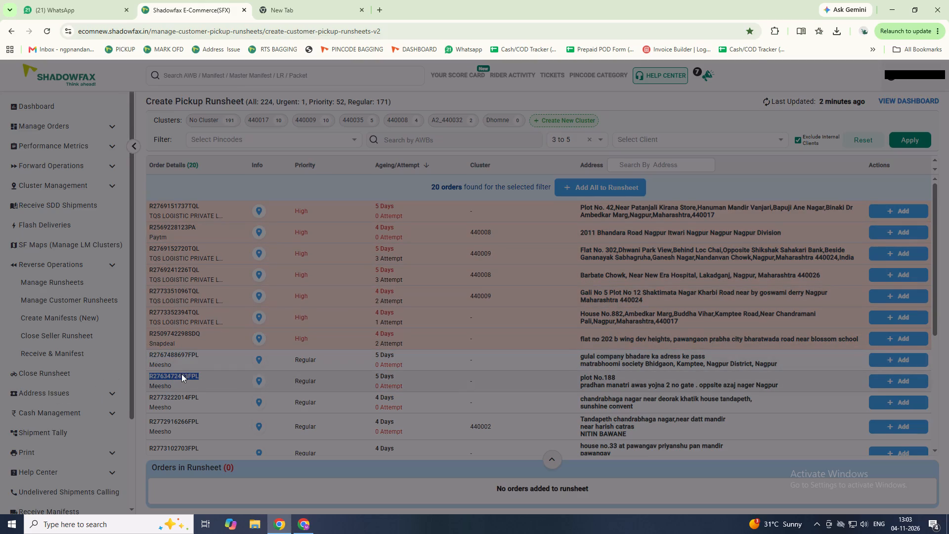
key(ctrl+f)
key(ctrl+x)
key(ctrl+f)
key(ctrl+x)
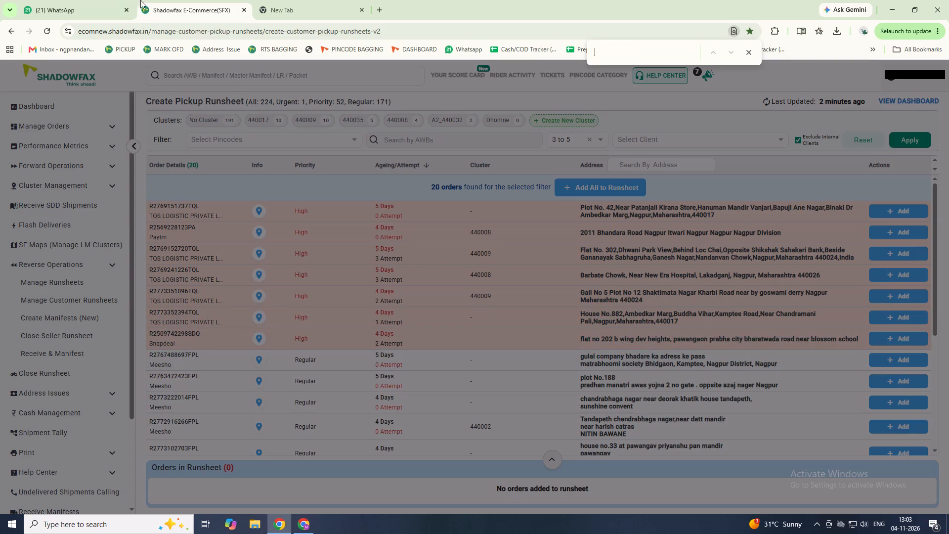
click(276, 0)
click(202, 51)
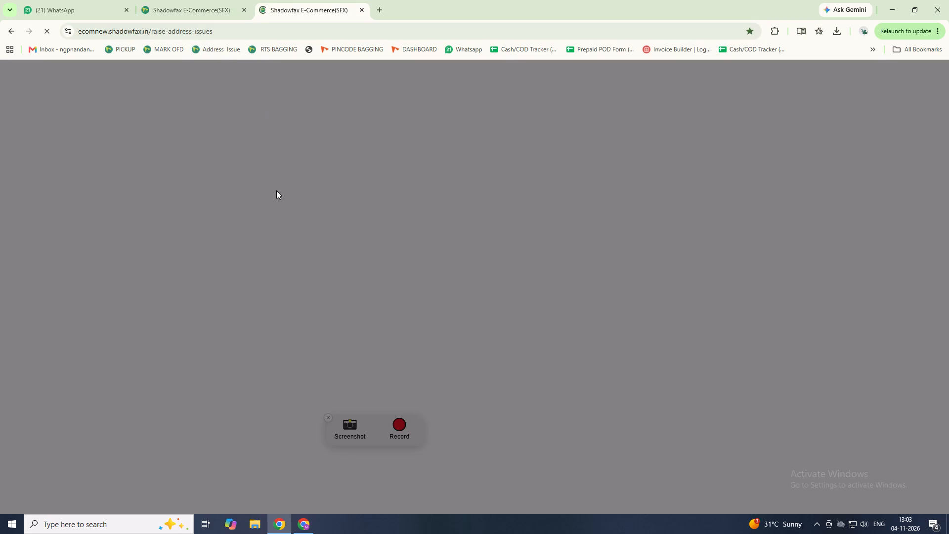
key(ctrl+v)
key(Return)
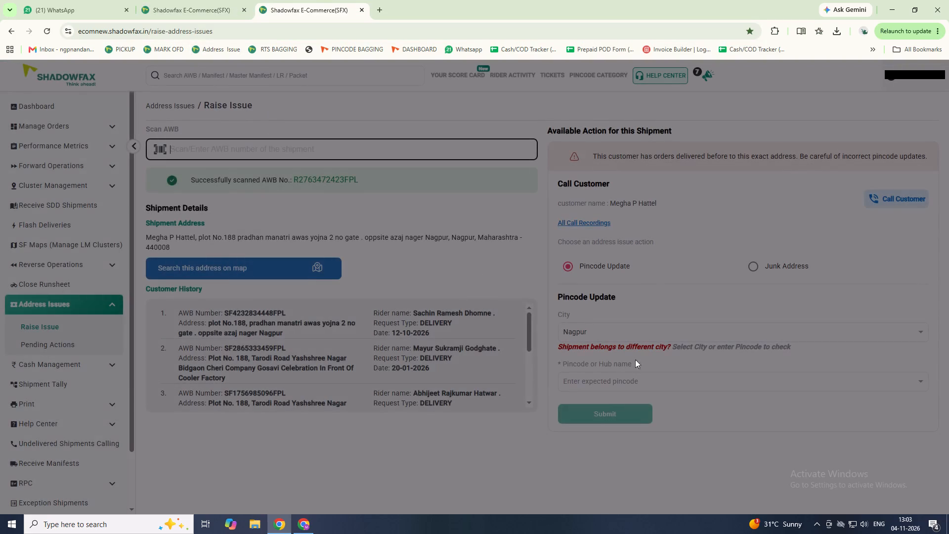
click(599, 385)
text(024)
key(Return)
key(Tab)
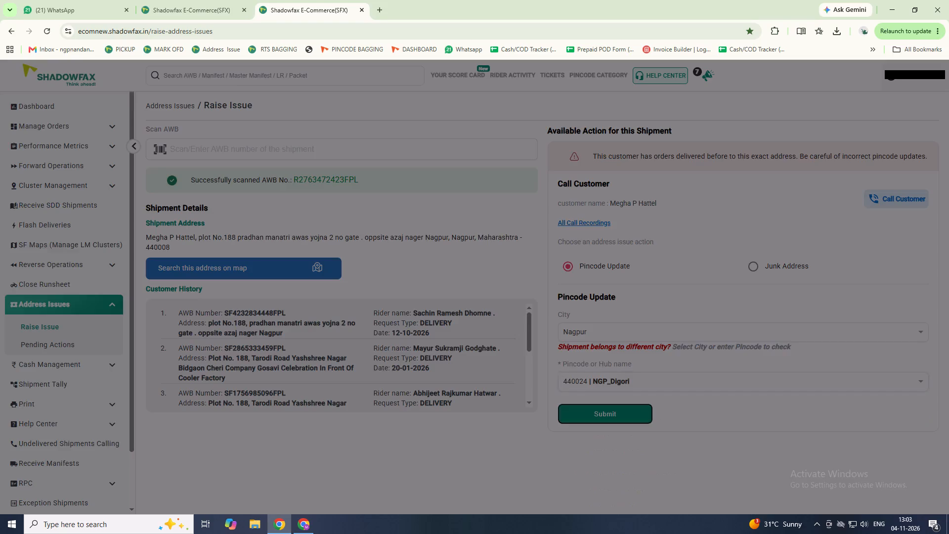
key(Return)
key(Tab)
key(Return)
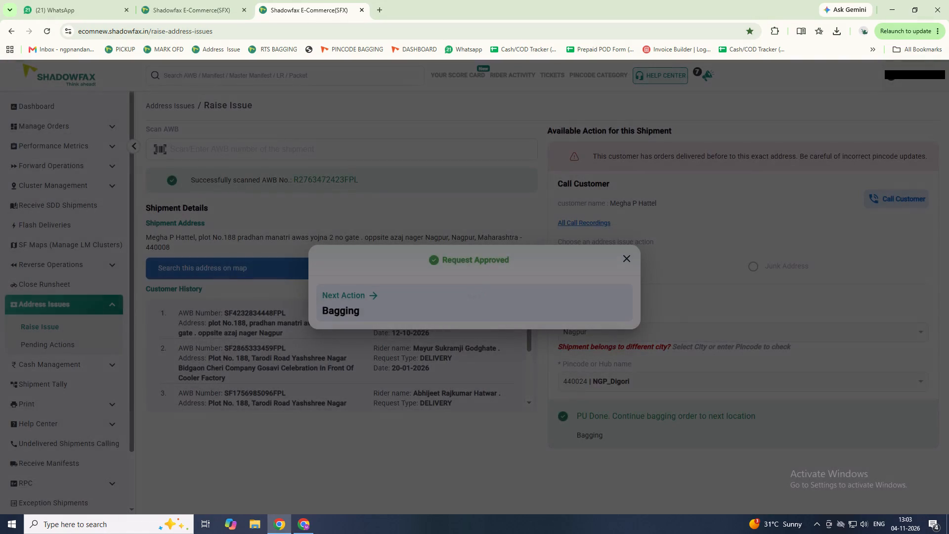
double_click(204, 0)
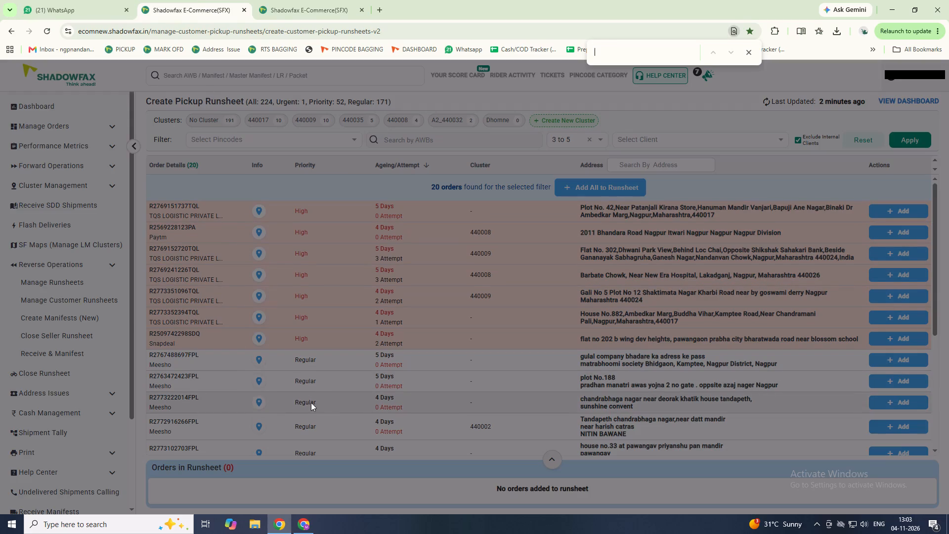
double_click(186, 393)
key(ctrl+f)
key(ctrl+x)
key(ctrl+d)
key(ctrl+f)
key(ctrl+x)
click(279, 10)
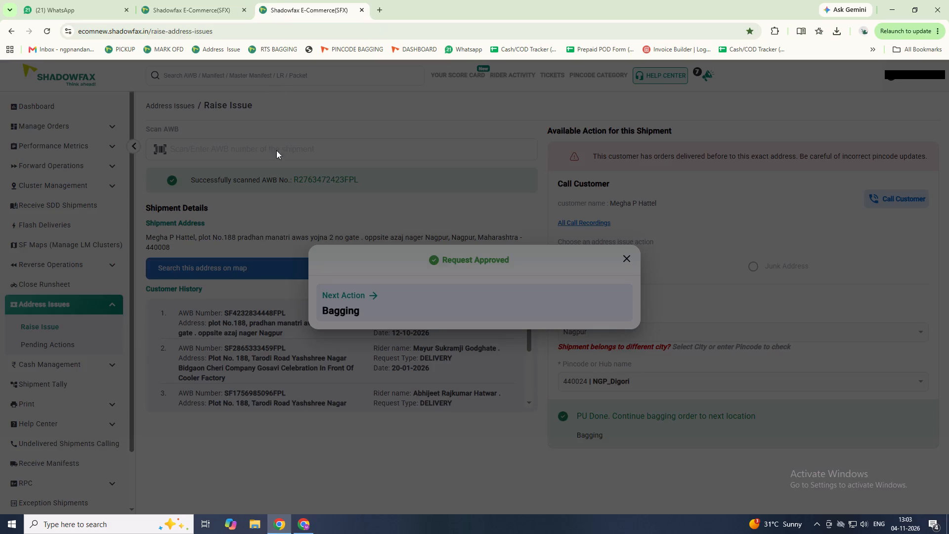
click(268, 165)
click(274, 155)
key(ctrl+v)
key(Return)
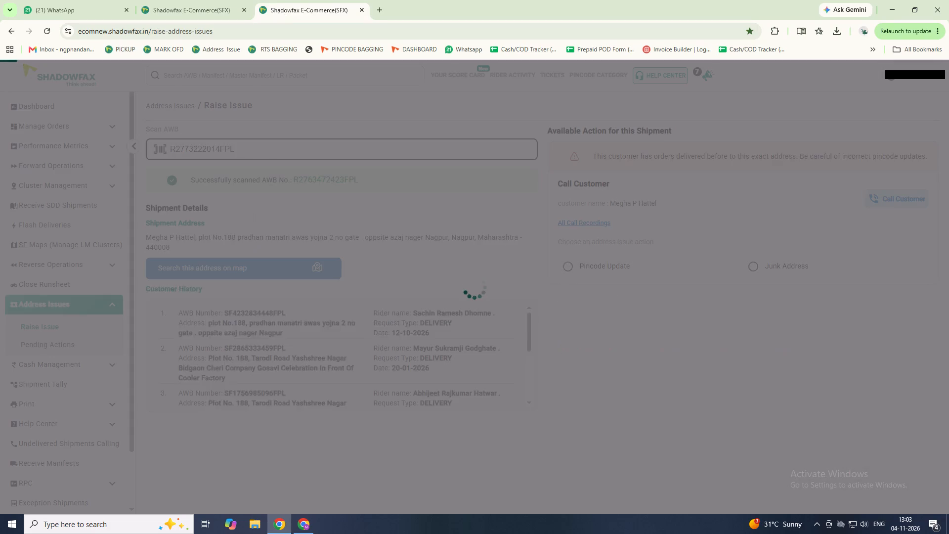
click(627, 391)
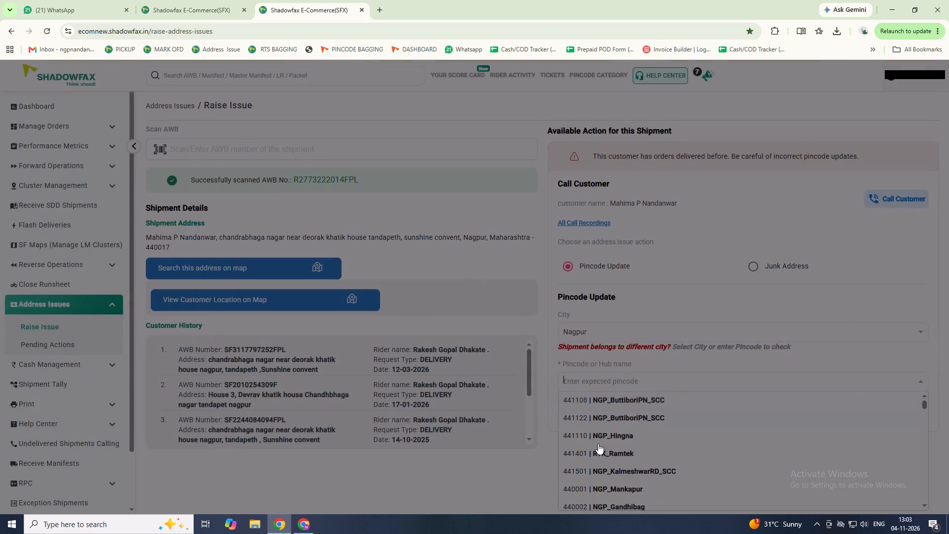
click(602, 502)
click(585, 414)
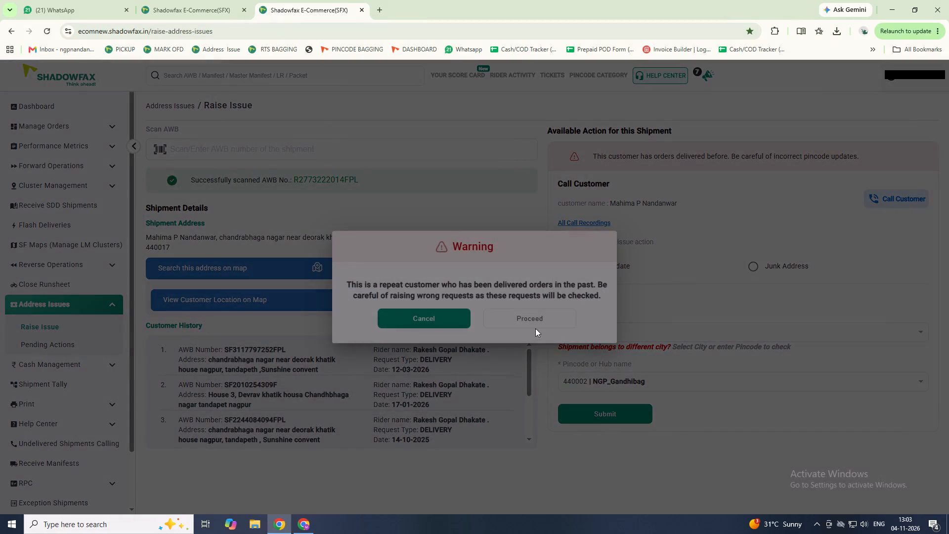
click(534, 316)
click(484, 402)
click(482, 410)
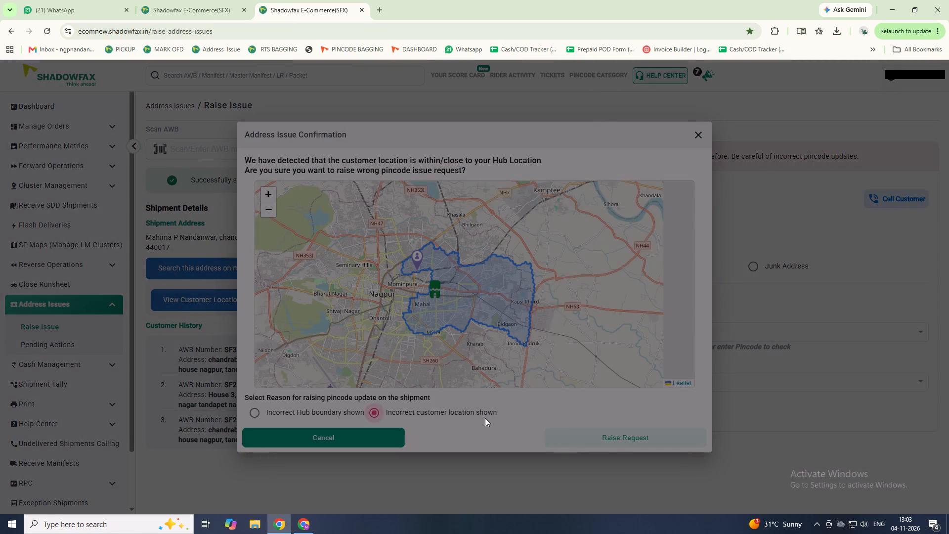
click(598, 456)
click(555, 431)
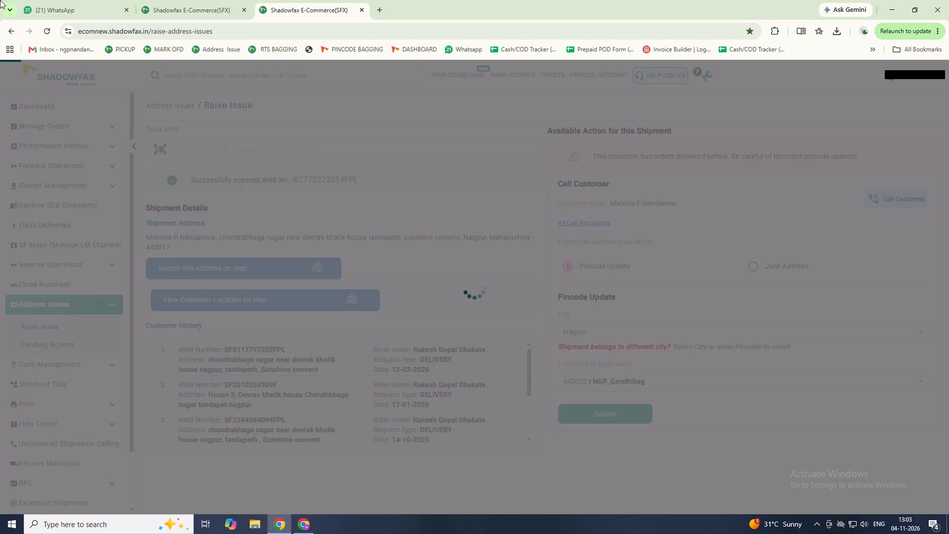
double_click(203, 0)
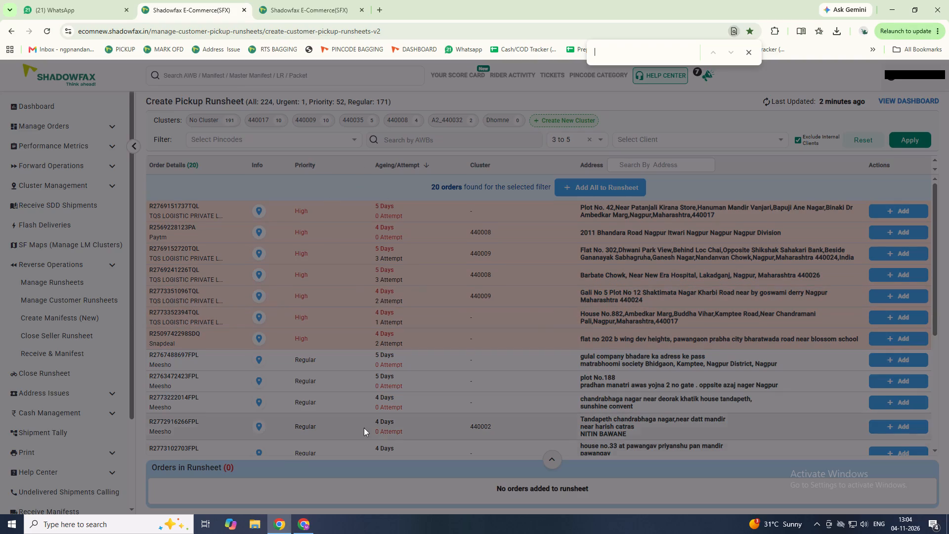
double_click(177, 425)
key(ctrl+f)
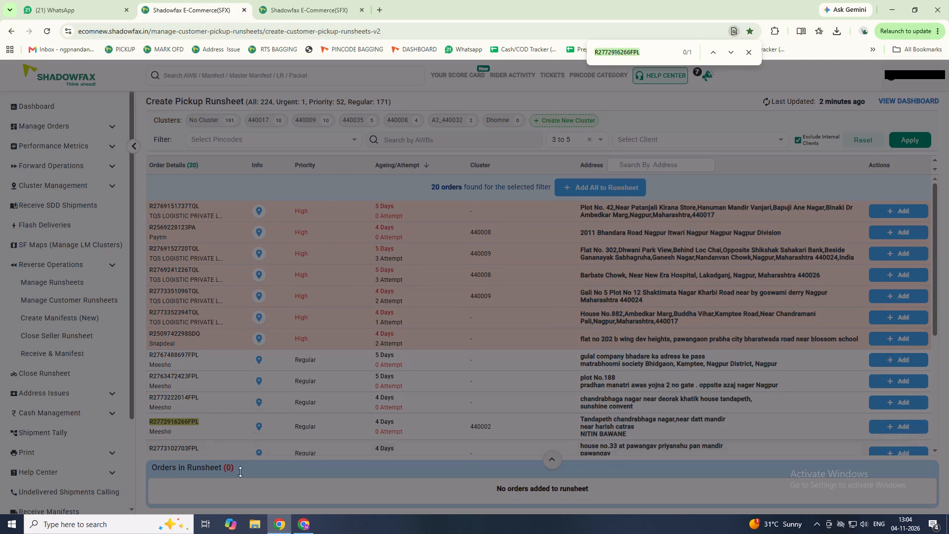
key(ctrl+x)
key(ctrl+f)
key(ctrl+x)
double_click(264, 0)
click(223, 144)
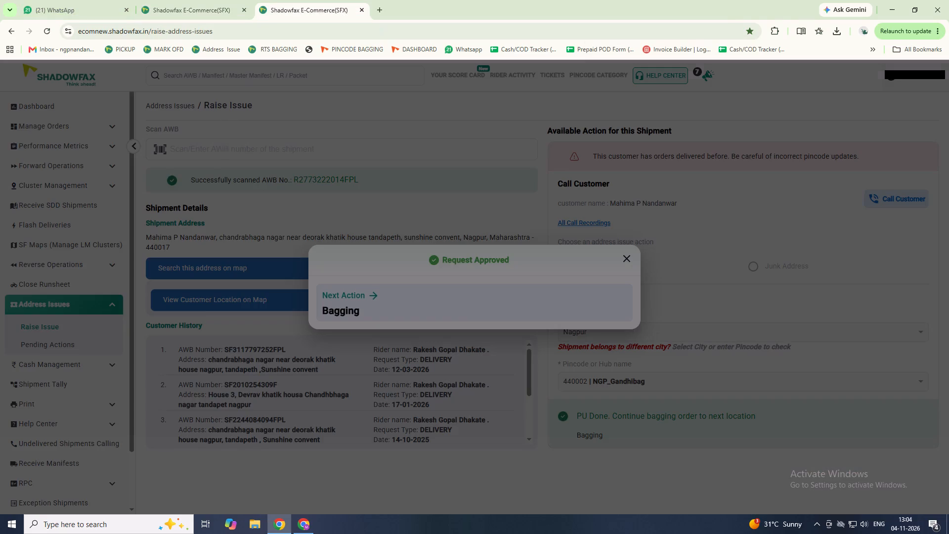
ctrl+double_click(220, 137)
click(216, 145)
key(ctrl+v)
key(Return)
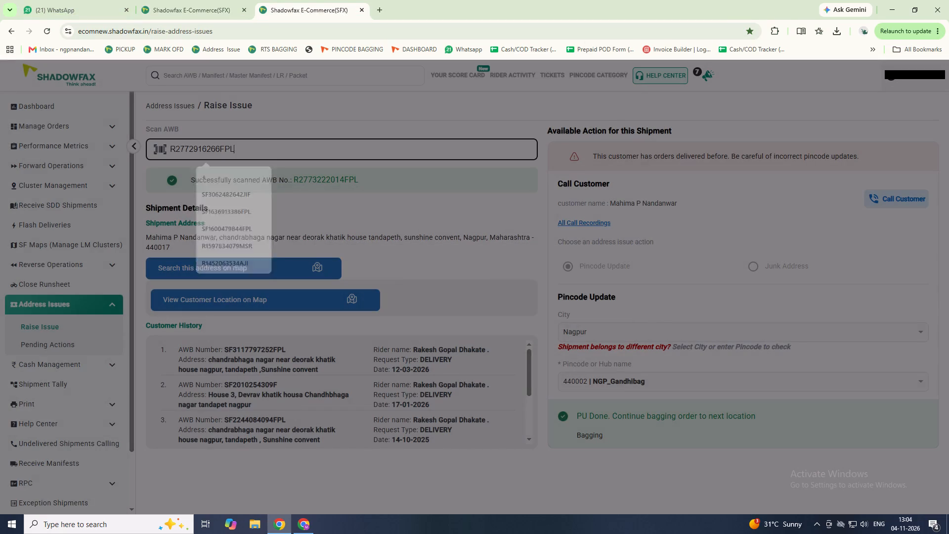
click(591, 380)
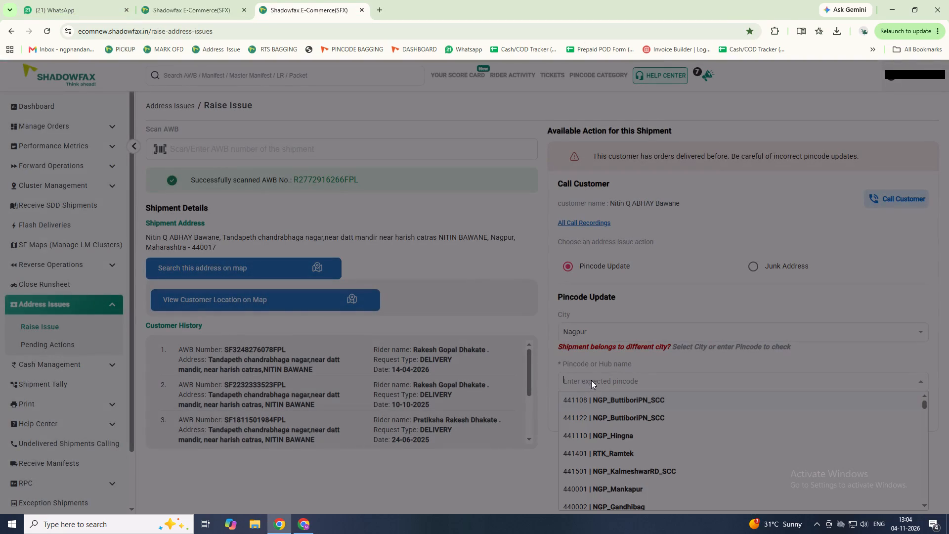
click(599, 508)
click(603, 409)
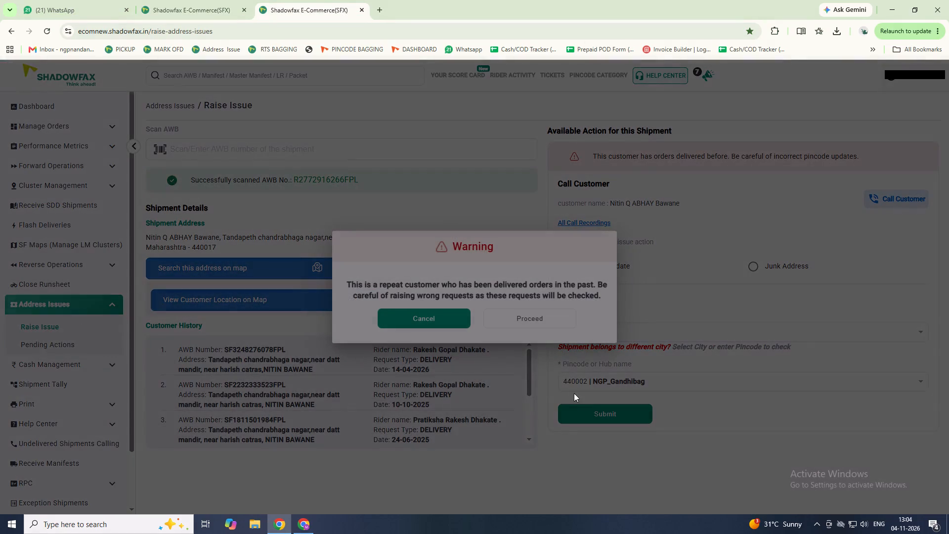
click(538, 302)
double_click(535, 311)
click(494, 412)
click(569, 432)
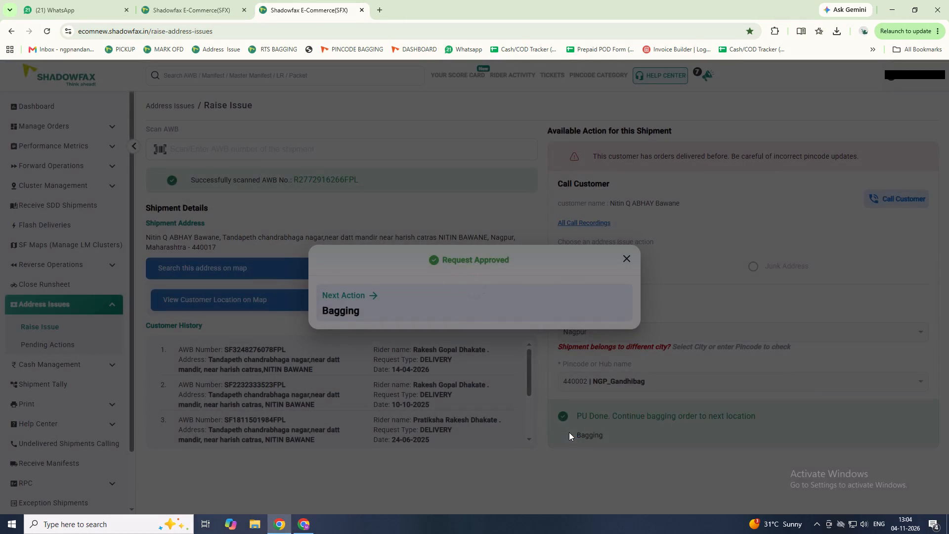
click(402, 433)
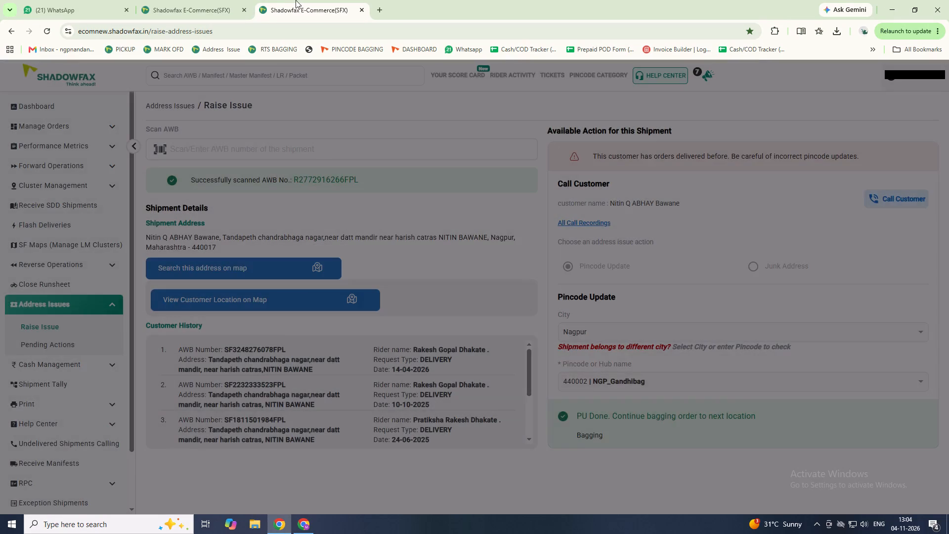
click(296, 0)
click(191, 0)
scroll(427, 413, down, 1)
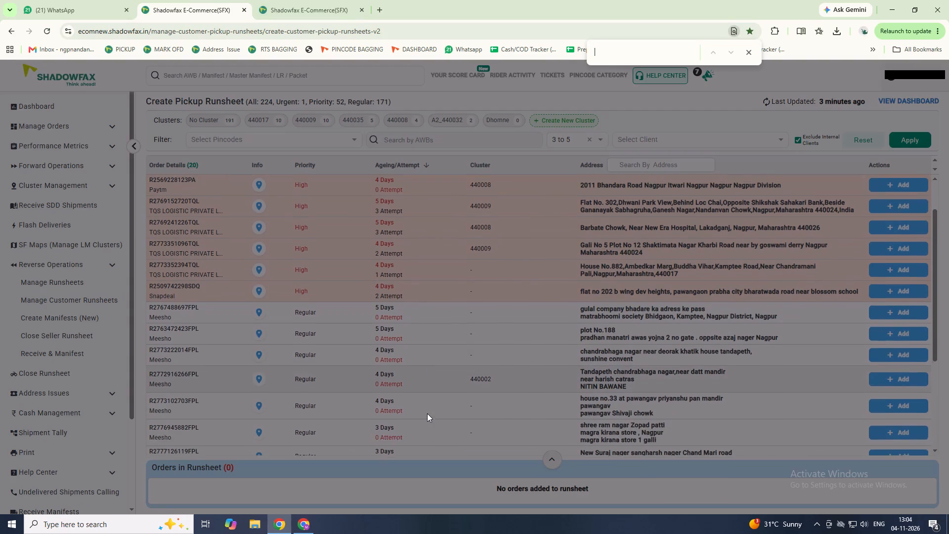
scroll(428, 414, down, 1)
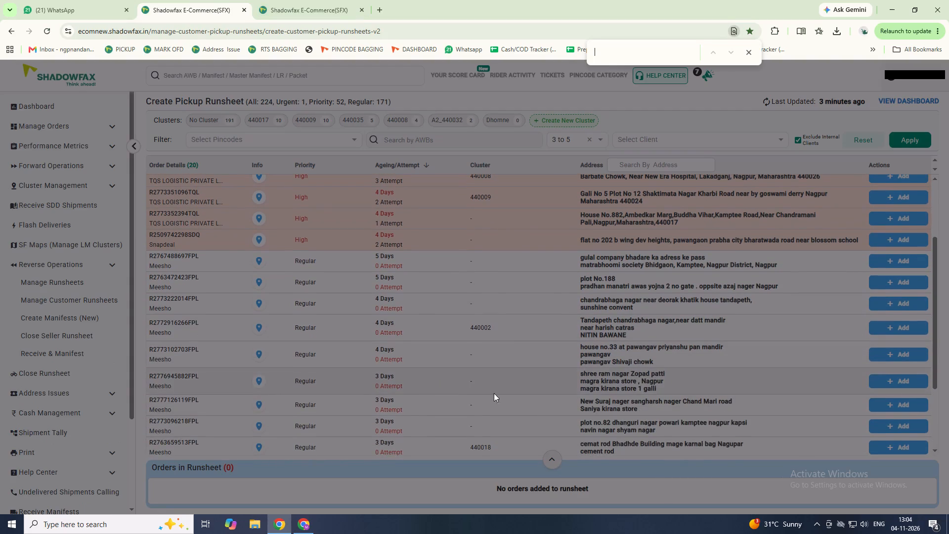
scroll(586, 408, down, 1)
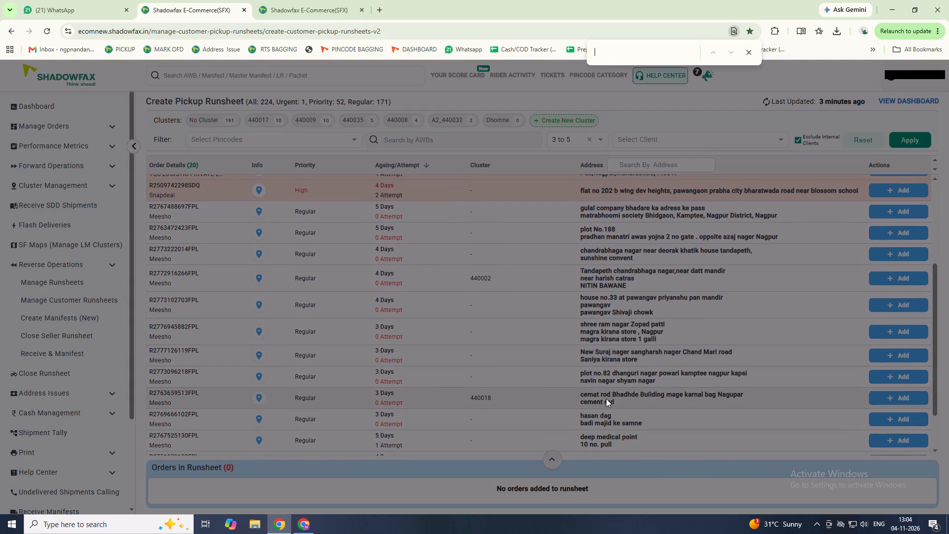
scroll(640, 418, down, 1)
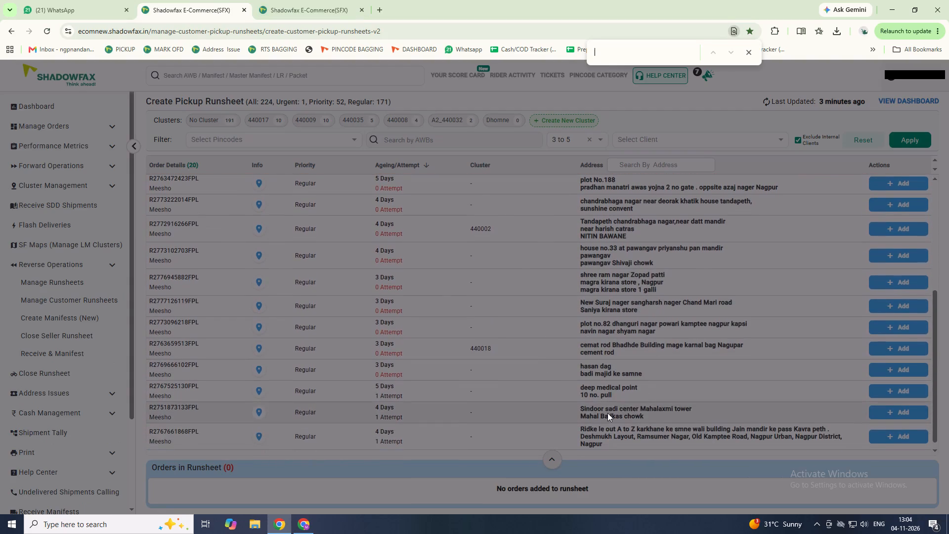
double_click(156, 381)
key(ctrl+f)
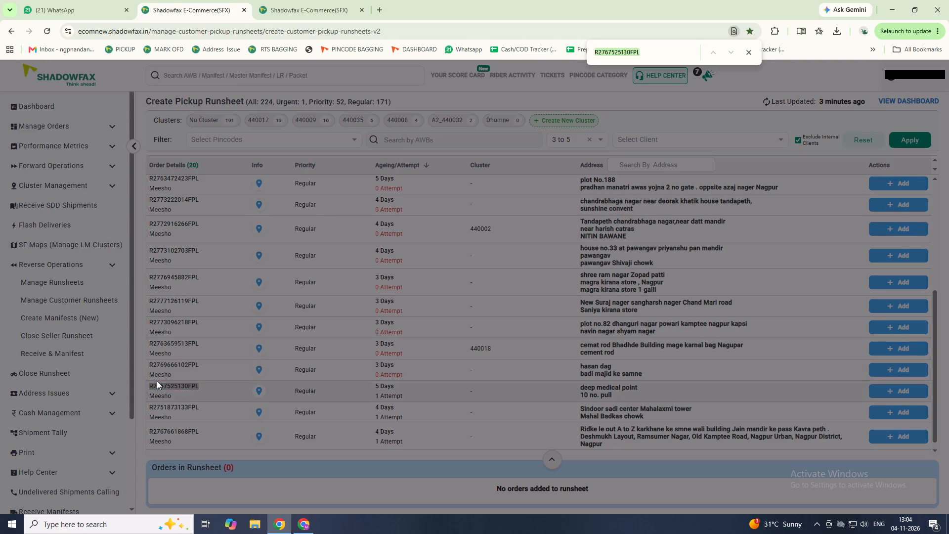
key(ctrl+x)
key(ctrl+f)
key(ctrl+x)
click(313, 0)
click(246, 160)
click(245, 154)
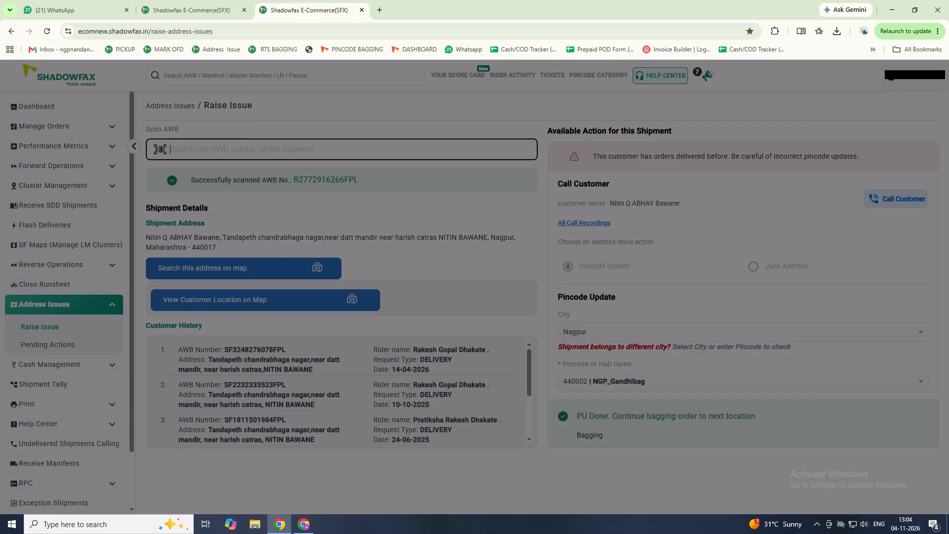
key(ctrl+v)
key(Return)
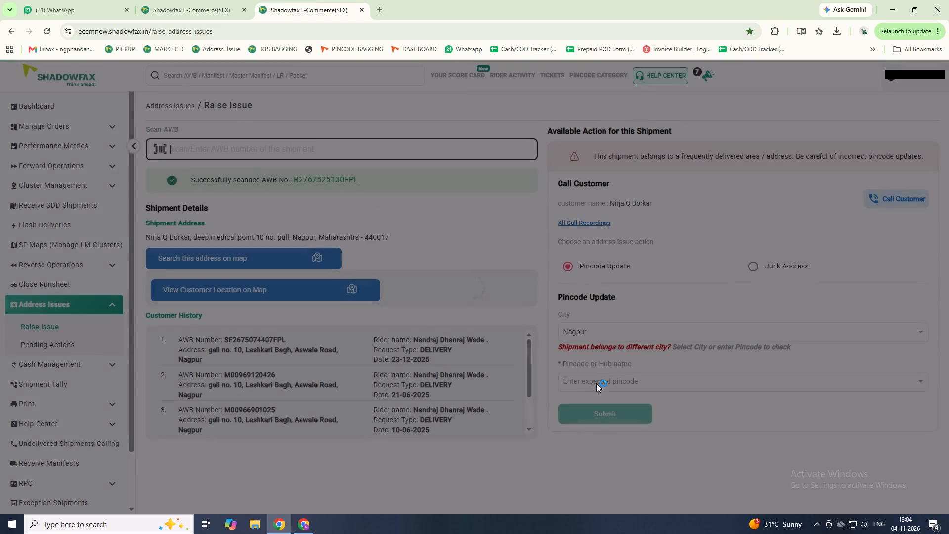
click(599, 385)
text(014)
key(Return)
key(Tab)
key(Return)
key(Tab)
key(Return)
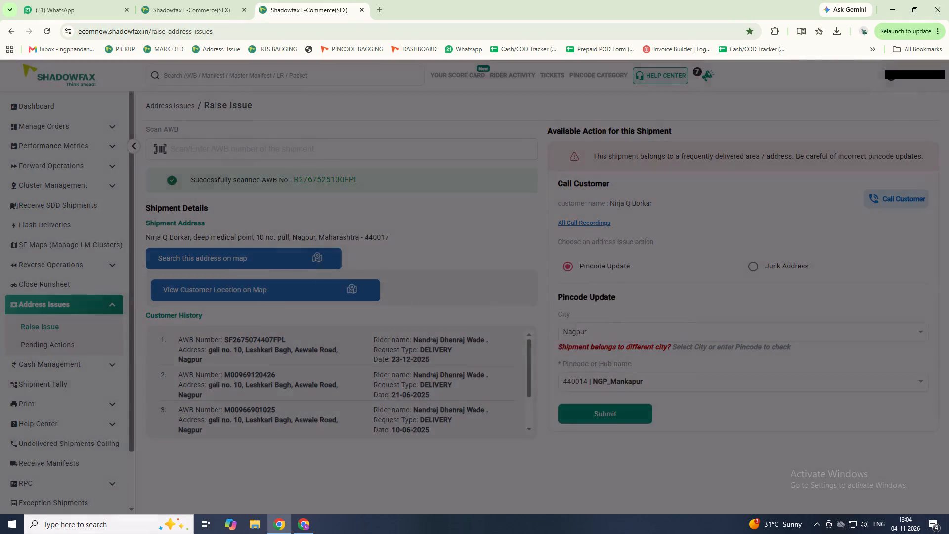
click(450, 407)
click(475, 415)
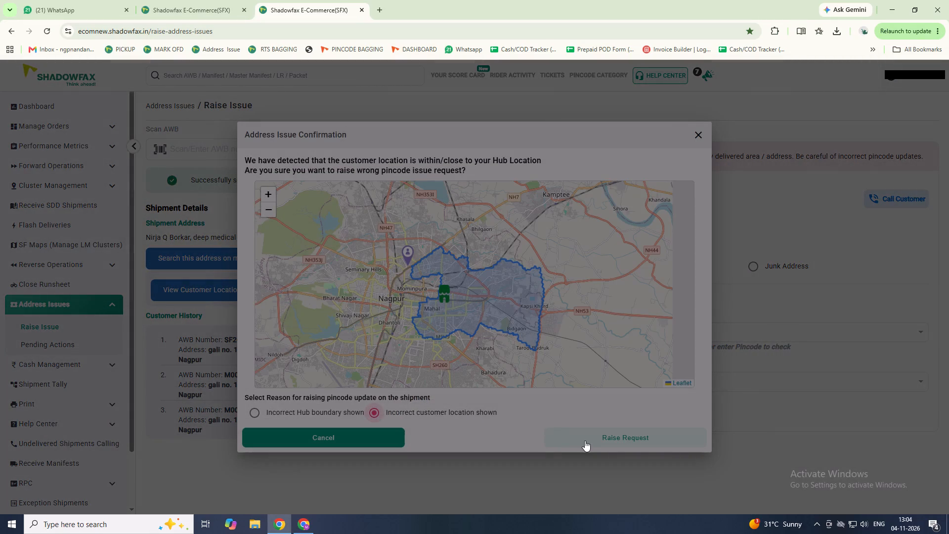
click(584, 440)
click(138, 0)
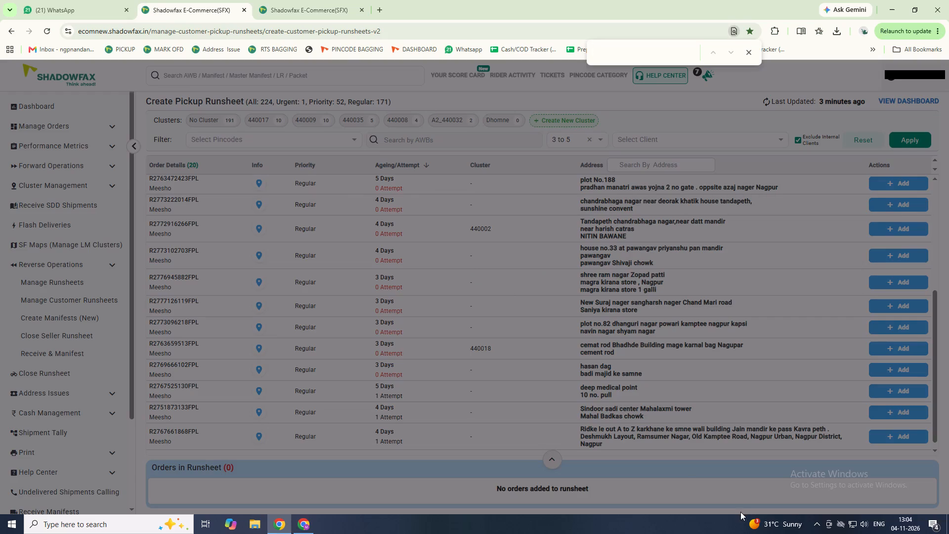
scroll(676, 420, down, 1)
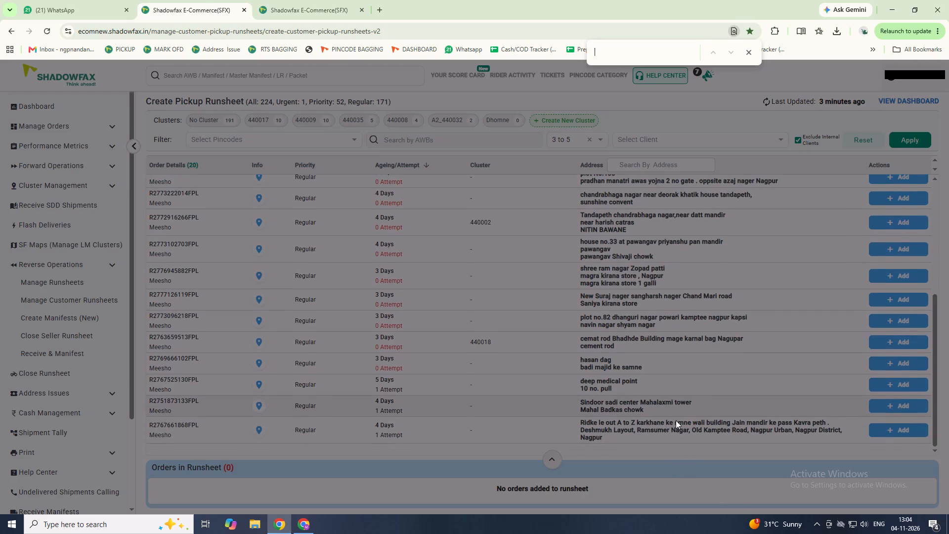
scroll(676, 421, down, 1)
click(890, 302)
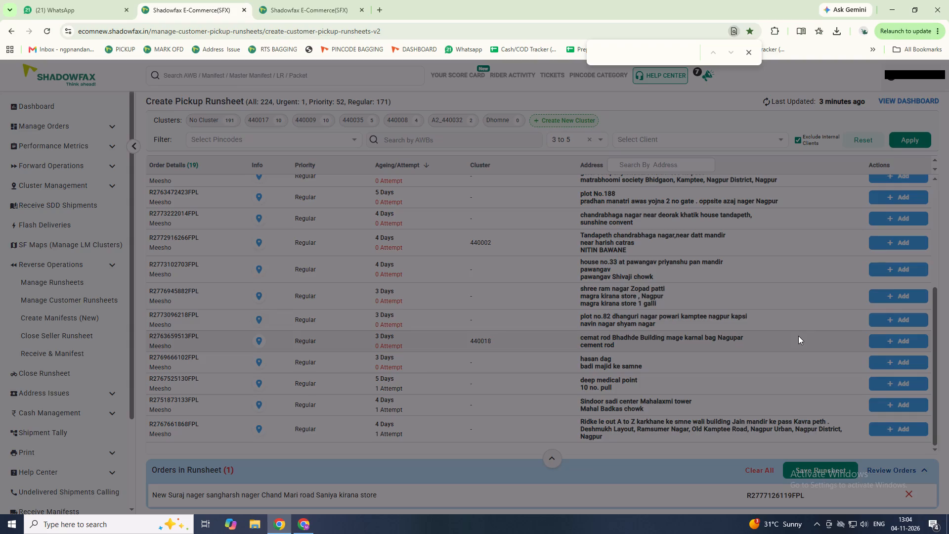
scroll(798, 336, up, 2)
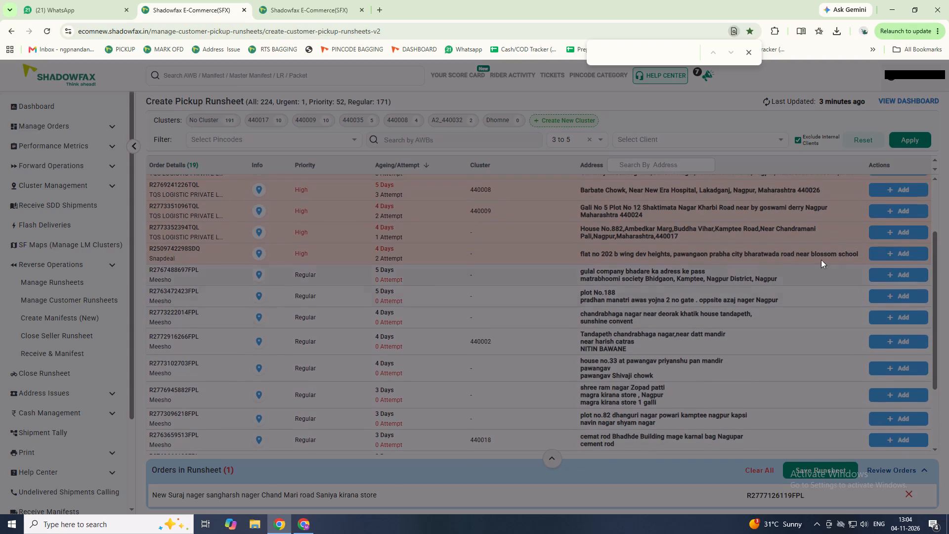
Start a new pickup runsheet from the customer runsheet dashboard and filter its orders by ageing 1 to 2.
click(881, 102)
click(245, 107)
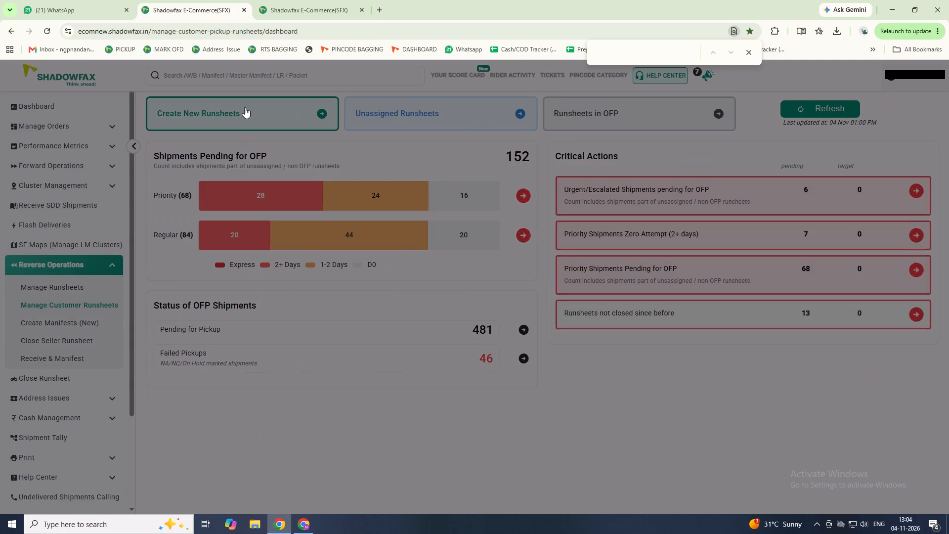
click(561, 137)
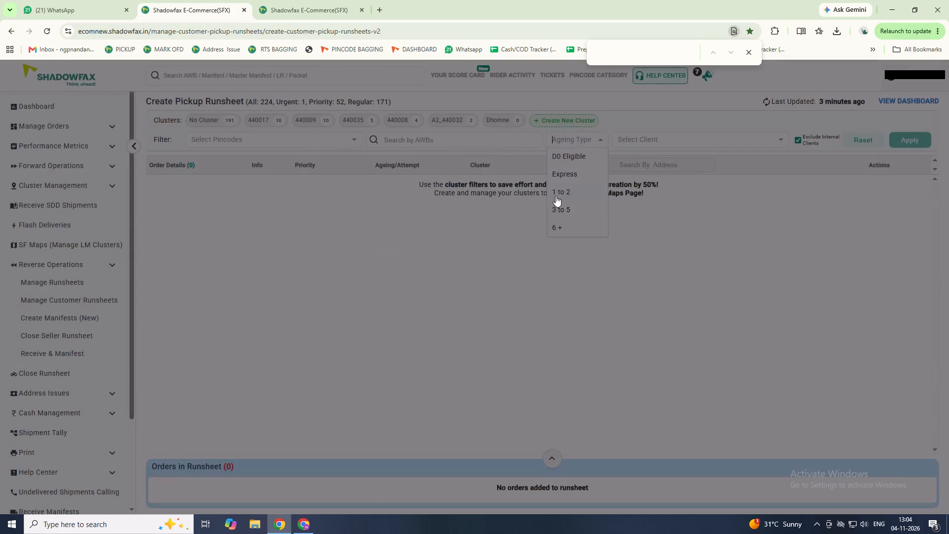
click(556, 195)
click(928, 138)
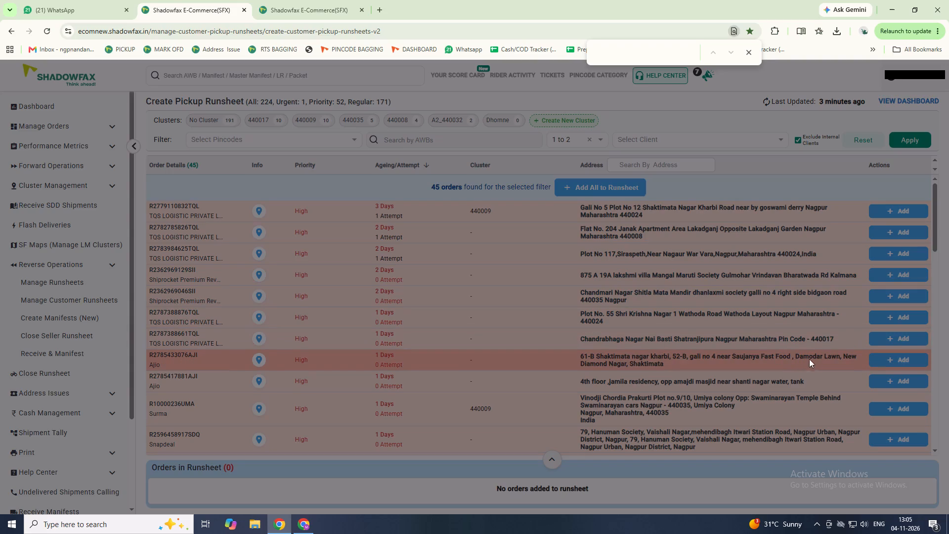
click(161, 361)
double_click(162, 353)
key(ctrl+f)
key(ctrl+x)
key(ctrl+f)
key(ctrl+x)
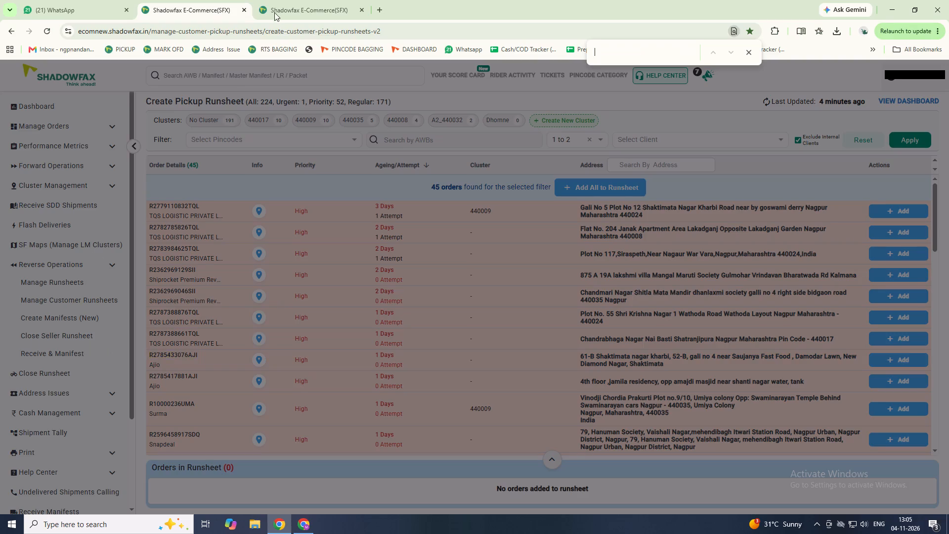
click(279, 0)
double_click(256, 136)
click(255, 134)
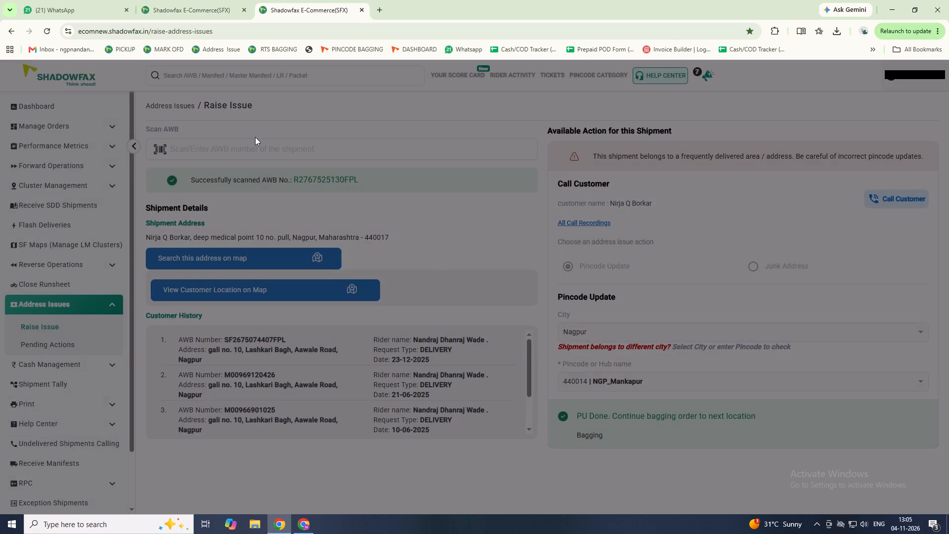
click(255, 139)
key(ctrl+v)
key(Return)
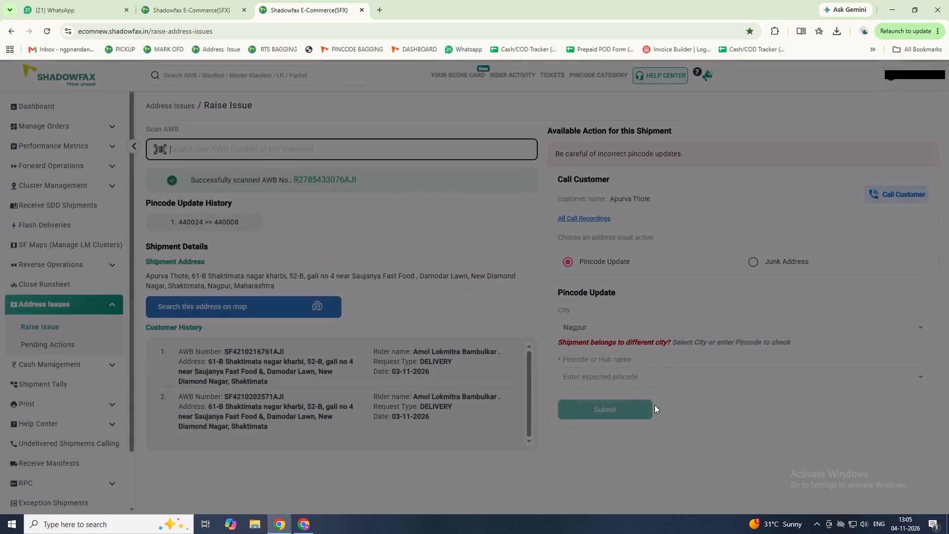
click(628, 384)
click(229, 0)
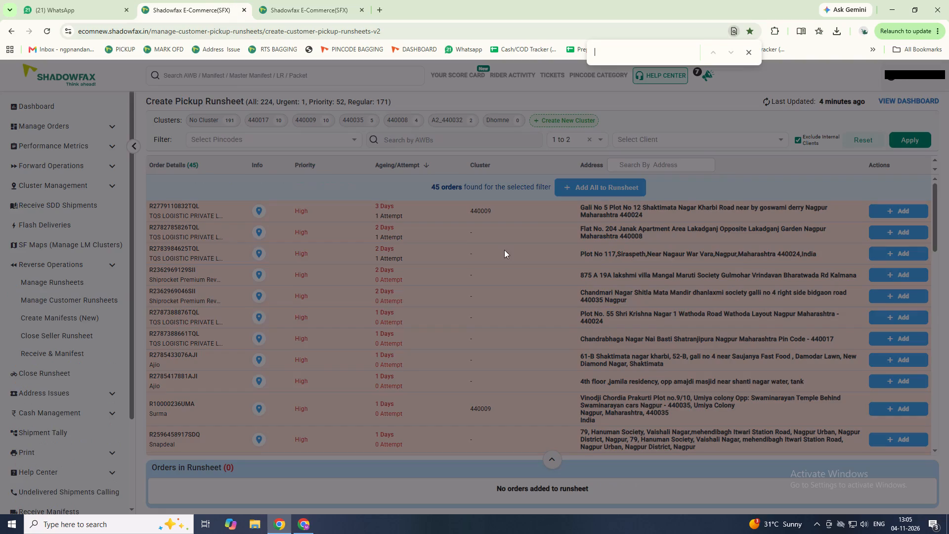
click(900, 366)
click(846, 455)
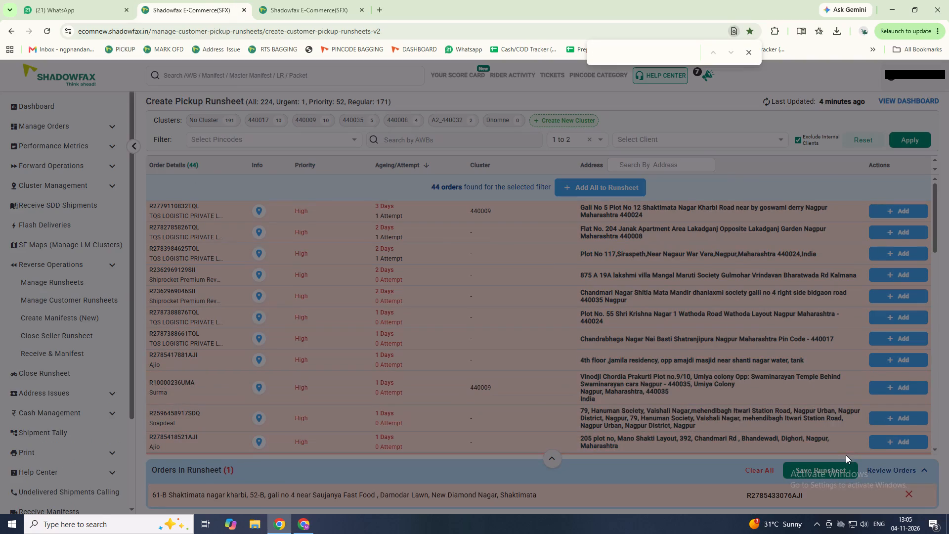
click(838, 460)
click(833, 487)
click(826, 479)
click(786, 468)
click(700, 399)
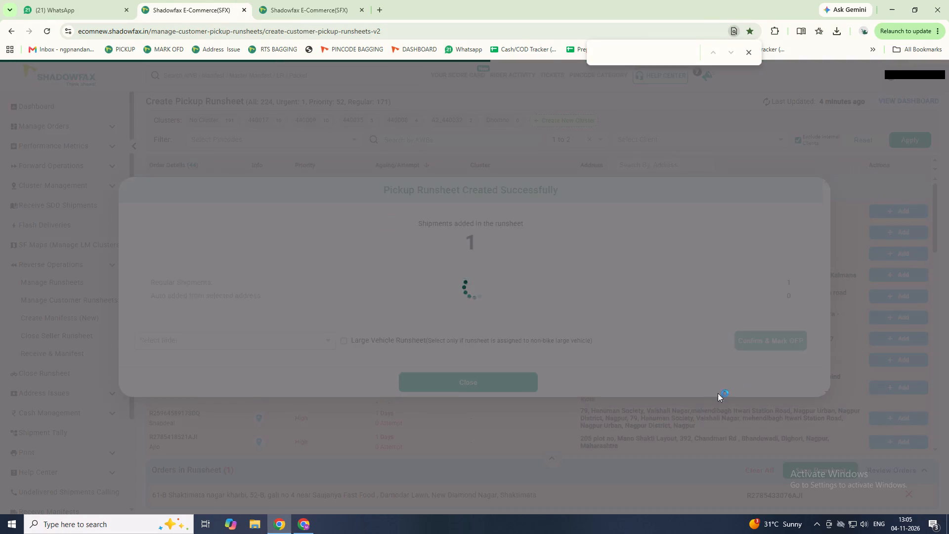
Assign the saved pickup runsheet to the rider found with "bhoj" and confirm it as OFP.
click(306, 344)
text(bhoj)
key(Return)
key(Tab)
key(Tab)
key(Return)
key(Tab)
key(Return)
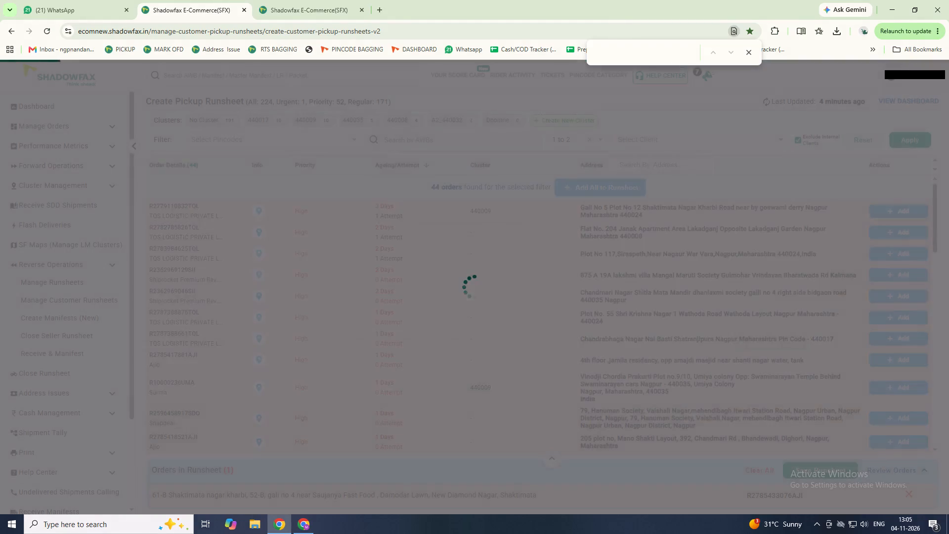
Open the Live Dashboard under Performance Metrics to examine the hub's live figures.
click(306, 0)
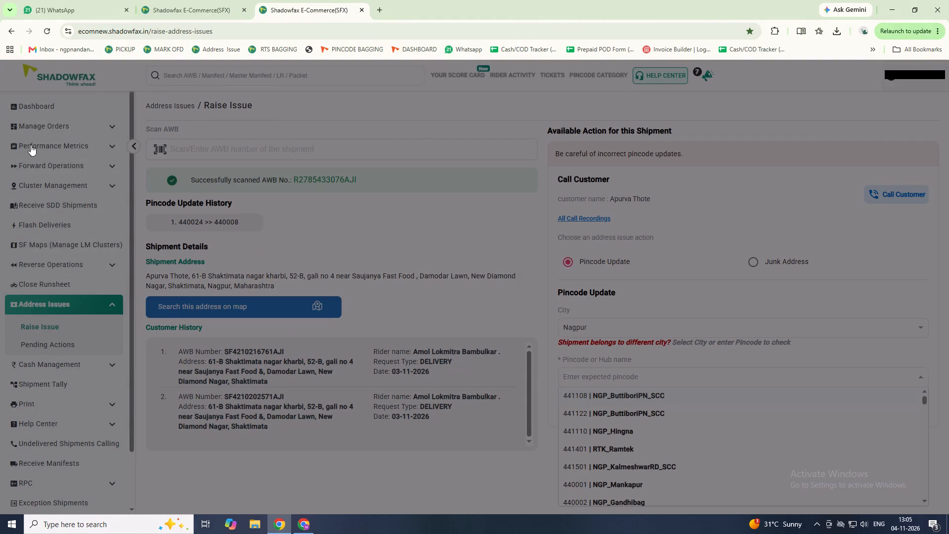
click(31, 145)
click(33, 166)
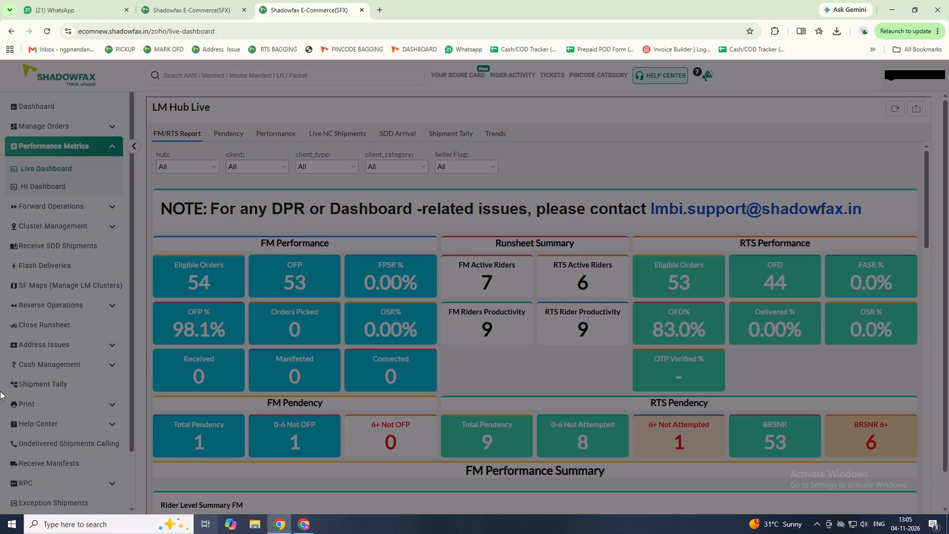
Open the Create Forward Runsheet page from the MARK OFD bookmark and ready its AWB scan field.
click(155, 0)
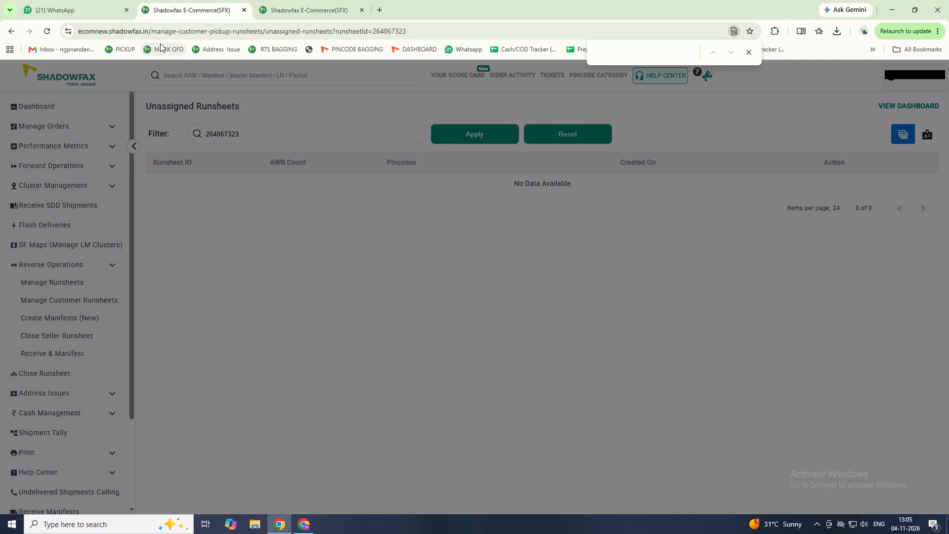
click(177, 49)
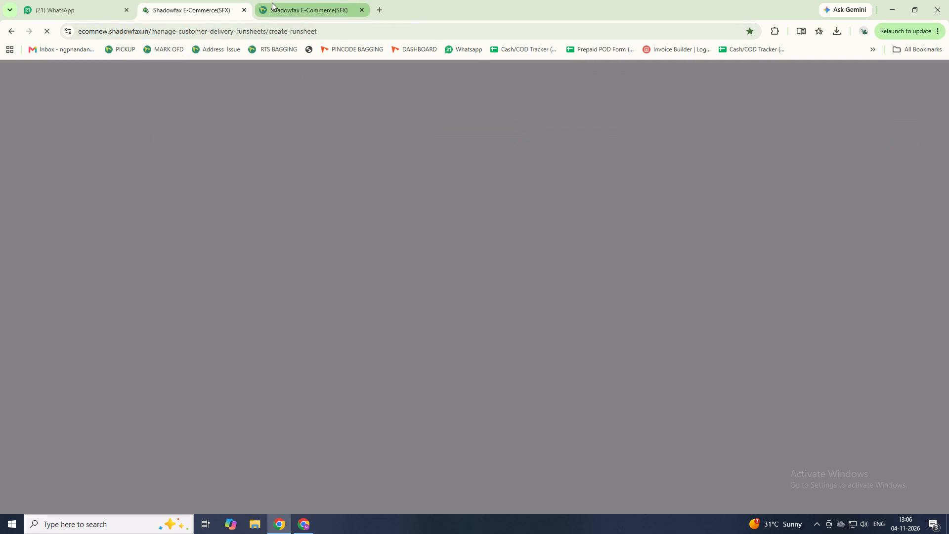
click(712, 157)
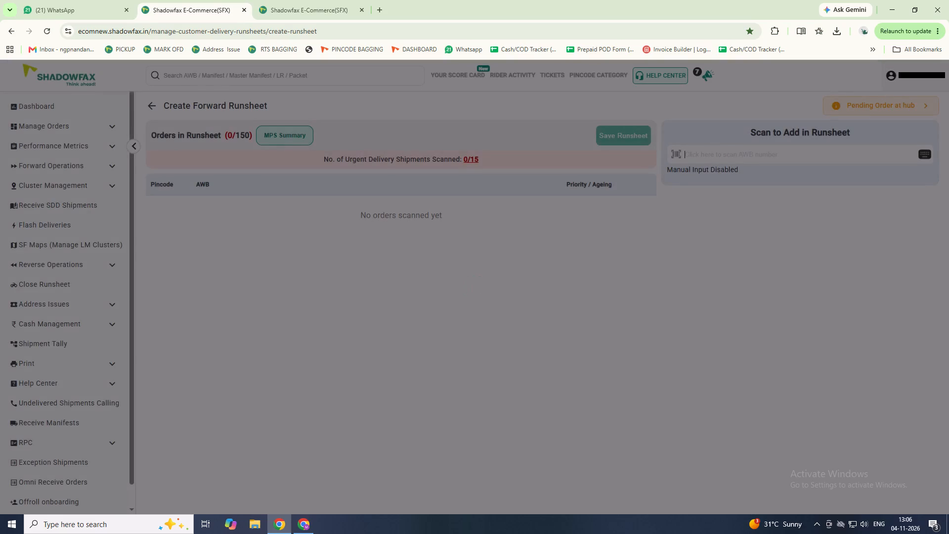
Adjust the system sound volume and return to the AWB scan field of the forward runsheet.
click(866, 530)
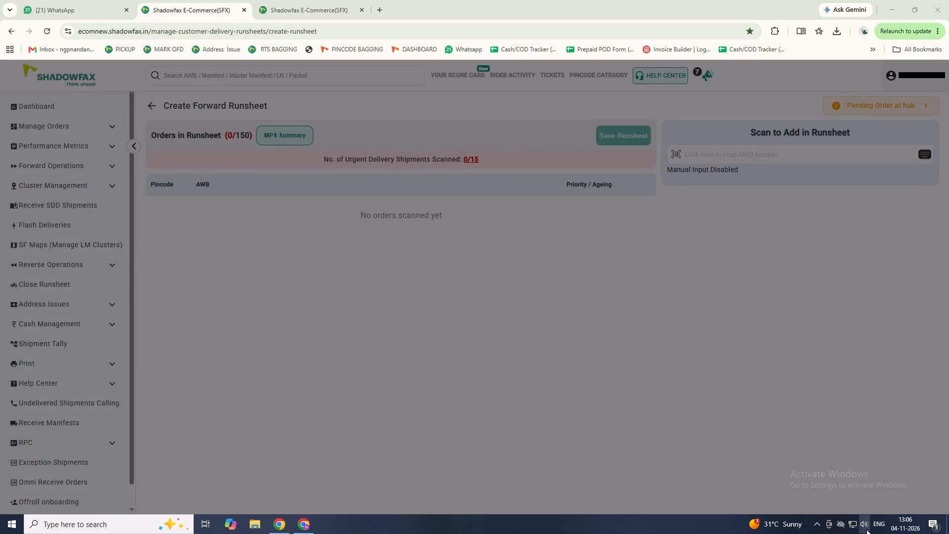
drag(876, 499, 882, 496)
click(789, 159)
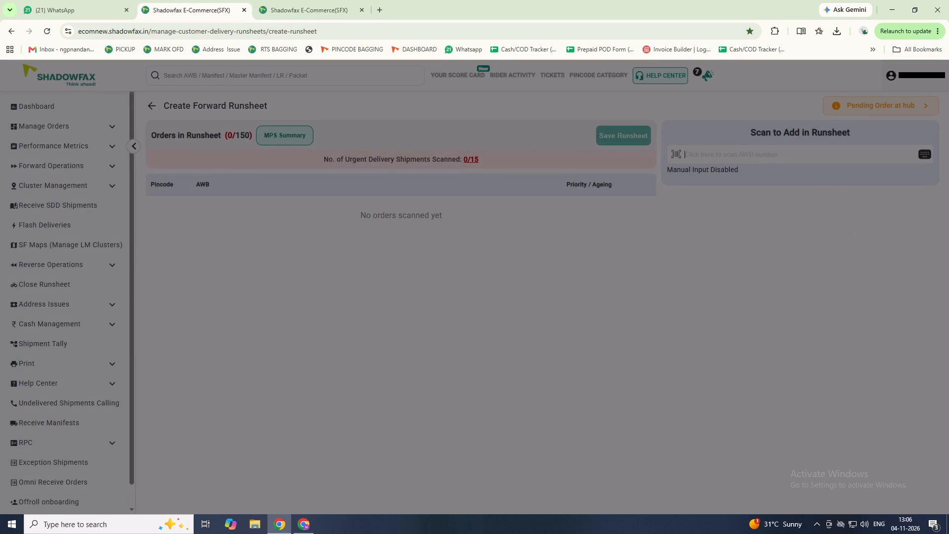
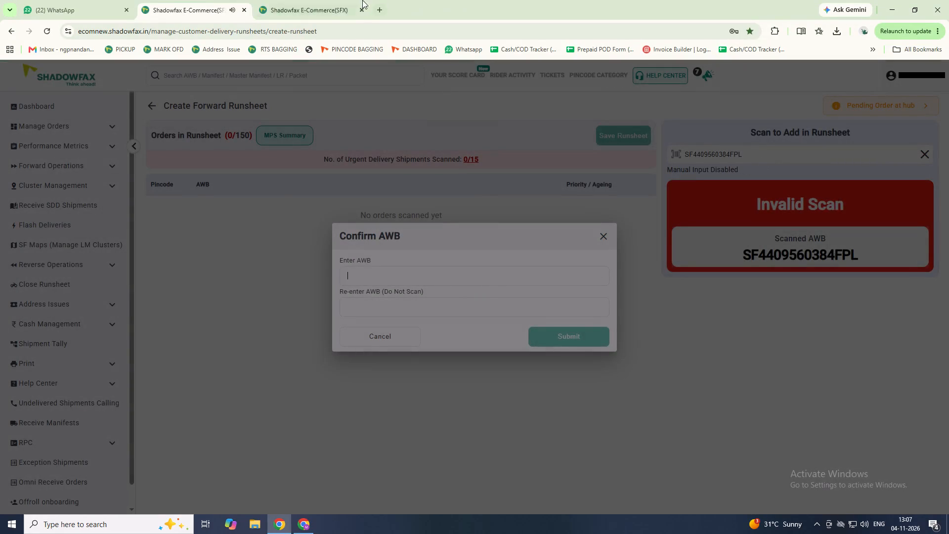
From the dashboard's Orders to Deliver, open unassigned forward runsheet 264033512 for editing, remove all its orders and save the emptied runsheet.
double_click(309, 0)
click(387, 41)
click(419, 59)
click(419, 51)
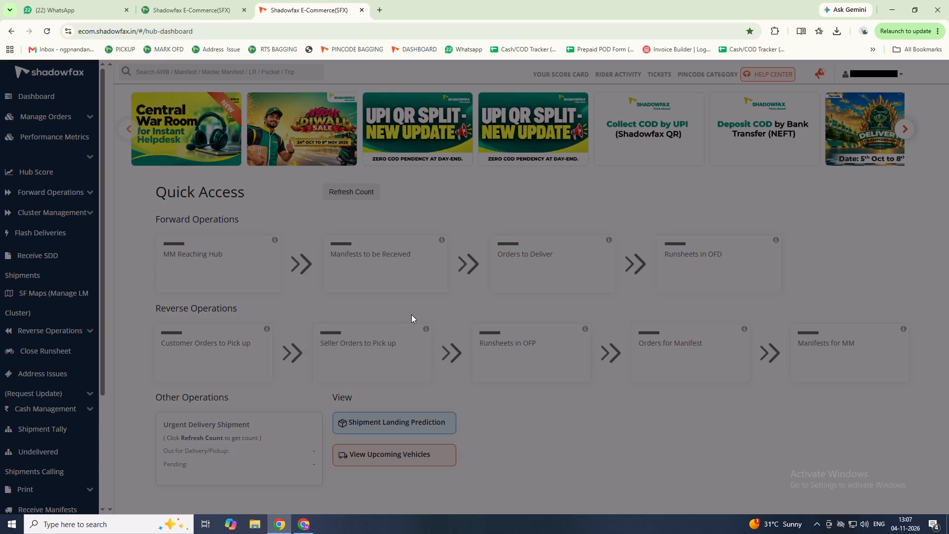
click(520, 272)
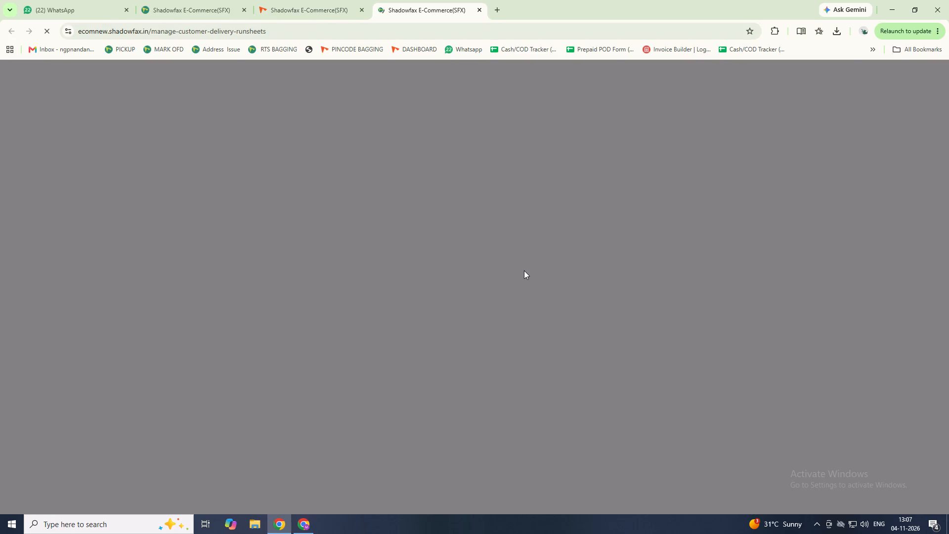
click(405, 170)
double_click(408, 156)
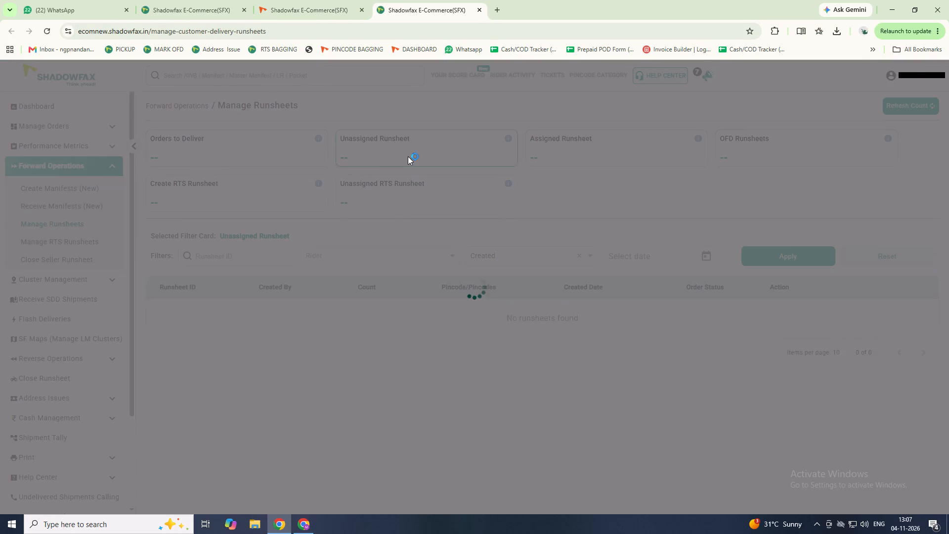
click(779, 318)
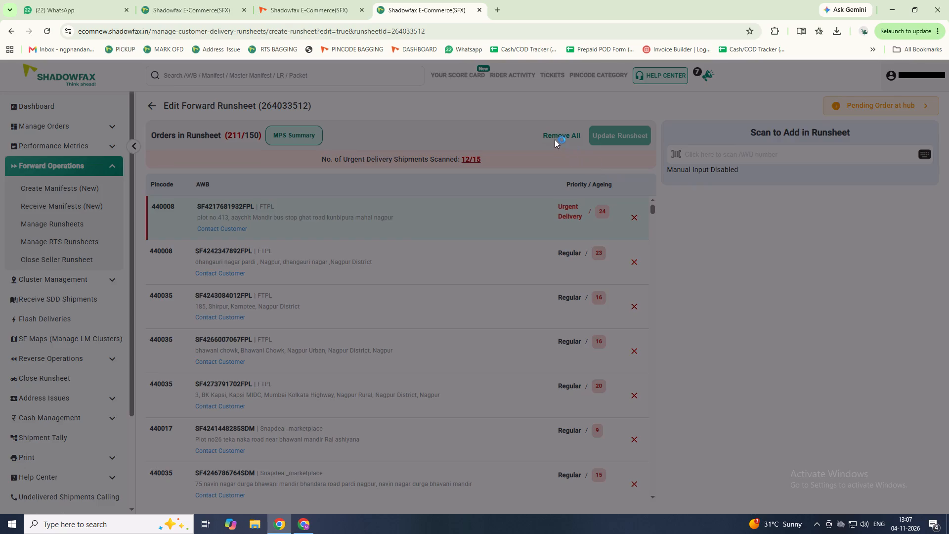
click(555, 139)
double_click(518, 323)
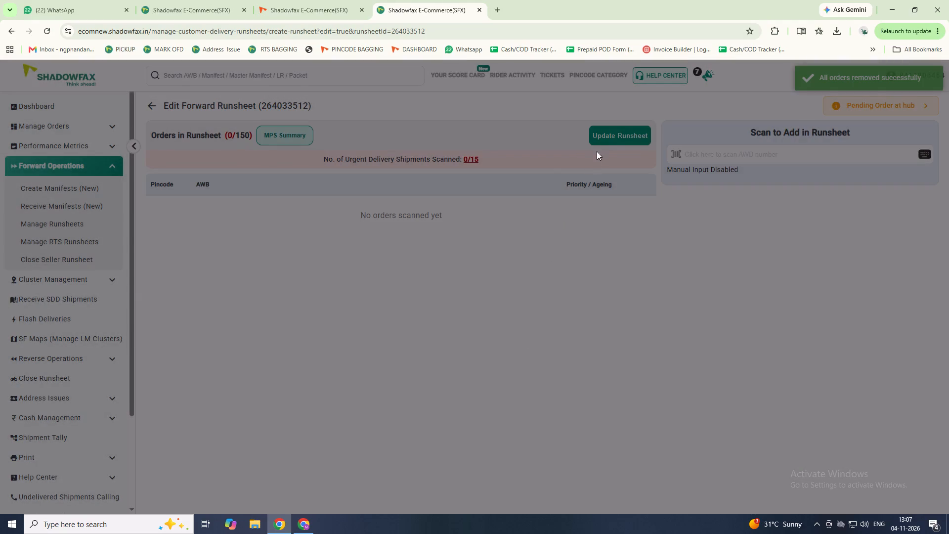
click(610, 128)
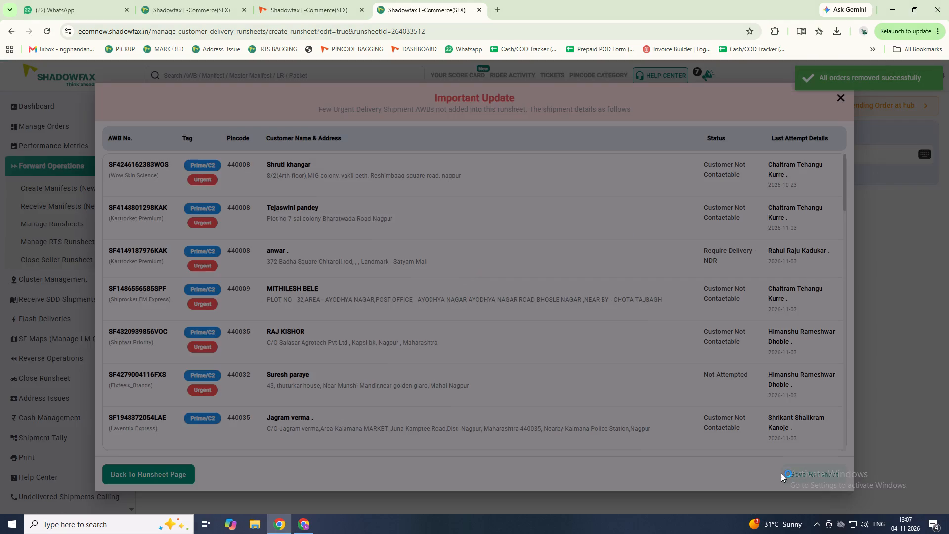
click(788, 473)
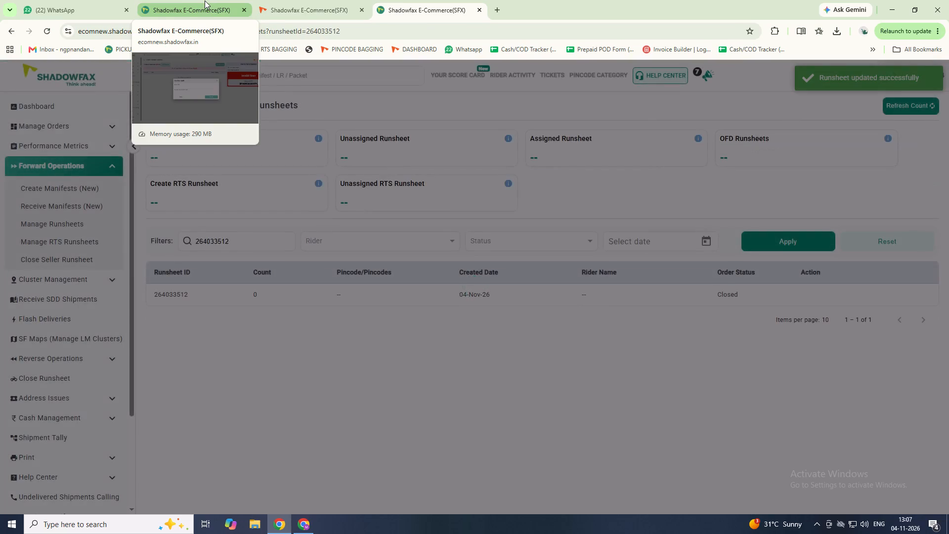
click(205, 0)
double_click(608, 235)
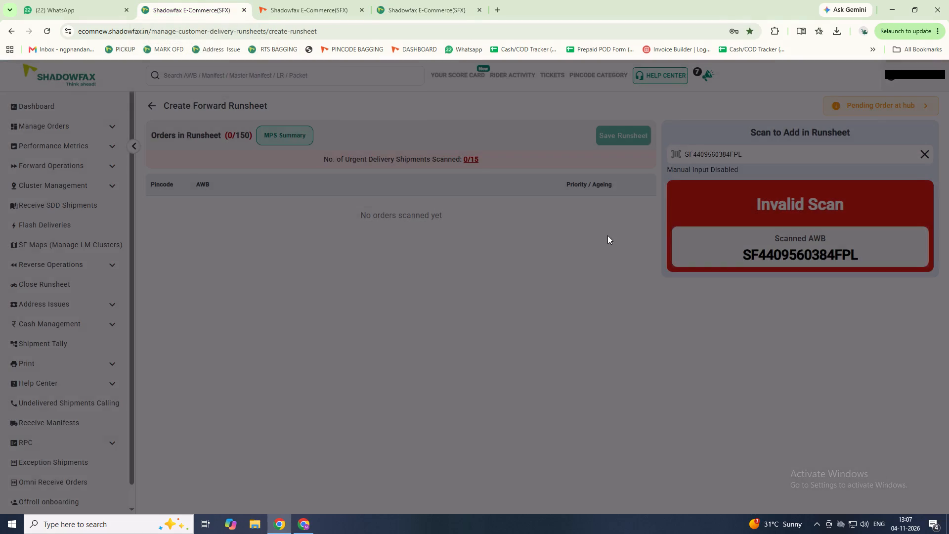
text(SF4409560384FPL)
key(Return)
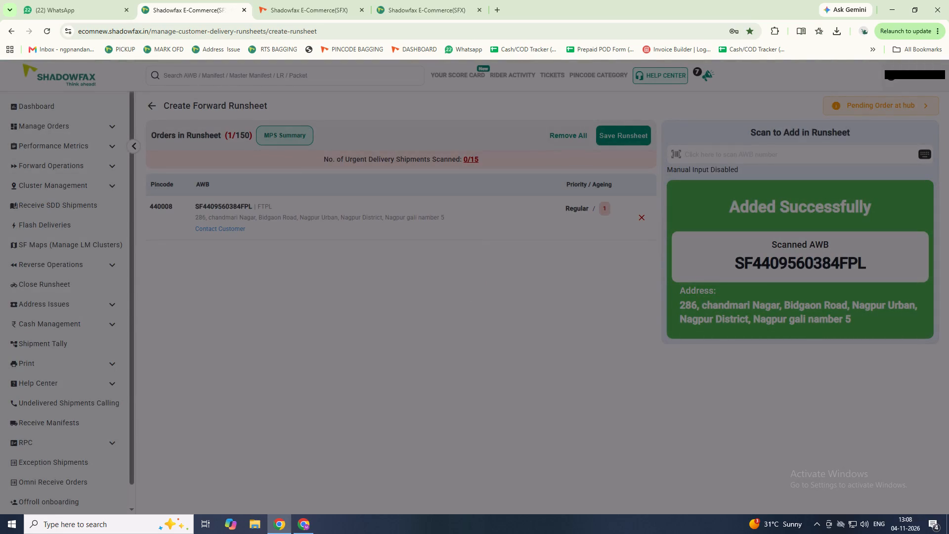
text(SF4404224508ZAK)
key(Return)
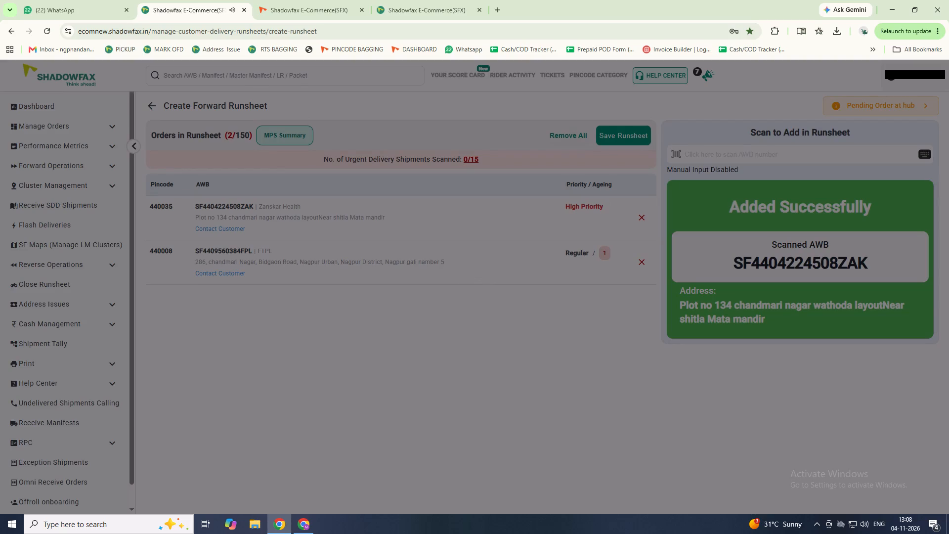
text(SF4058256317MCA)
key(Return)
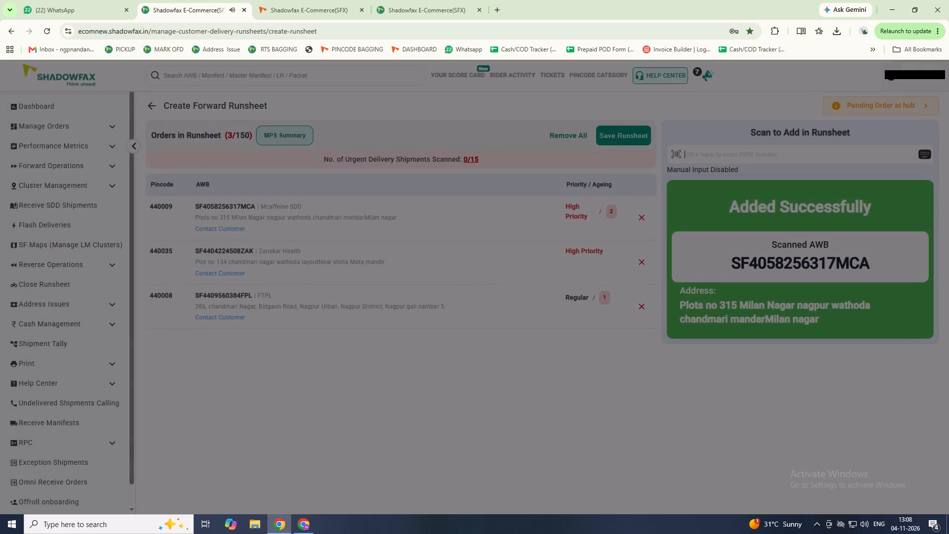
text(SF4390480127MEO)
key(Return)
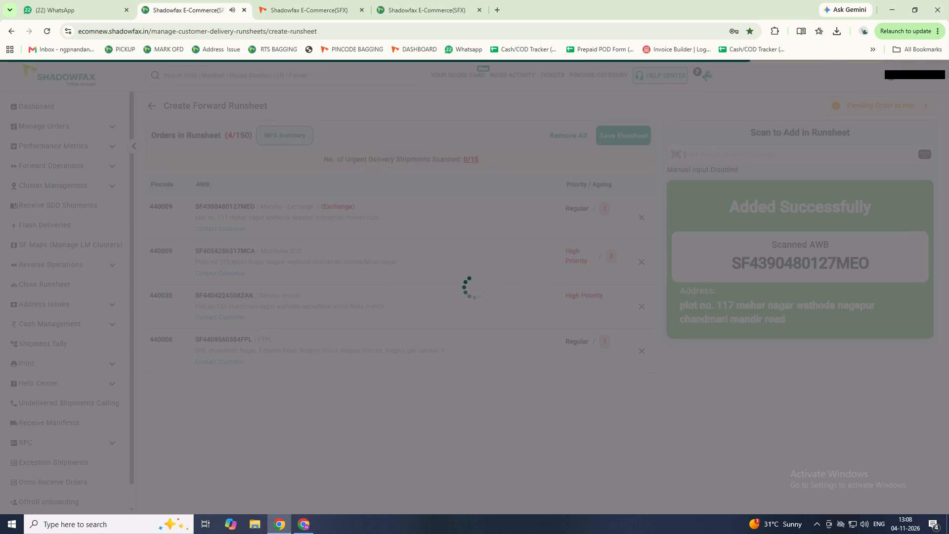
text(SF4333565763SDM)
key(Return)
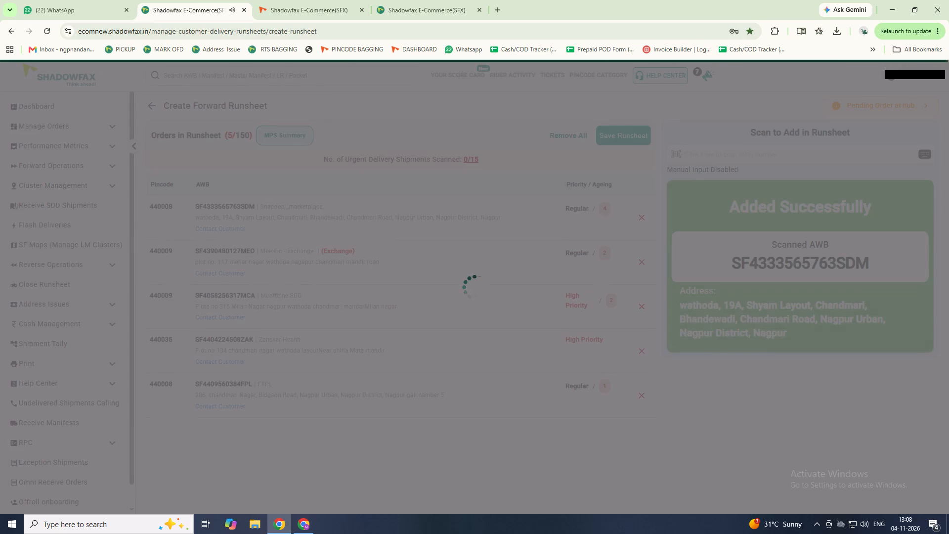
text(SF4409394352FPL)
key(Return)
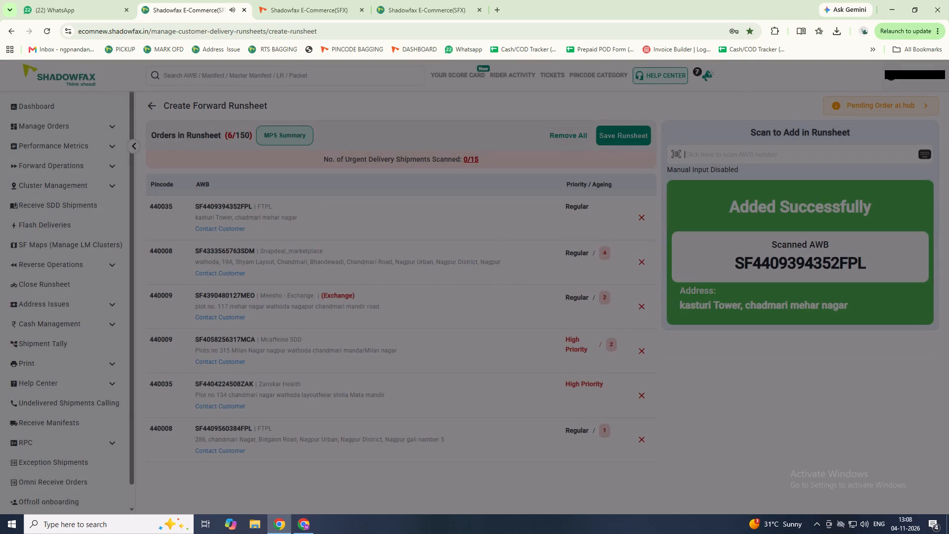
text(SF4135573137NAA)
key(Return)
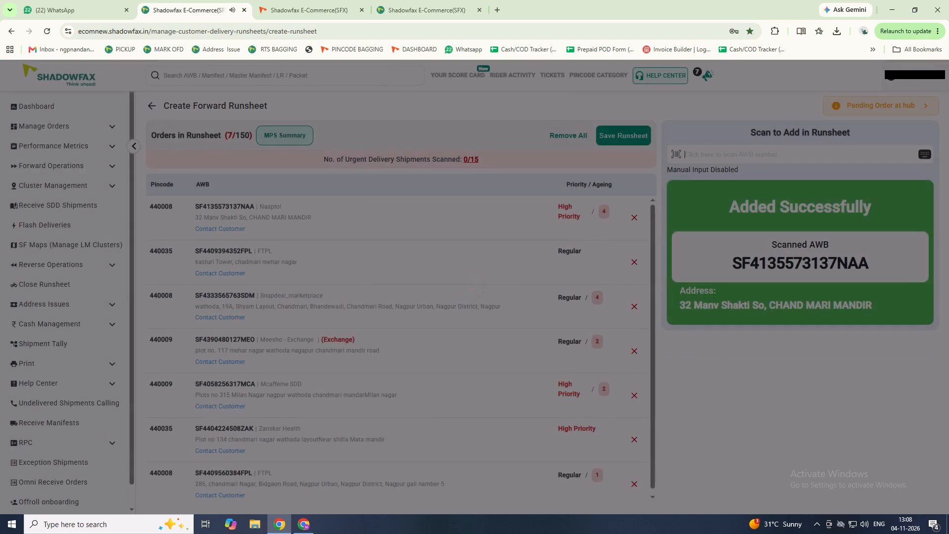
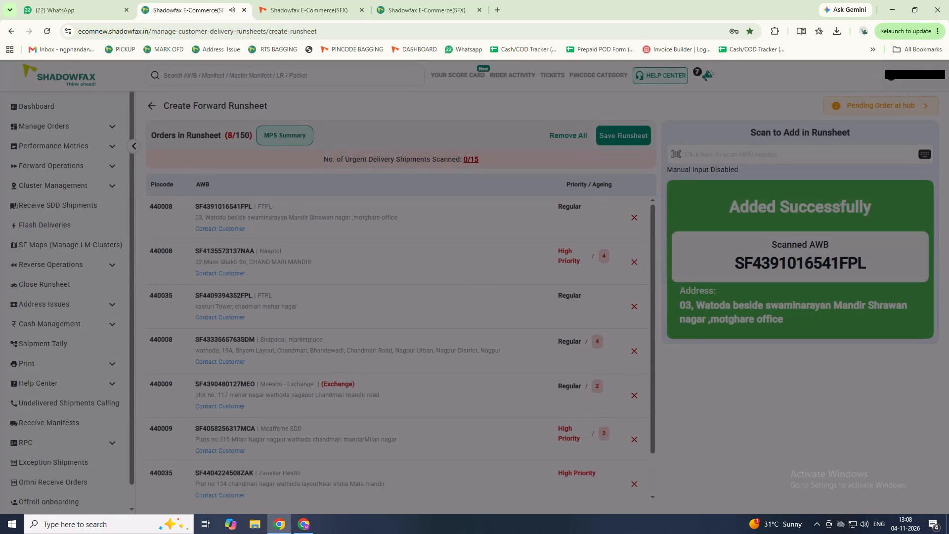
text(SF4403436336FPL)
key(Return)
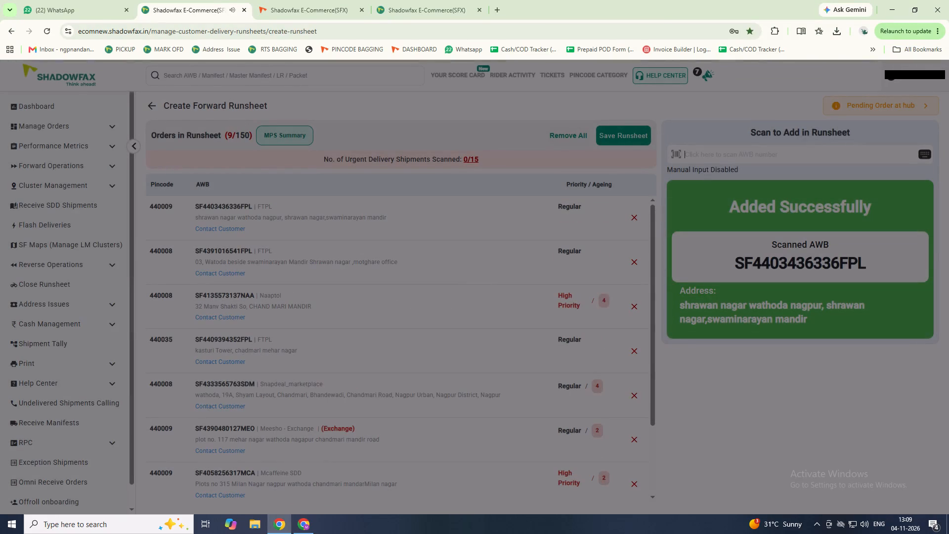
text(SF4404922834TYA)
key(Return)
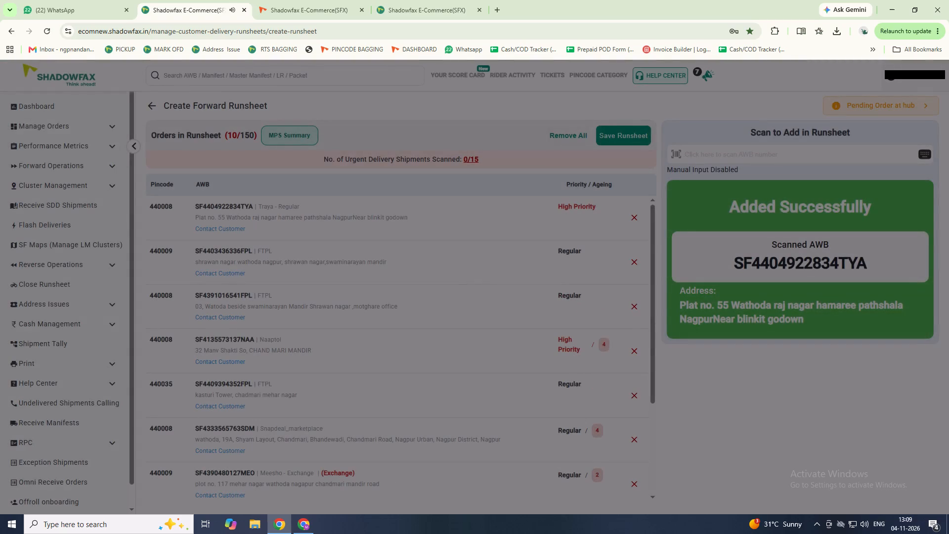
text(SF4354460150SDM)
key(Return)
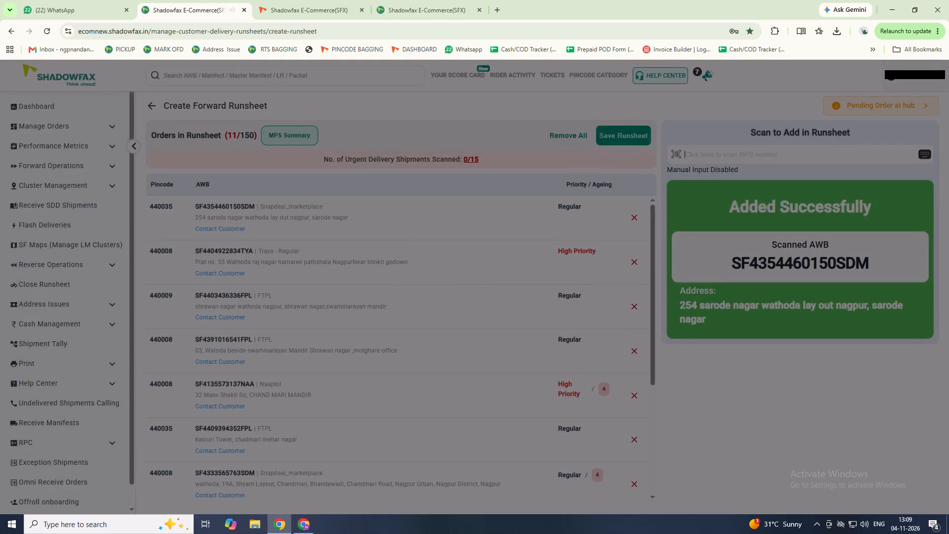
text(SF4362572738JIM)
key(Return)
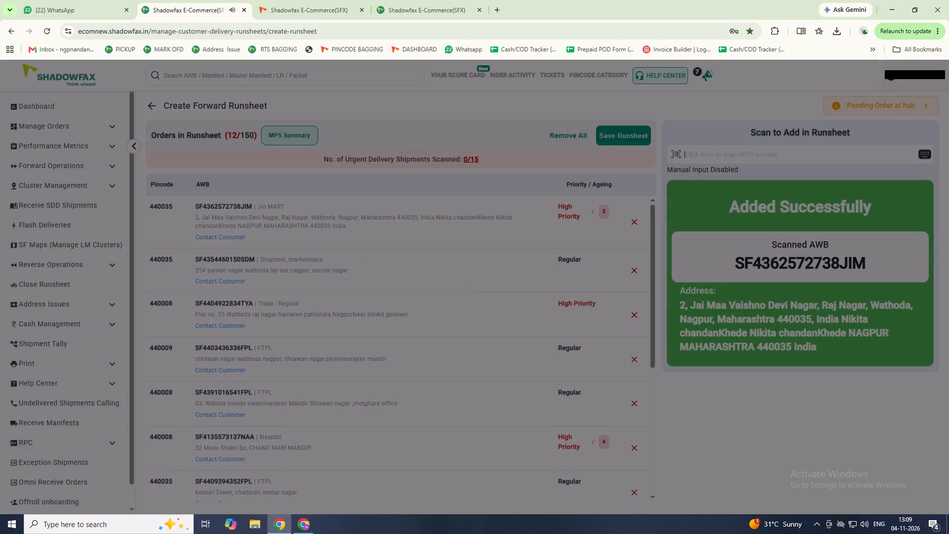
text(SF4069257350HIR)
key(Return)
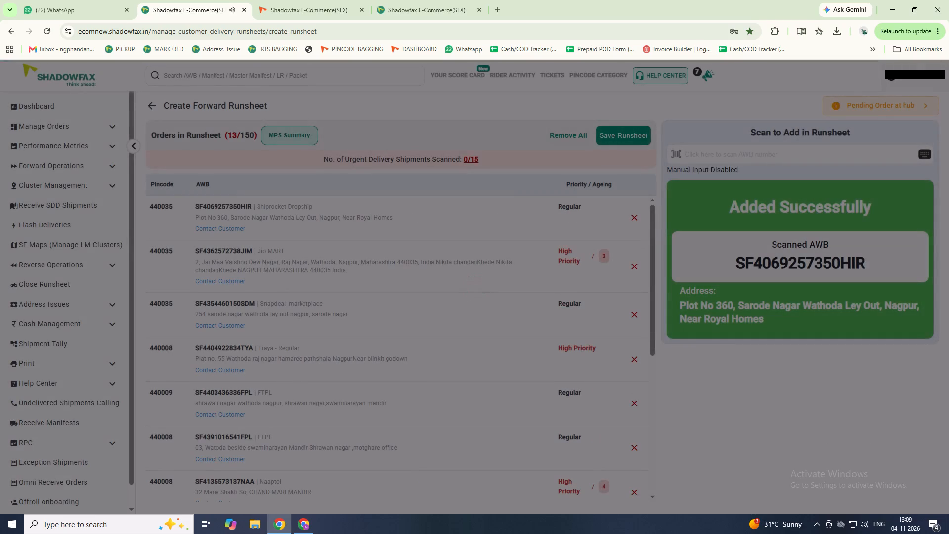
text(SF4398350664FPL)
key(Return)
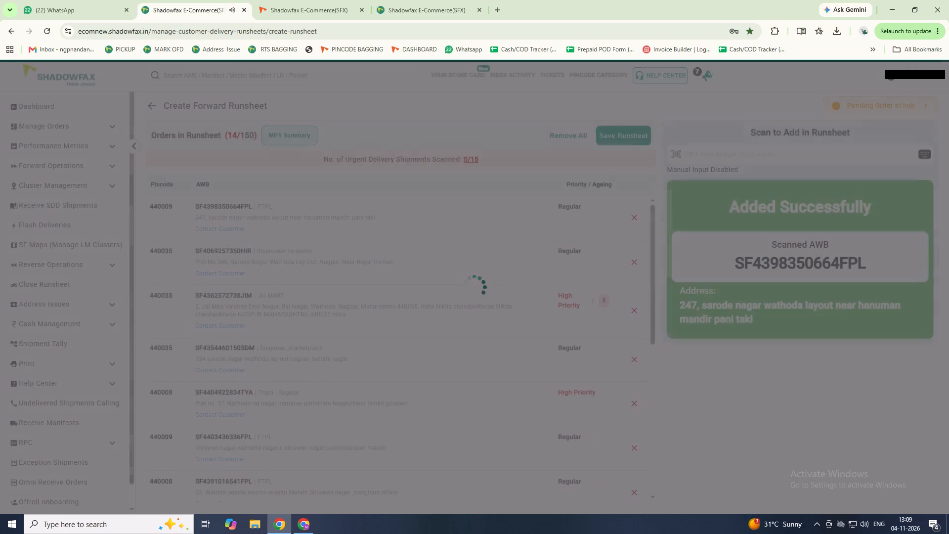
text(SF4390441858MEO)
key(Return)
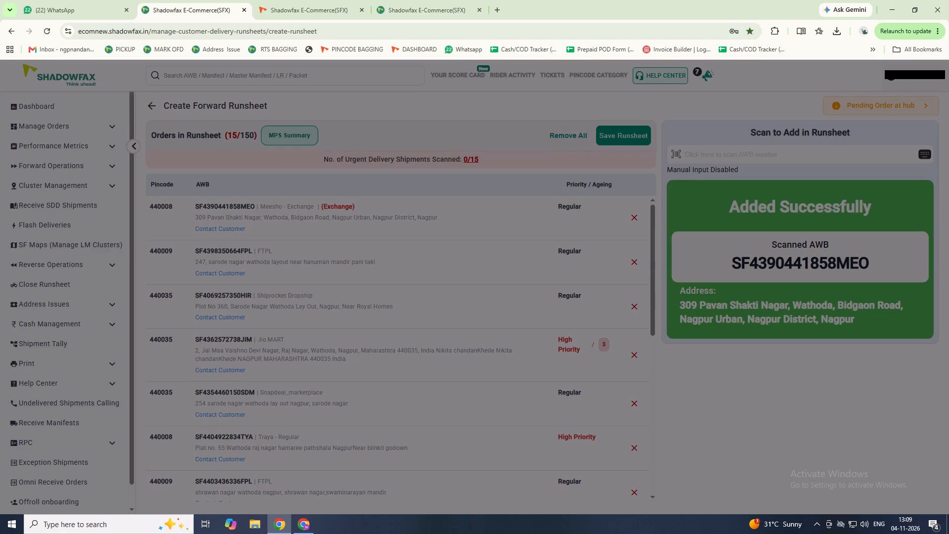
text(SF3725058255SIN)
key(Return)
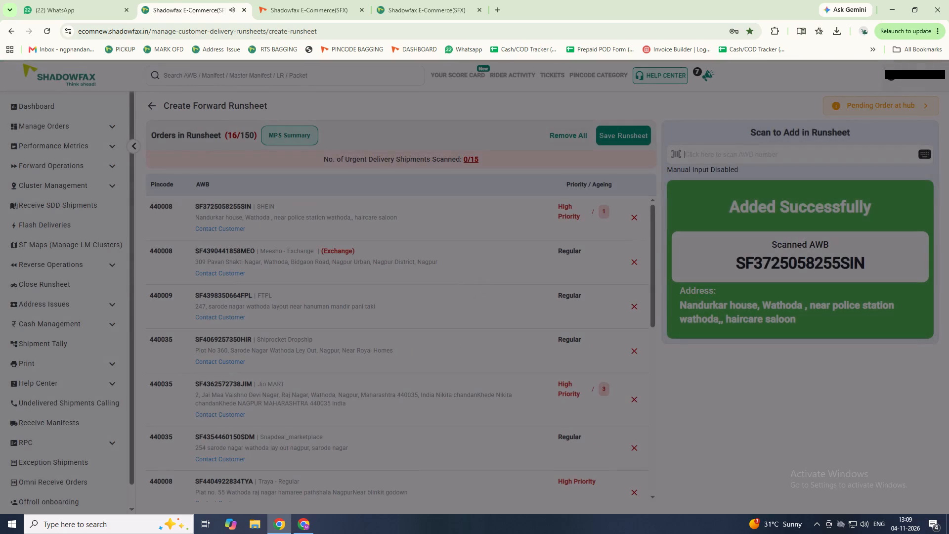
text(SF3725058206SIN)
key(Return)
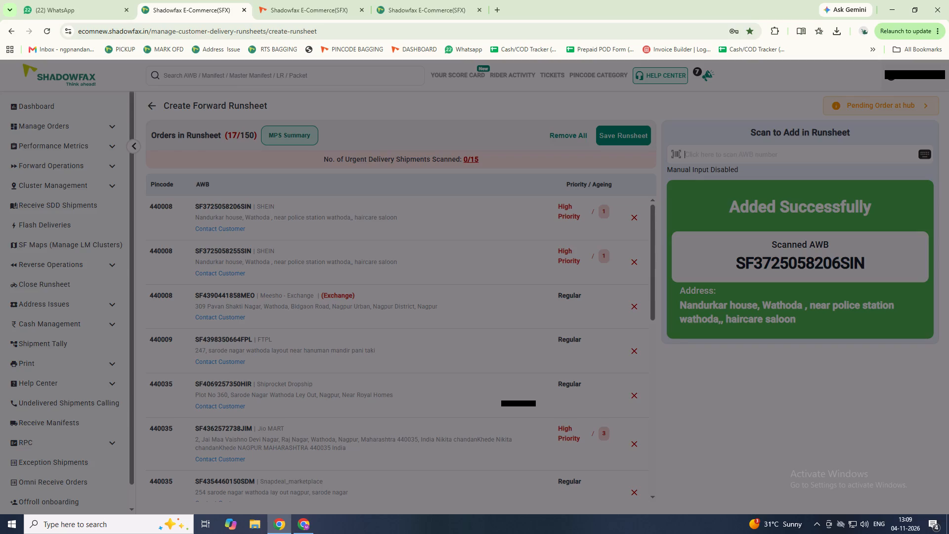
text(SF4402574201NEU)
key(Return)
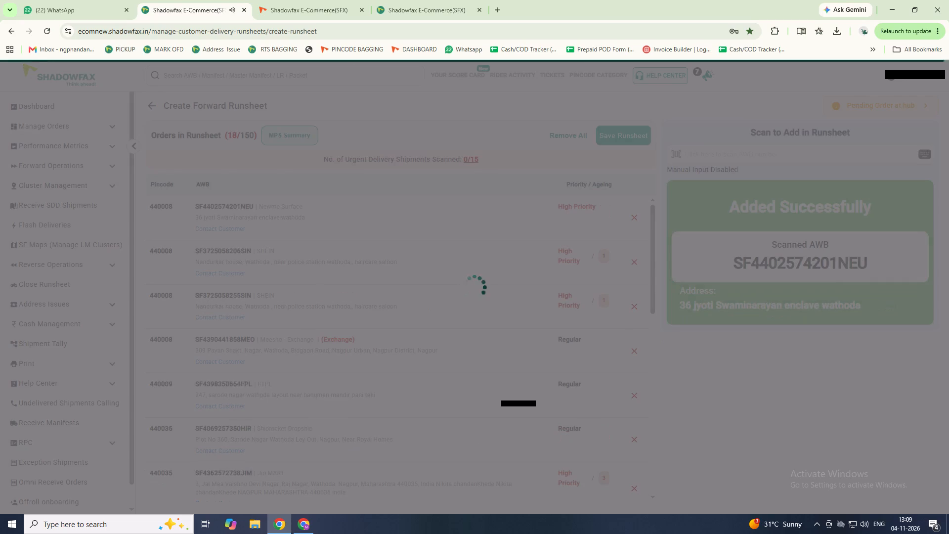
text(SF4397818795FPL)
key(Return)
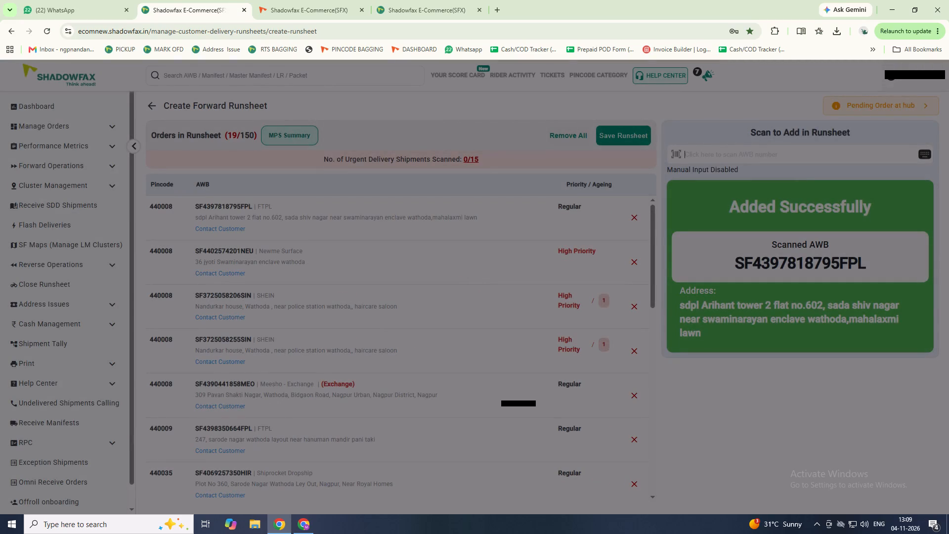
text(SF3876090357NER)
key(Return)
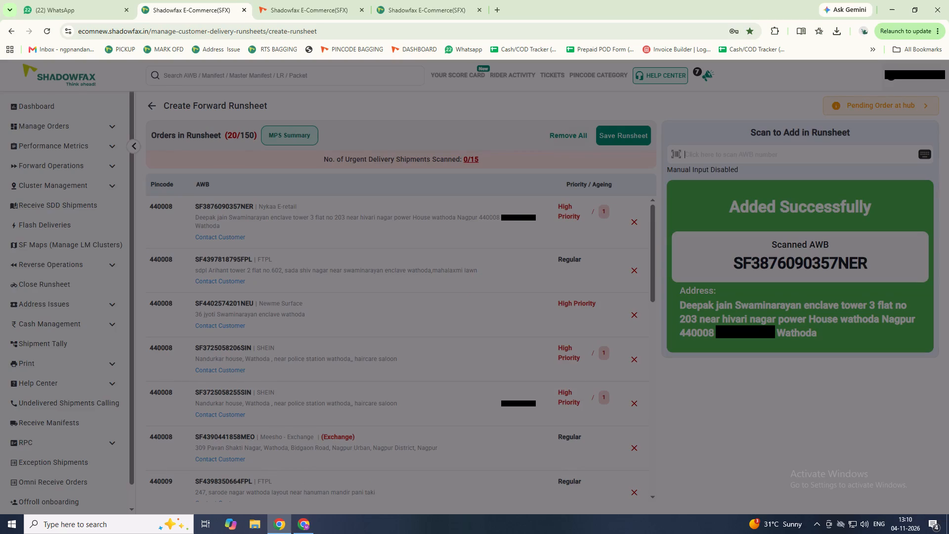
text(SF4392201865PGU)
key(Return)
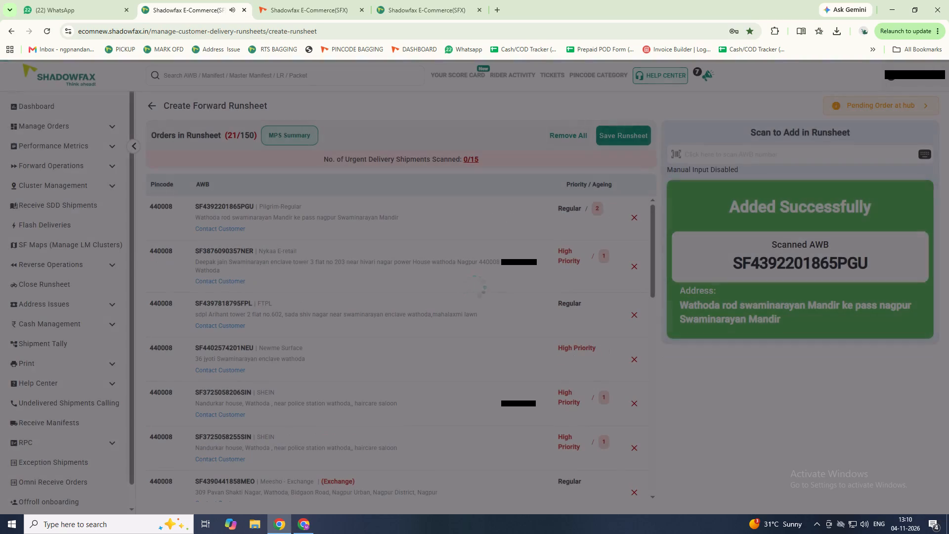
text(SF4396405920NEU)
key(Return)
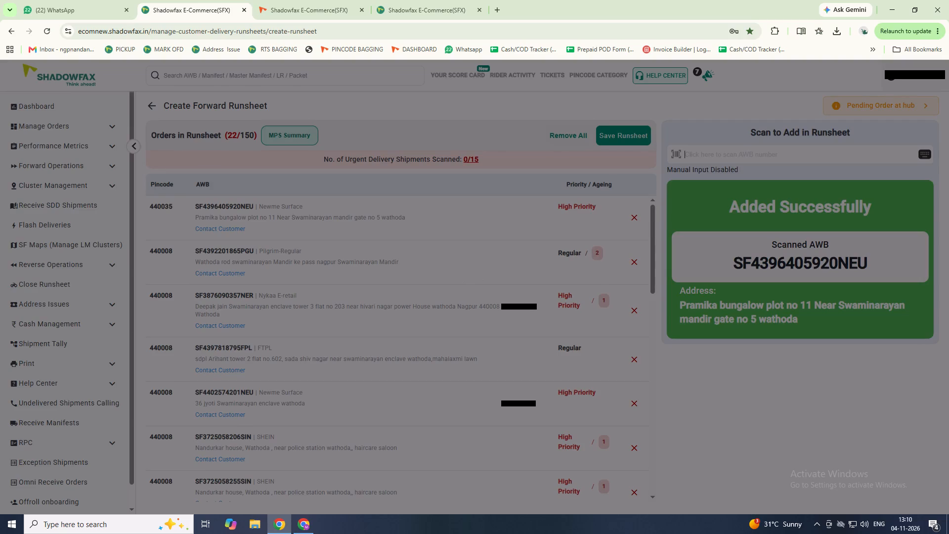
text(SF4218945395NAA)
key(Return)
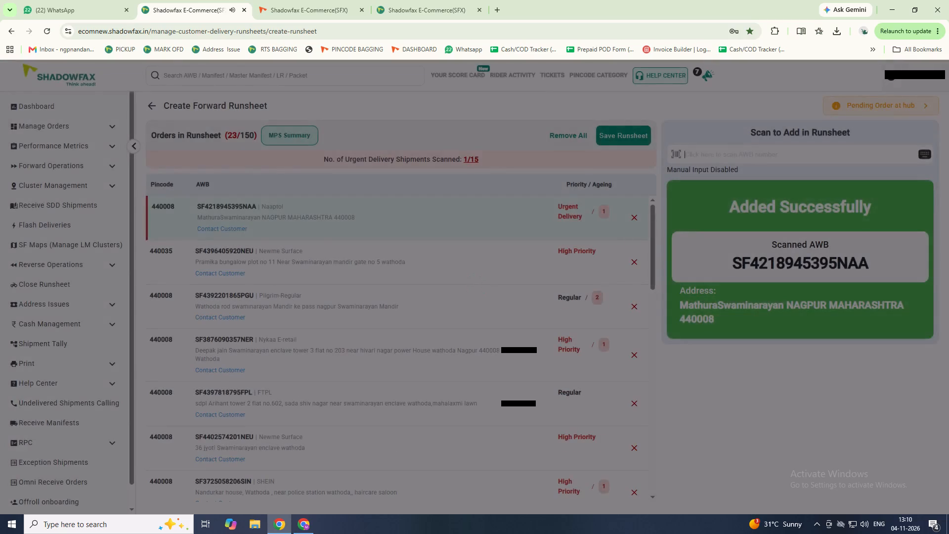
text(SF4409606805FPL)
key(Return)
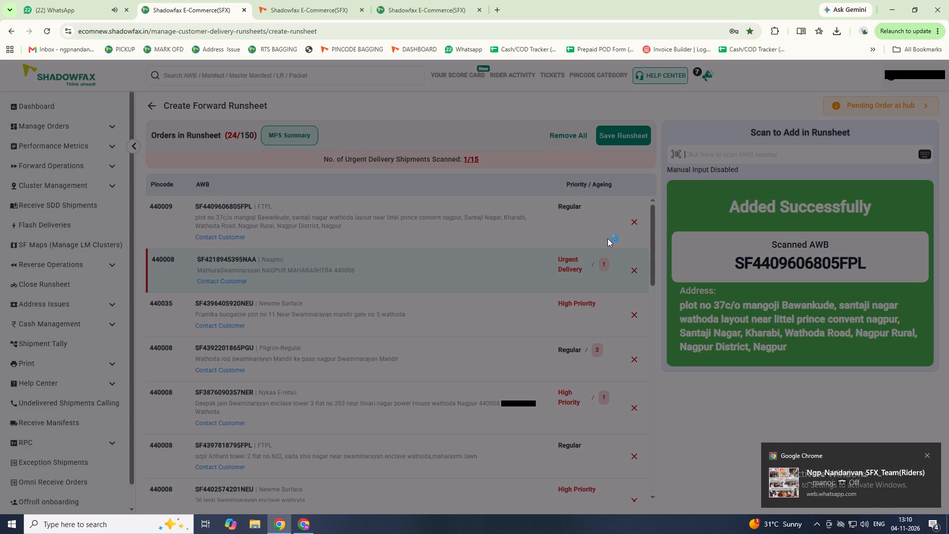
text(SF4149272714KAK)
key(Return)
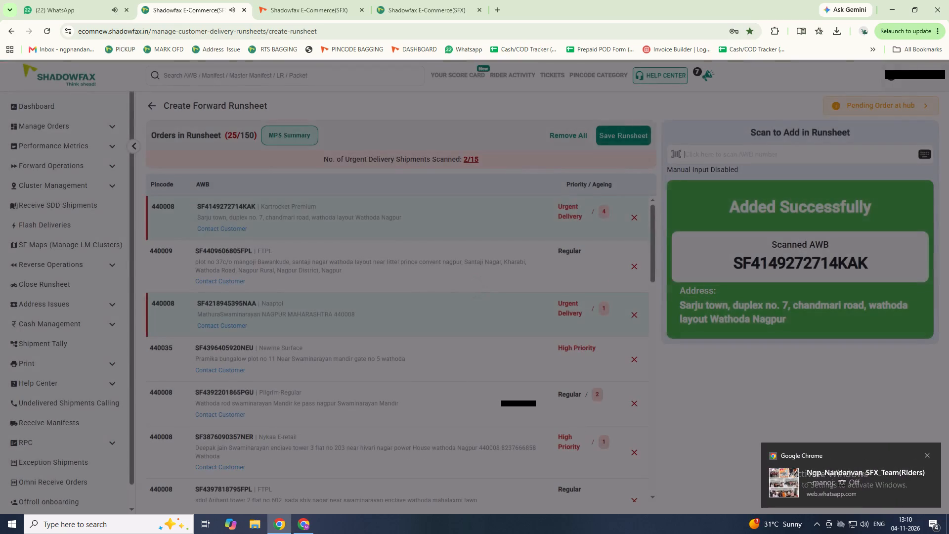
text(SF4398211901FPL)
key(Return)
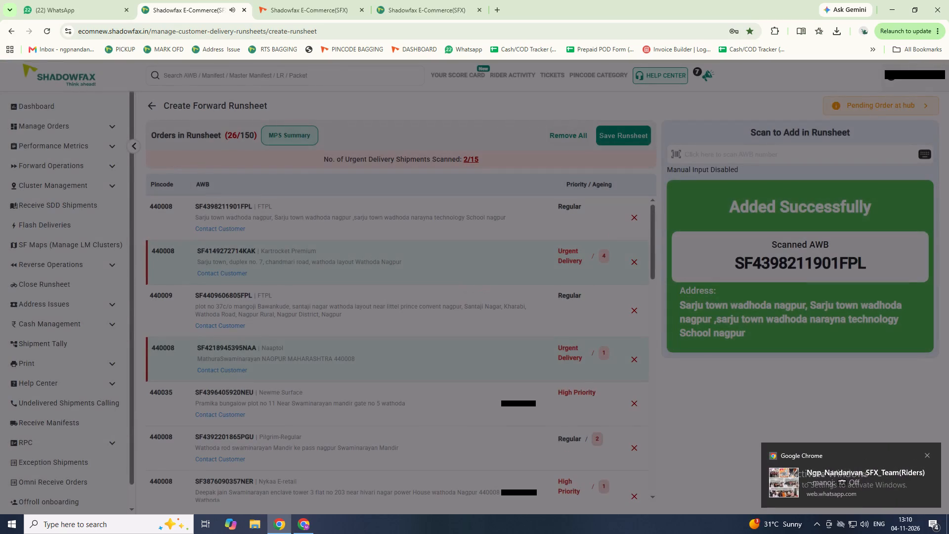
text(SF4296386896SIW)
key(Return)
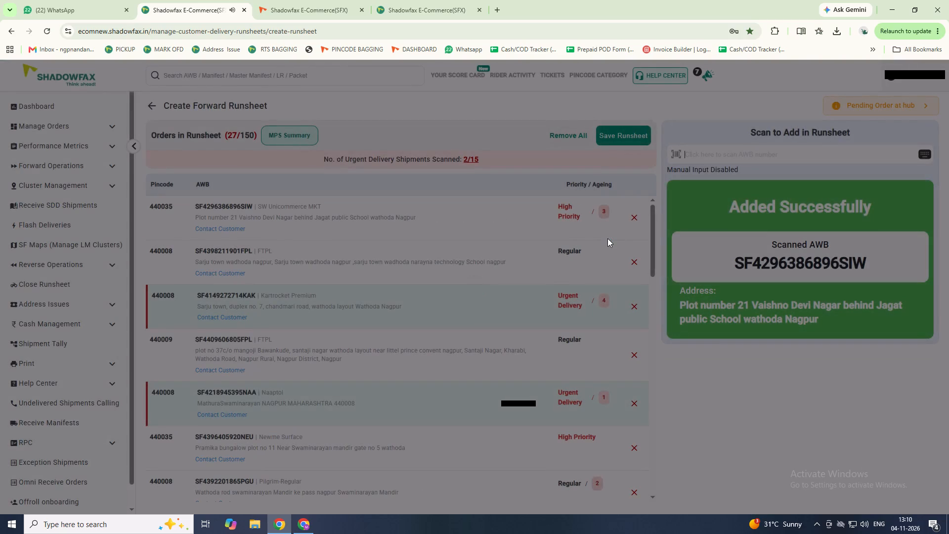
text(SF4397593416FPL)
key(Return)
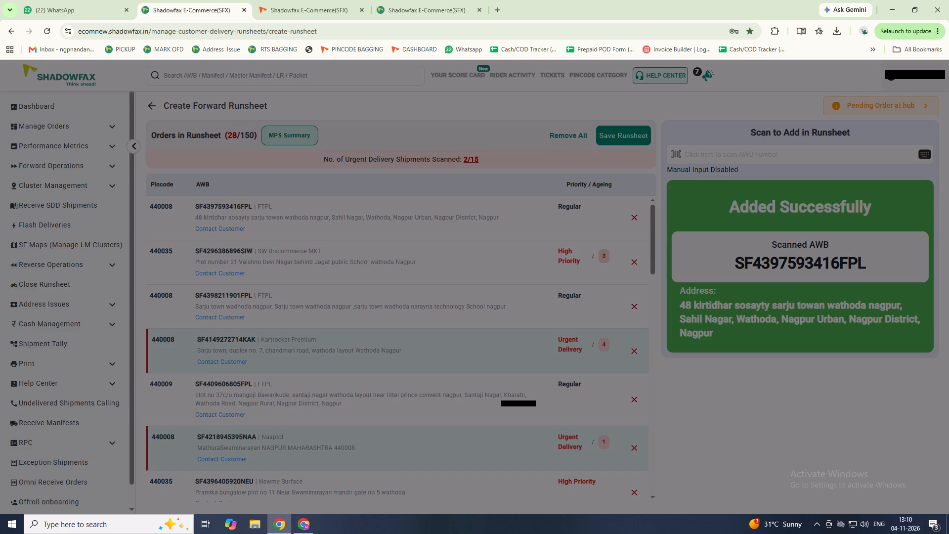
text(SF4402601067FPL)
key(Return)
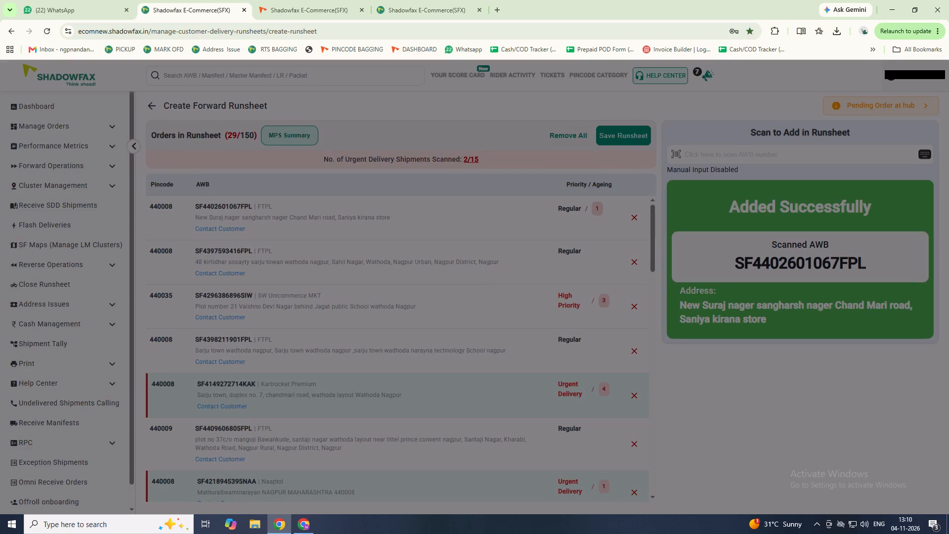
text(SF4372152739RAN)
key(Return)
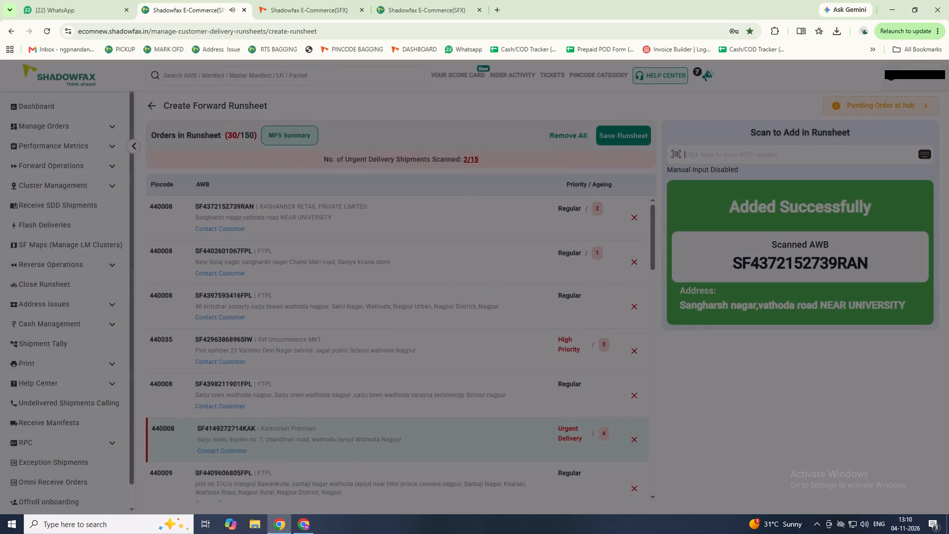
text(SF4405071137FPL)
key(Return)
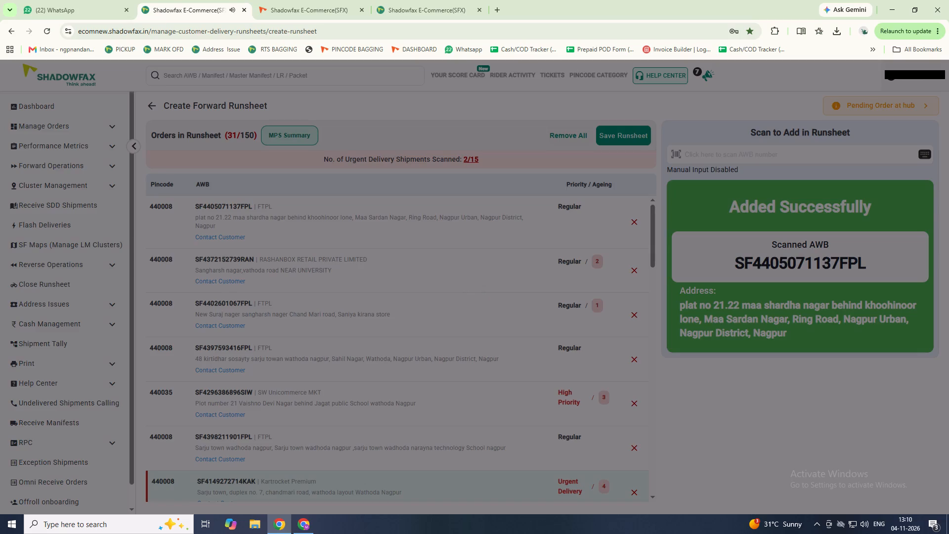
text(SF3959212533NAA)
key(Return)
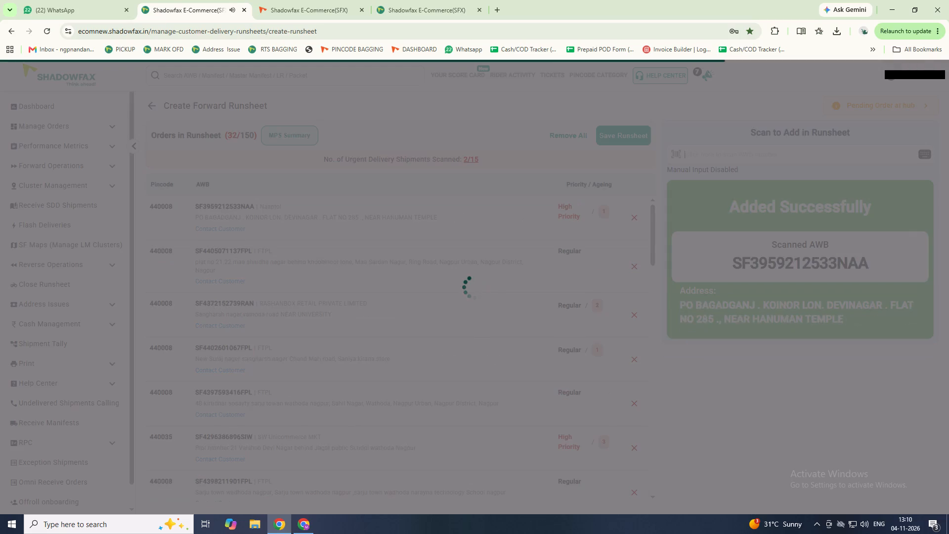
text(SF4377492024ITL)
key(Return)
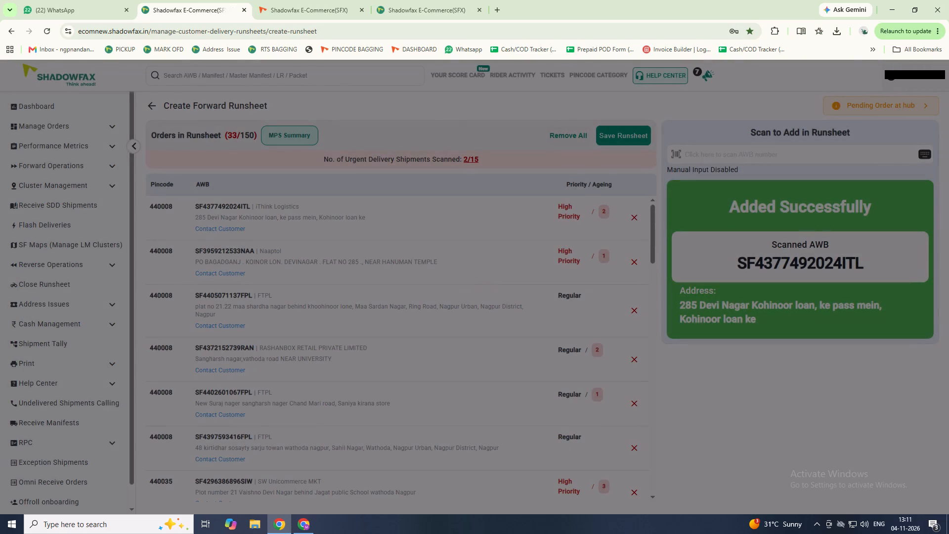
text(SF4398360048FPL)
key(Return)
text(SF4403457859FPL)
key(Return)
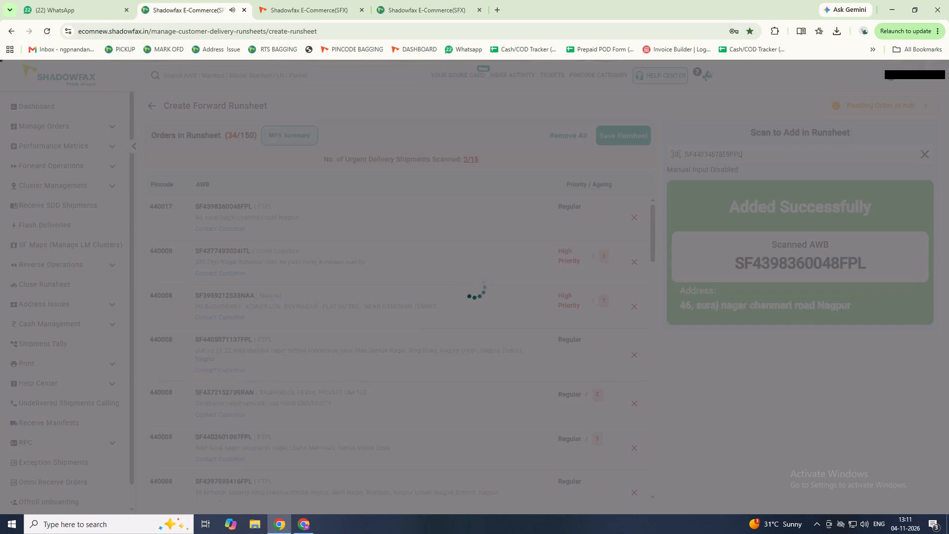
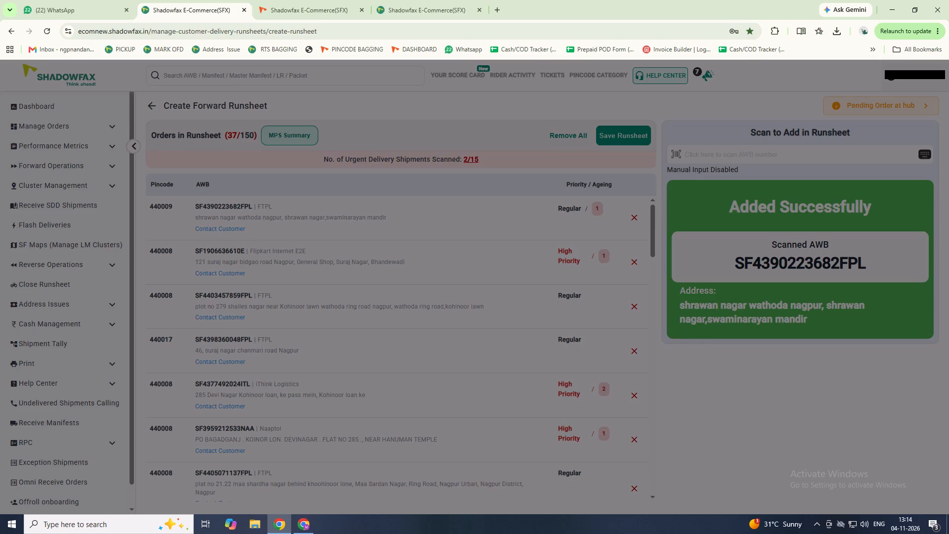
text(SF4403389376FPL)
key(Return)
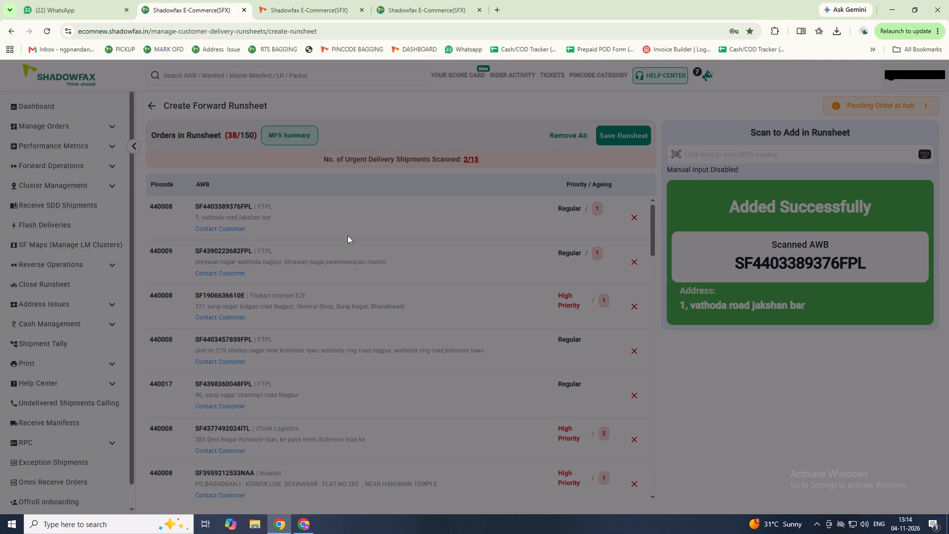
click(626, 128)
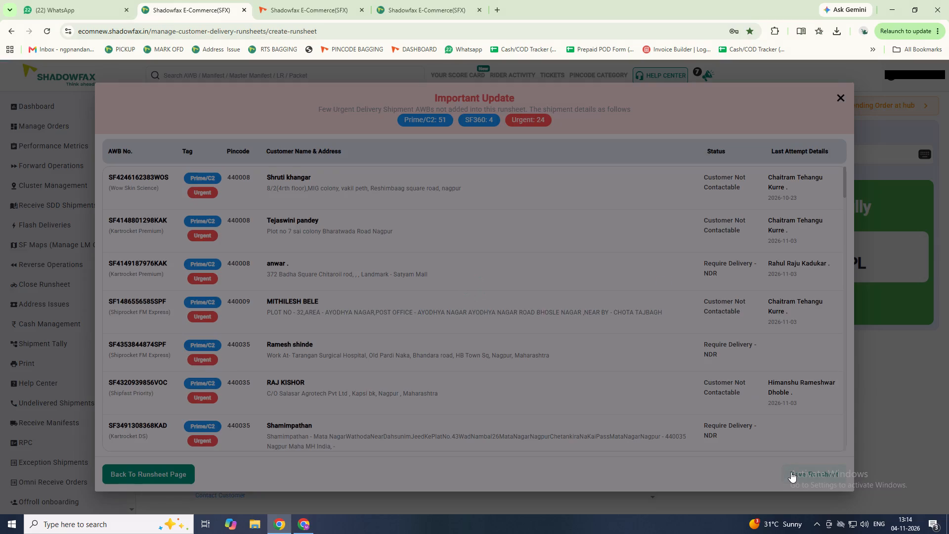
click(804, 474)
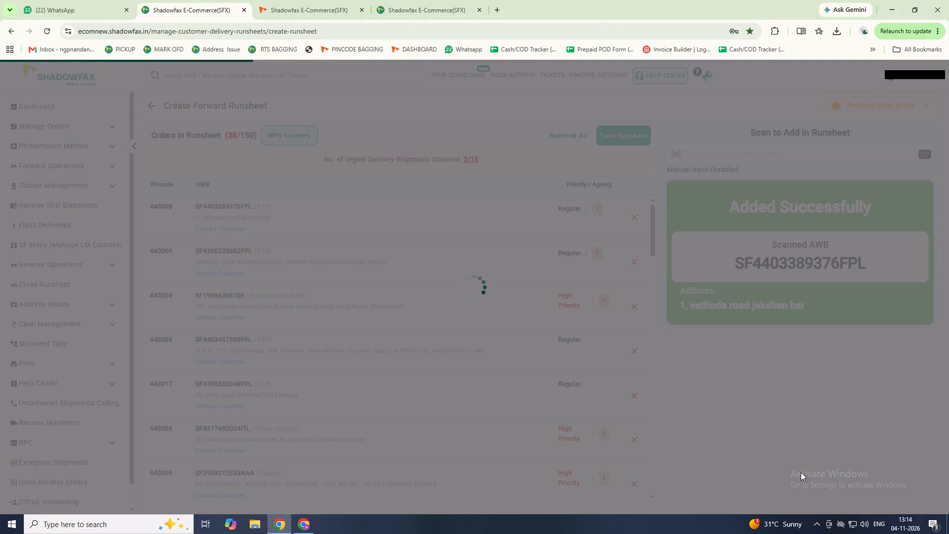
Assign the newly saved forward runsheet to rider Wankhede and mark it as OFD.
click(857, 299)
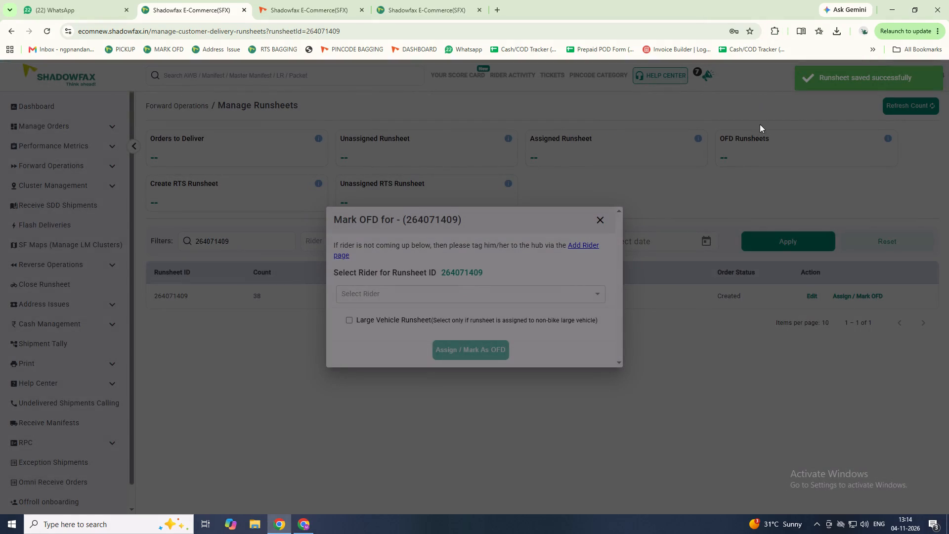
click(560, 284)
click(559, 284)
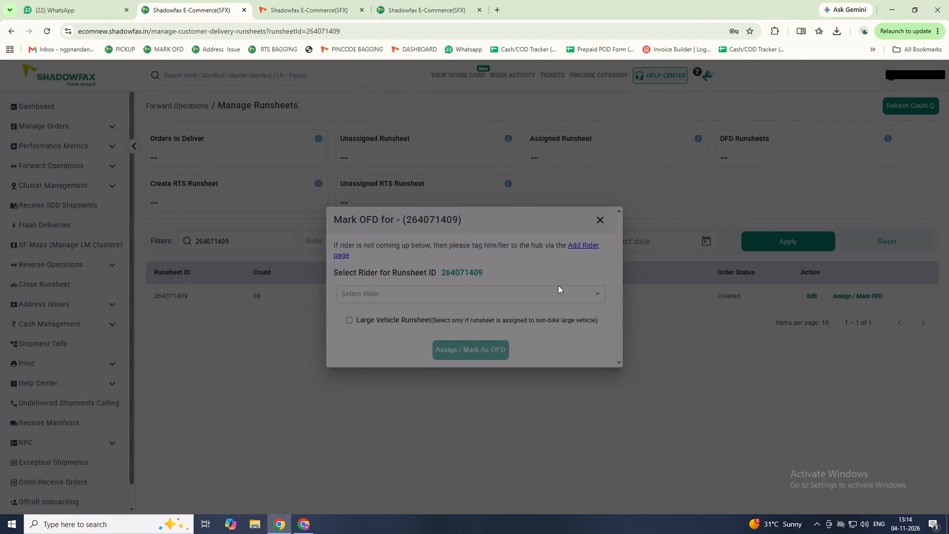
click(557, 289)
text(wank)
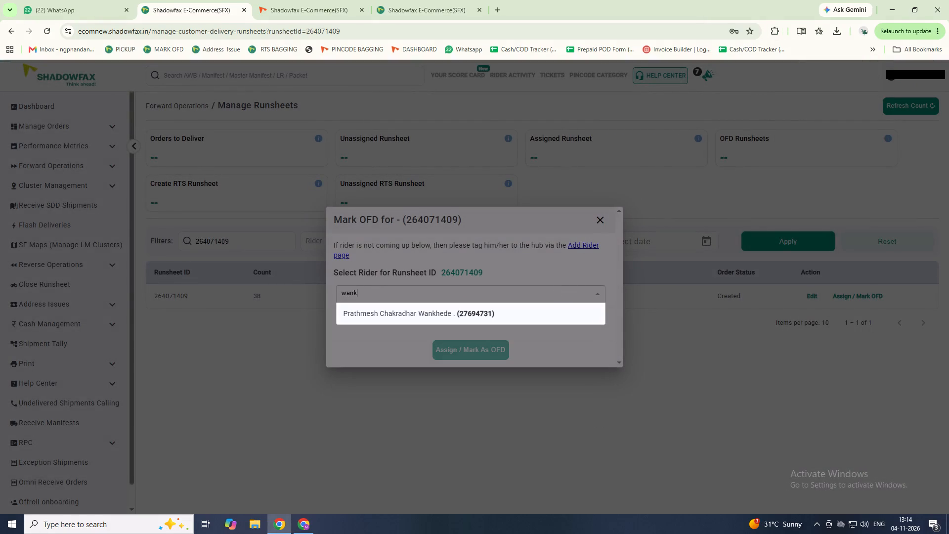
click(470, 322)
double_click(466, 348)
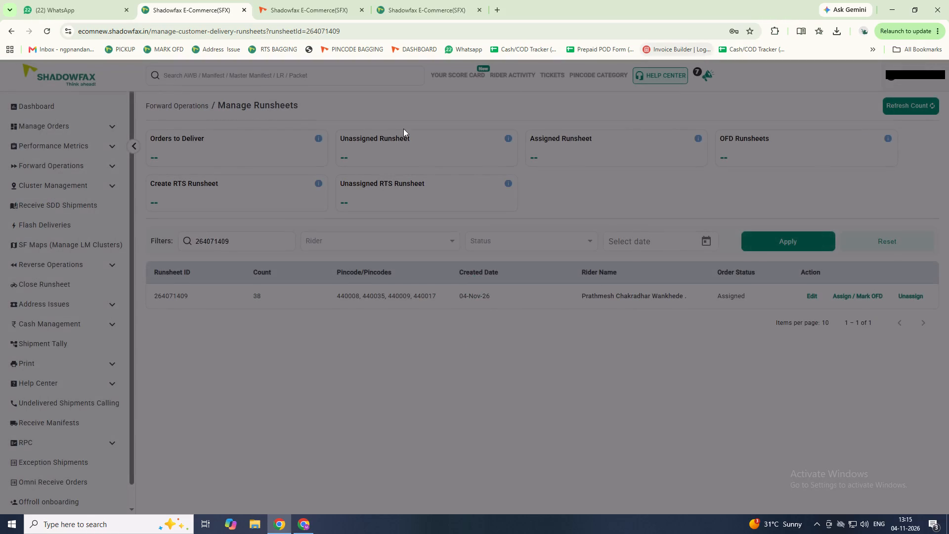
View the unassigned customer pickup runsheets, and from the pickup dashboard open the list of runsheets in OFP.
click(113, 55)
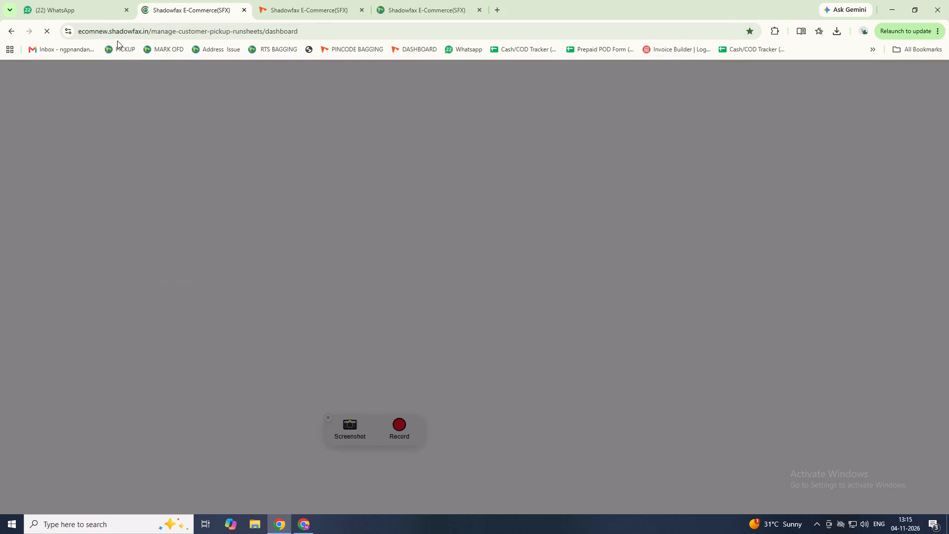
click(455, 121)
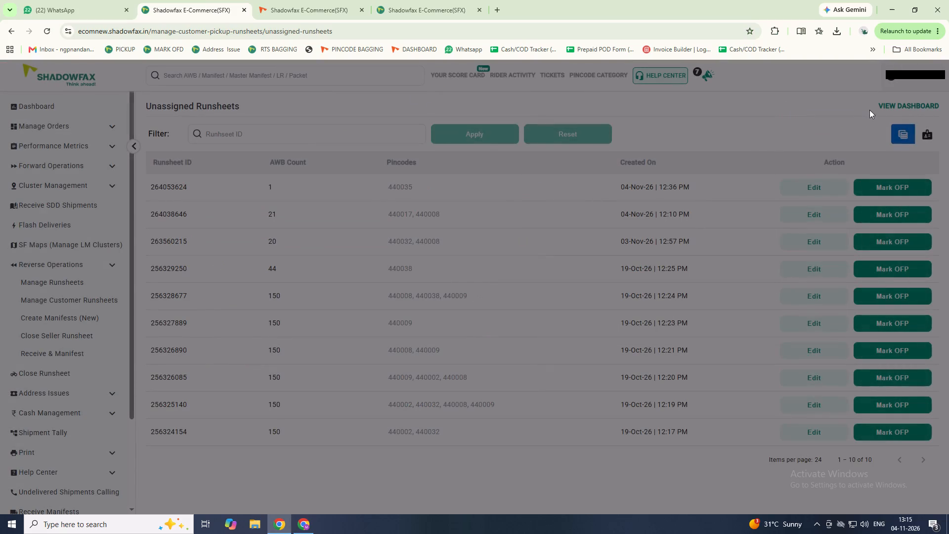
click(885, 105)
click(704, 114)
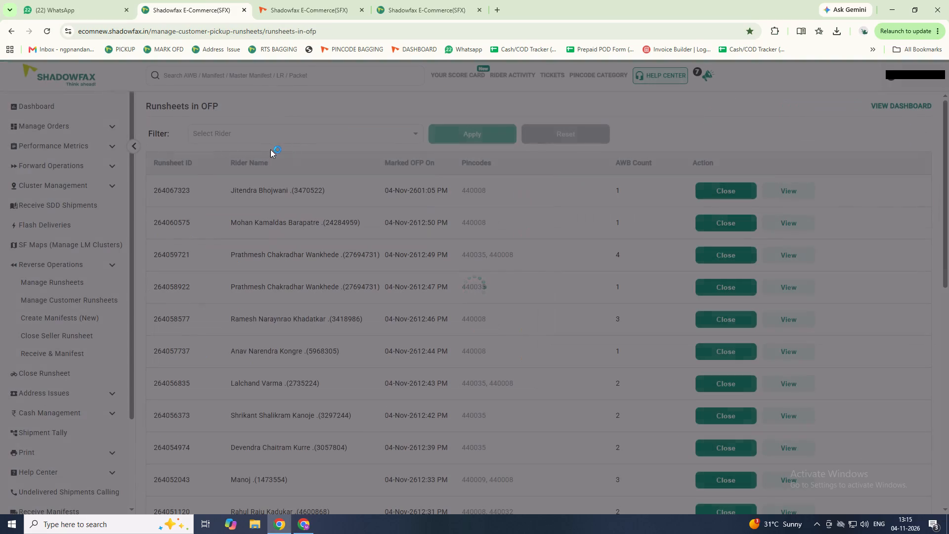
Filter the runsheets in OFP by rider Dhomne.
double_click(267, 146)
click(266, 138)
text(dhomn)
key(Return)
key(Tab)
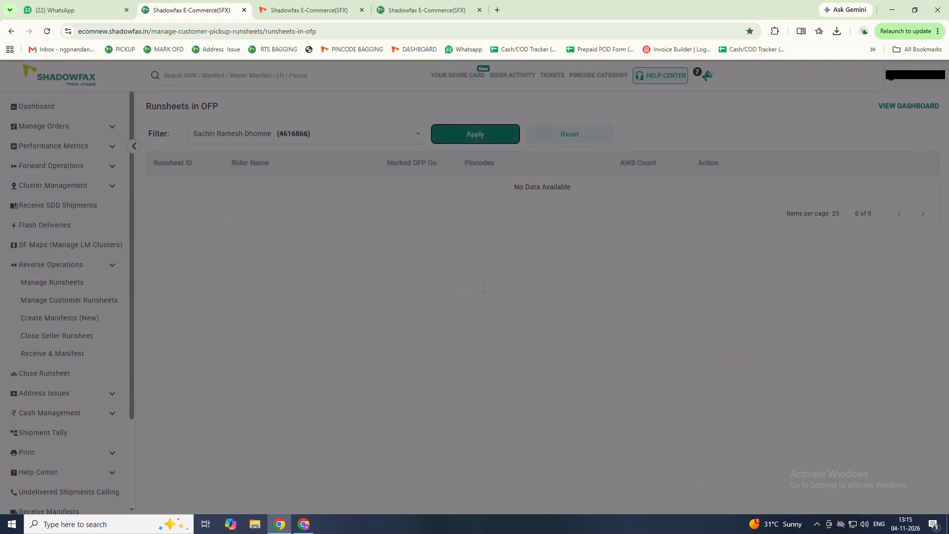
From the pickup dashboard, start a new customer pickup runsheet and list the available orders for all pincodes.
click(889, 106)
click(294, 139)
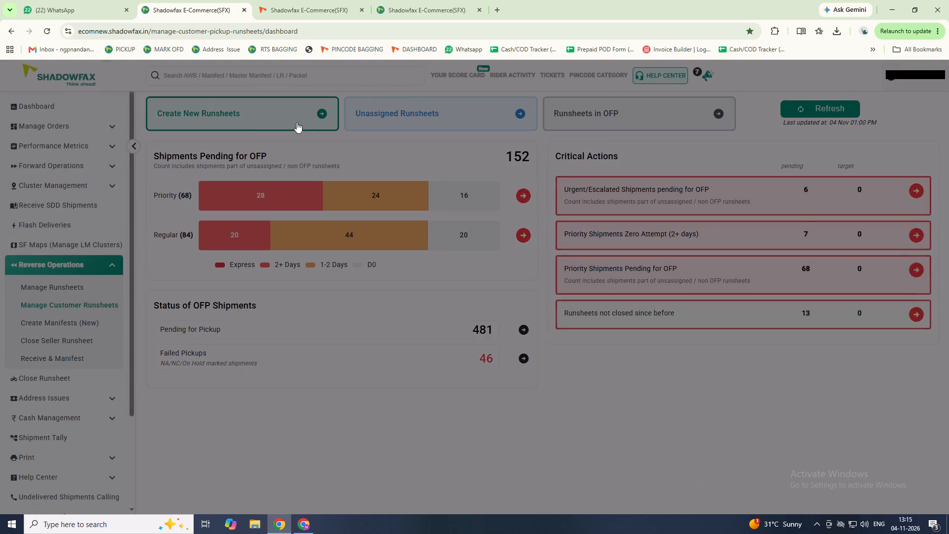
click(297, 122)
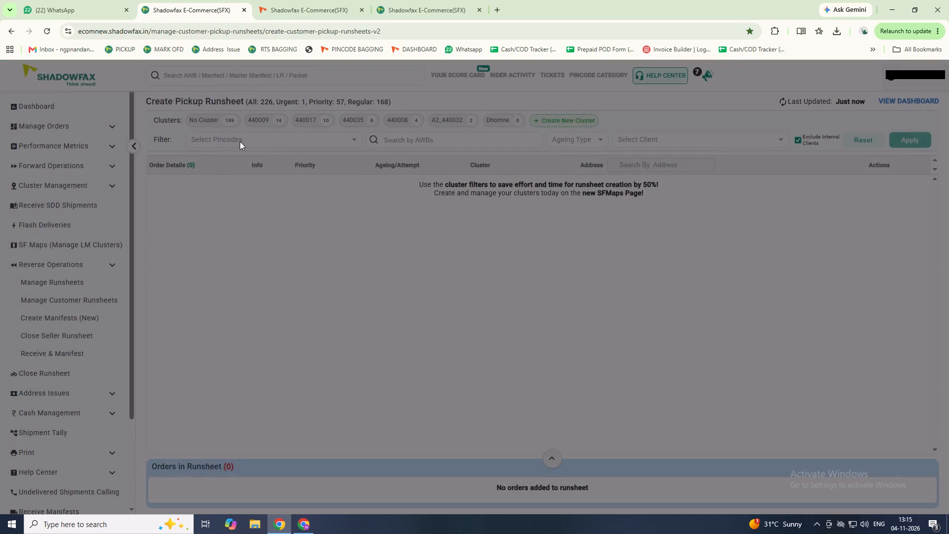
click(240, 141)
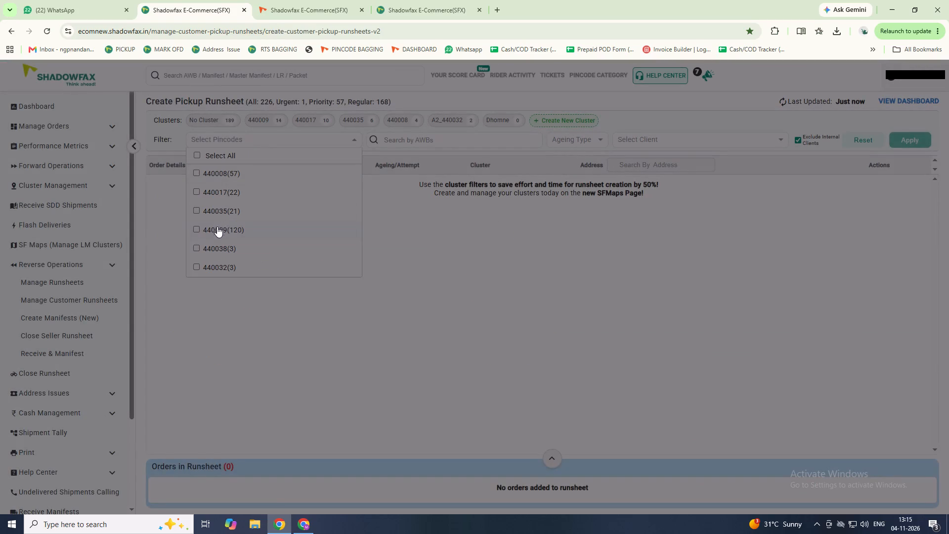
click(247, 172)
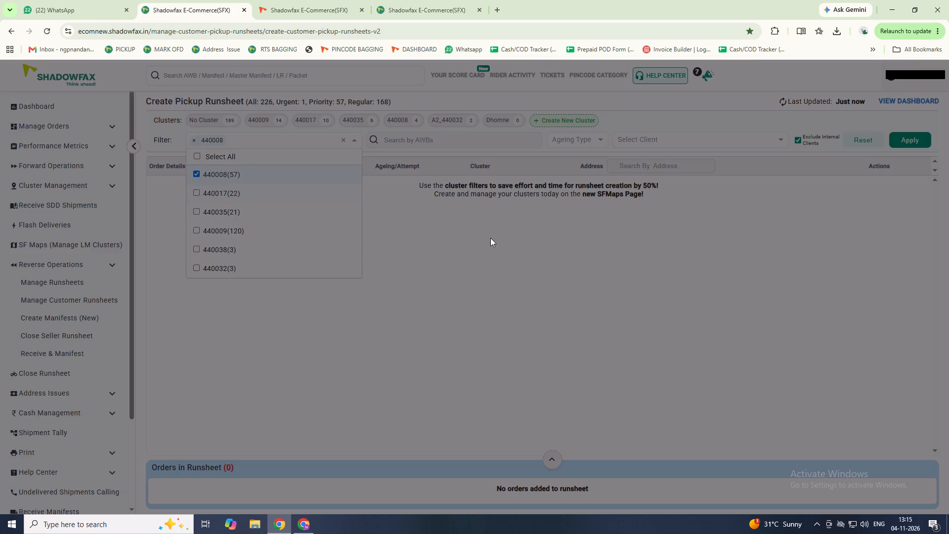
click(243, 153)
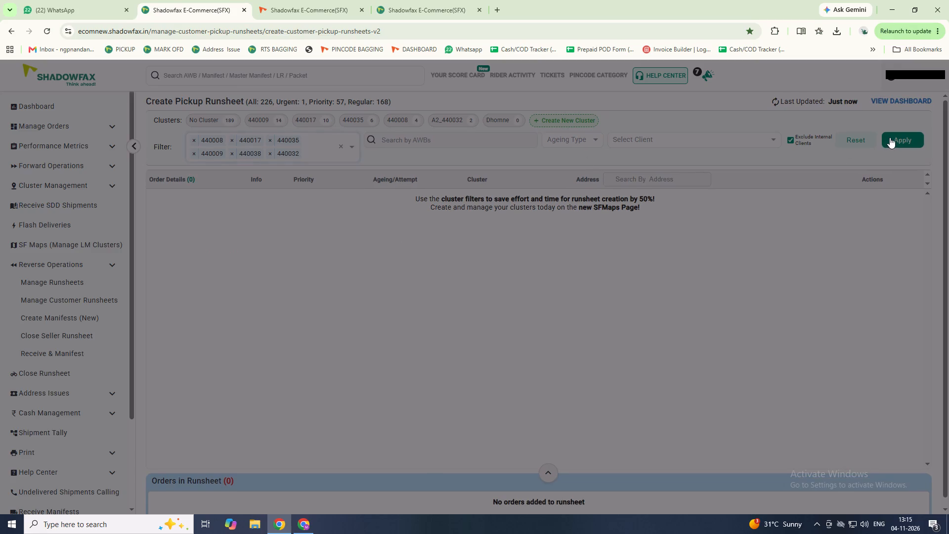
click(891, 138)
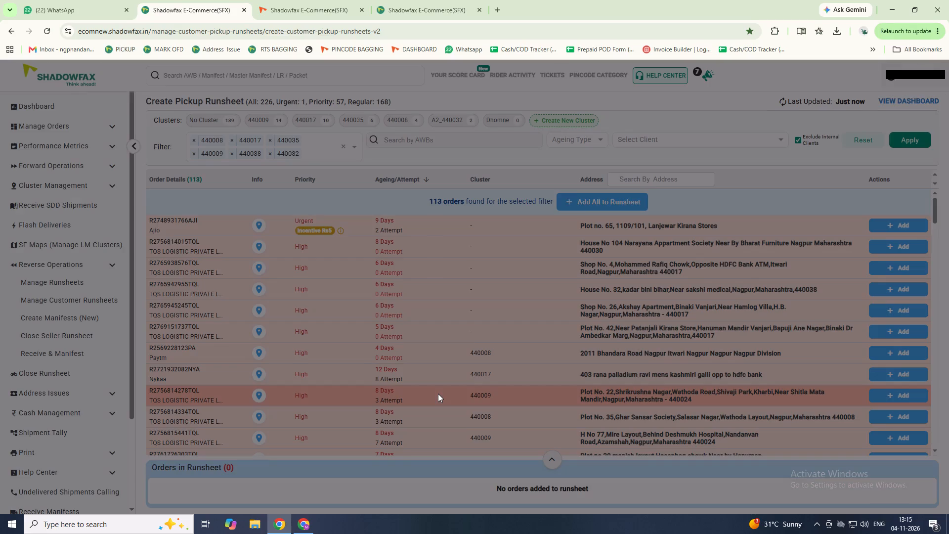
Search the listed pickup orders on the page for addresses containing "wath".
key(ctrl+f)
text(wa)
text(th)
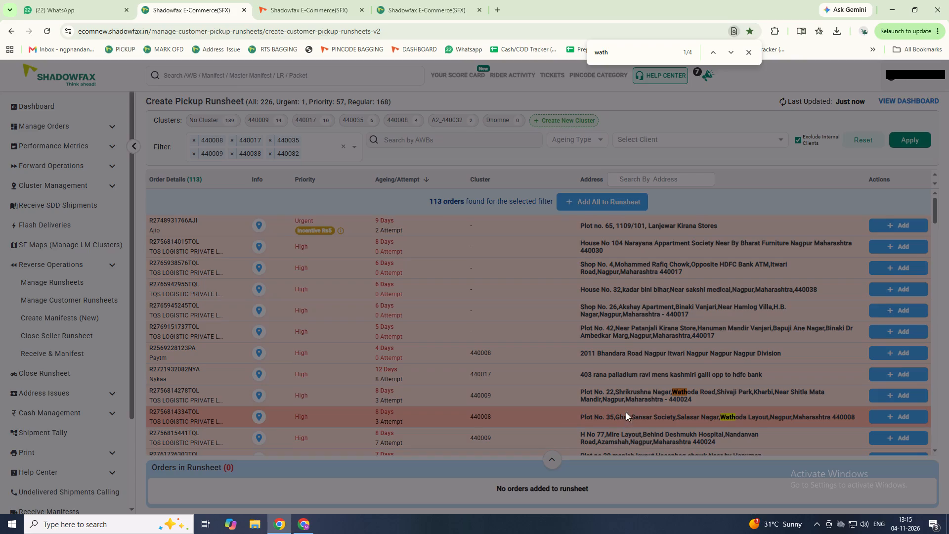
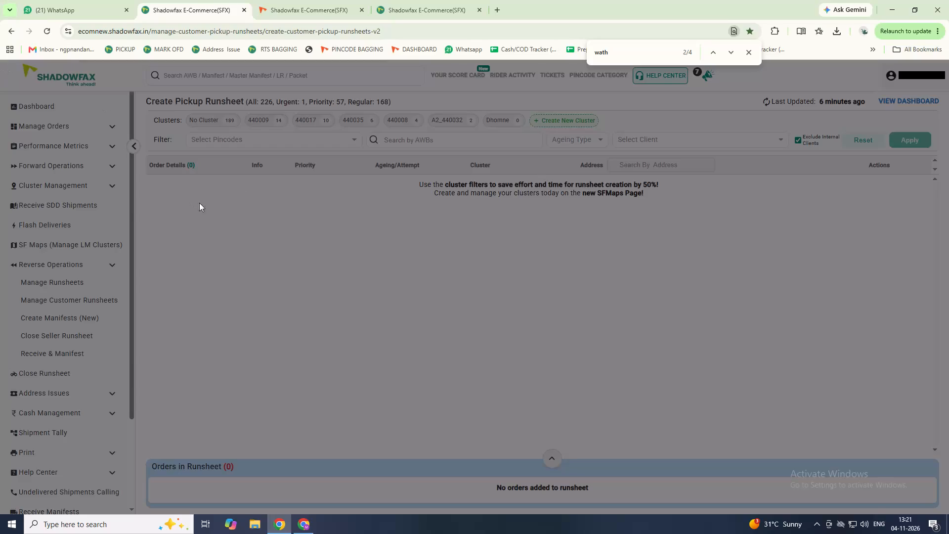
Filter the pickup orders by pincodes 440008, 440017, 440035, 440009, 440038 and 440032, and apply the filter.
click(243, 134)
click(238, 149)
click(242, 156)
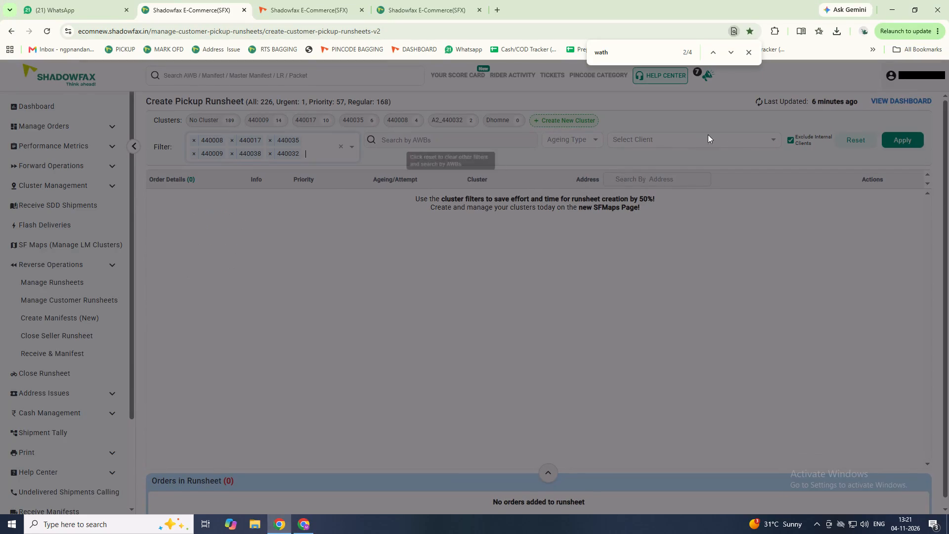
click(896, 137)
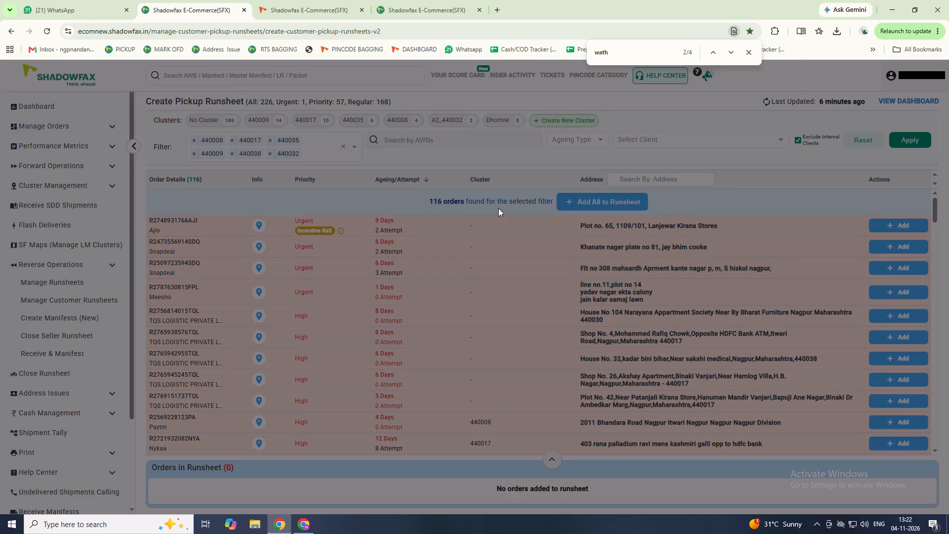
click(164, 266)
double_click(165, 262)
key(ctrl+f)
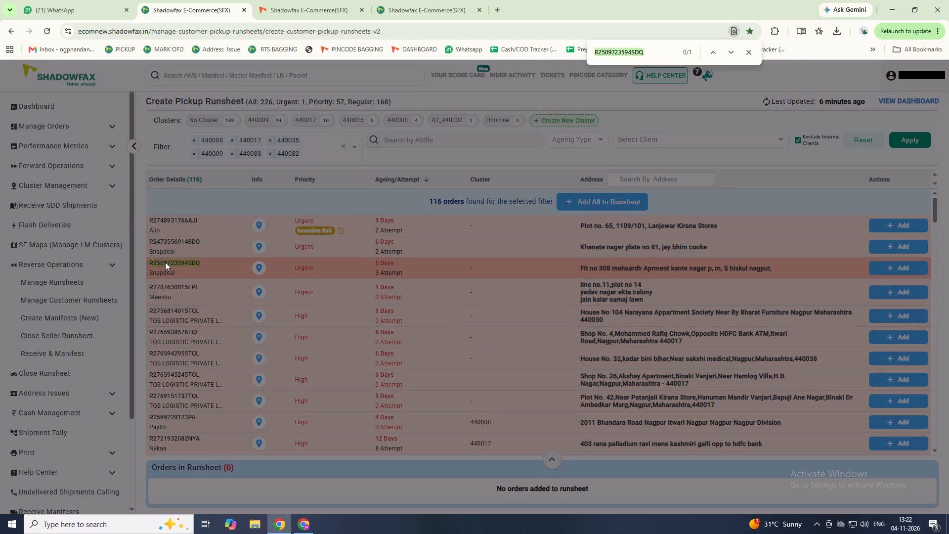
key(ctrl+x)
key(ctrl+f)
key(ctrl+x)
click(287, 0)
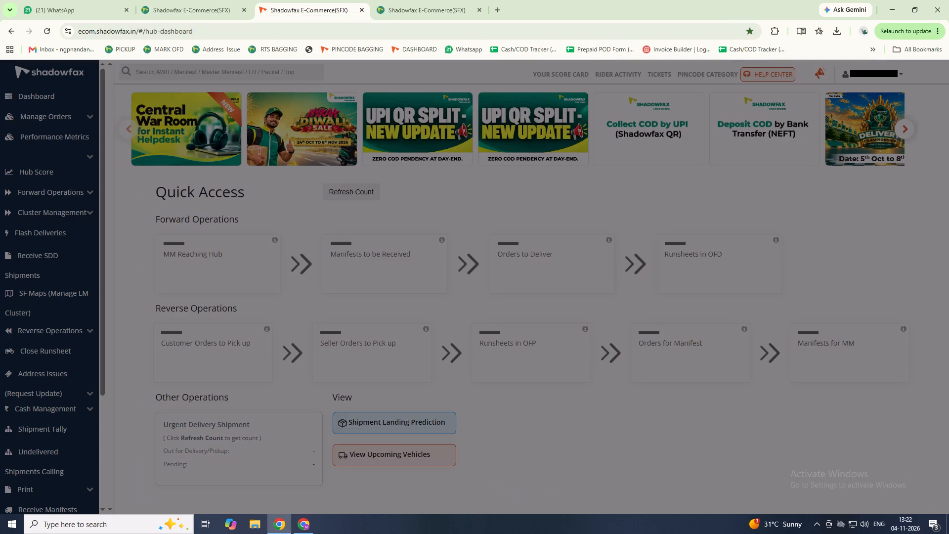
click(216, 54)
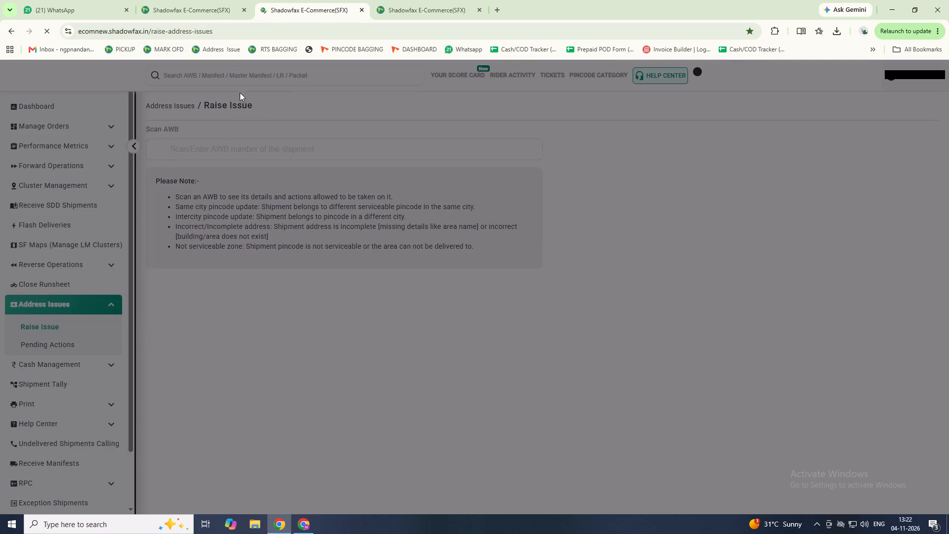
key(ctrl+v)
key(Return)
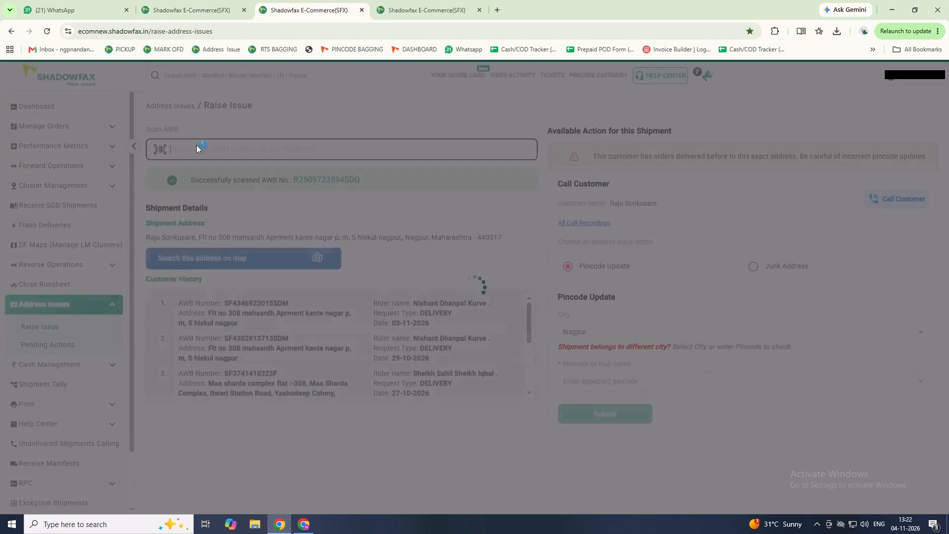
Return to the filtered pickup orders, review the high-priority addresses and search the list for "shanti".
click(195, 0)
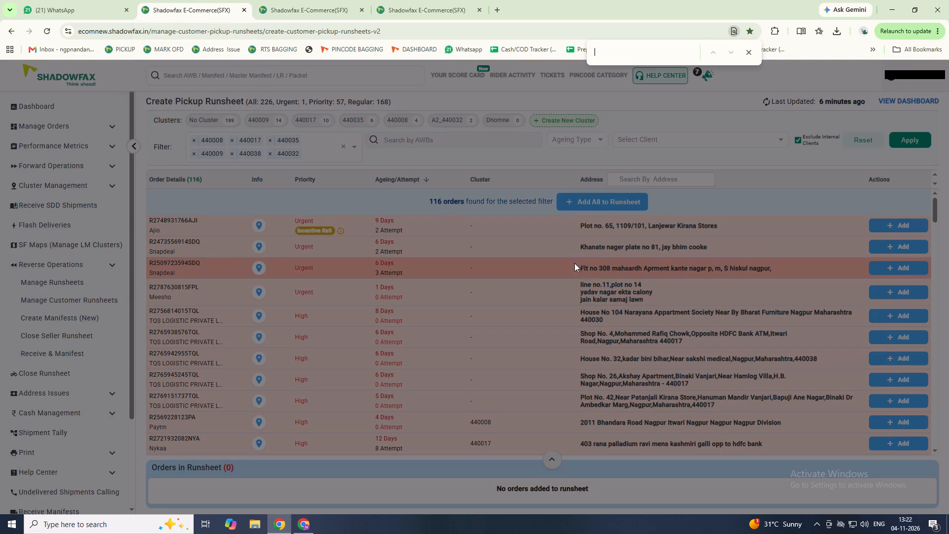
scroll(591, 293, down, 2)
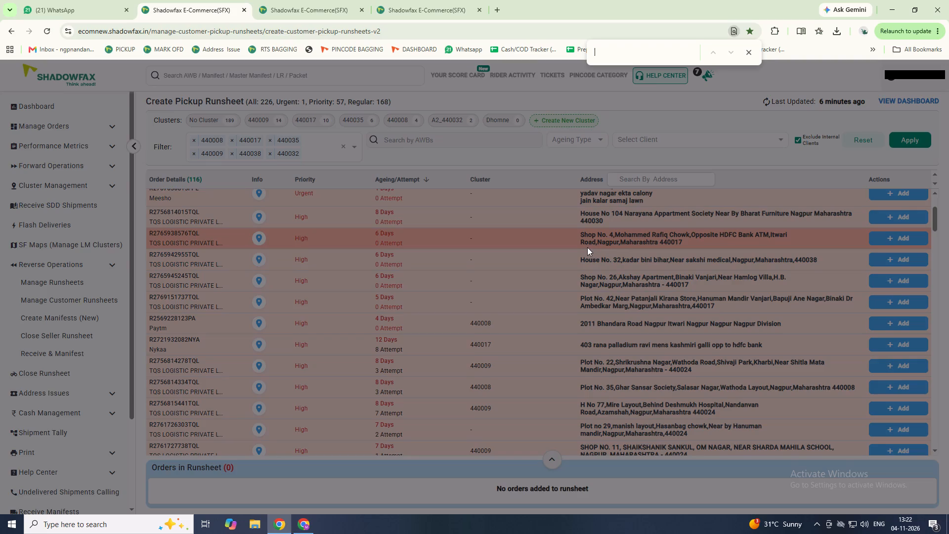
scroll(781, 292, down, 2)
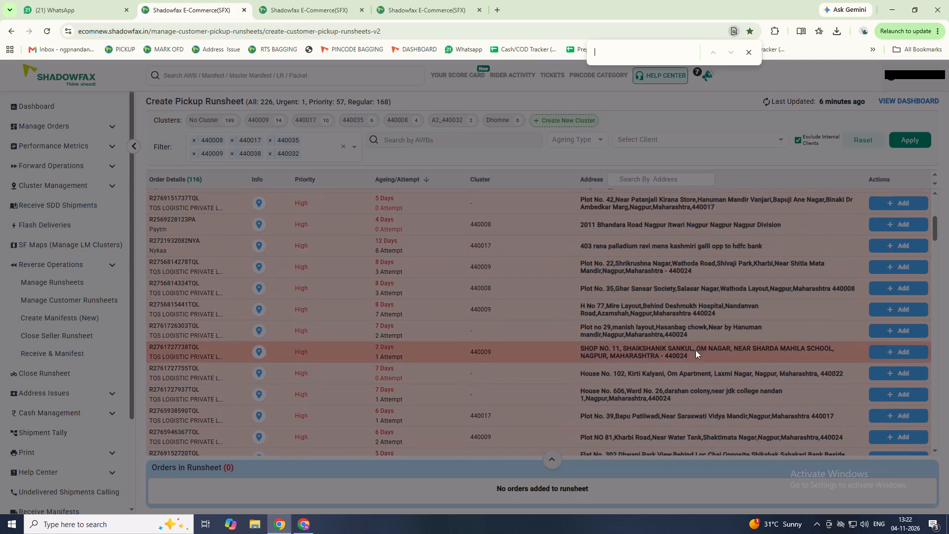
scroll(694, 369, down, 3)
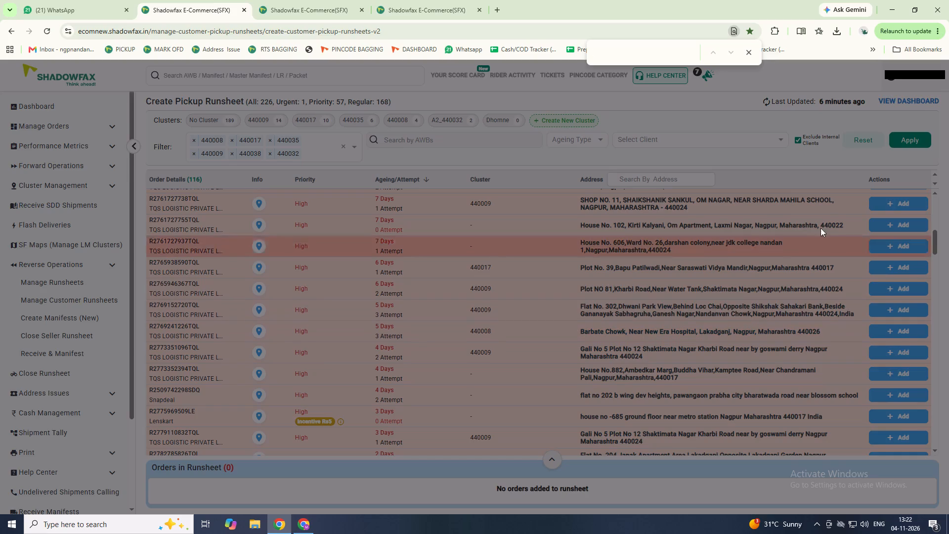
key(ctrl+f)
text(shani)
key(BackSpace)
text(ti)
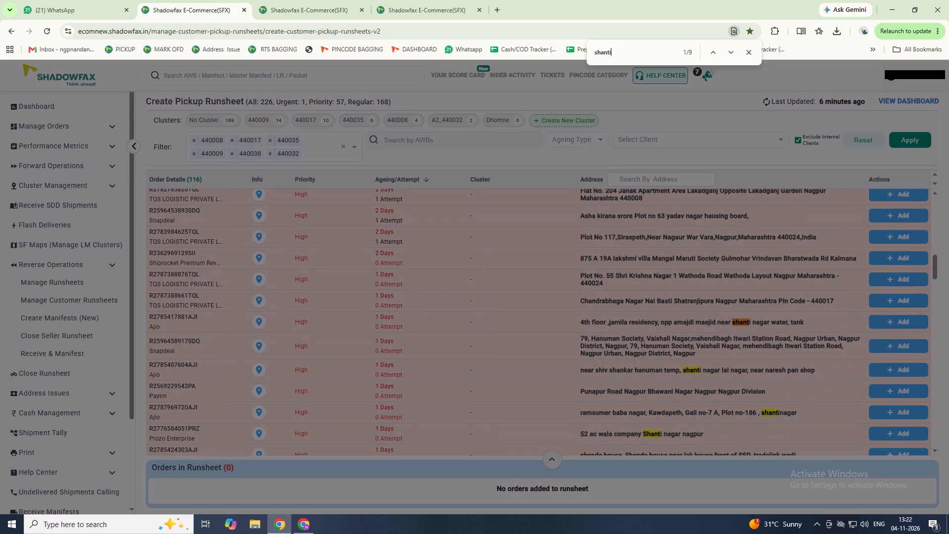
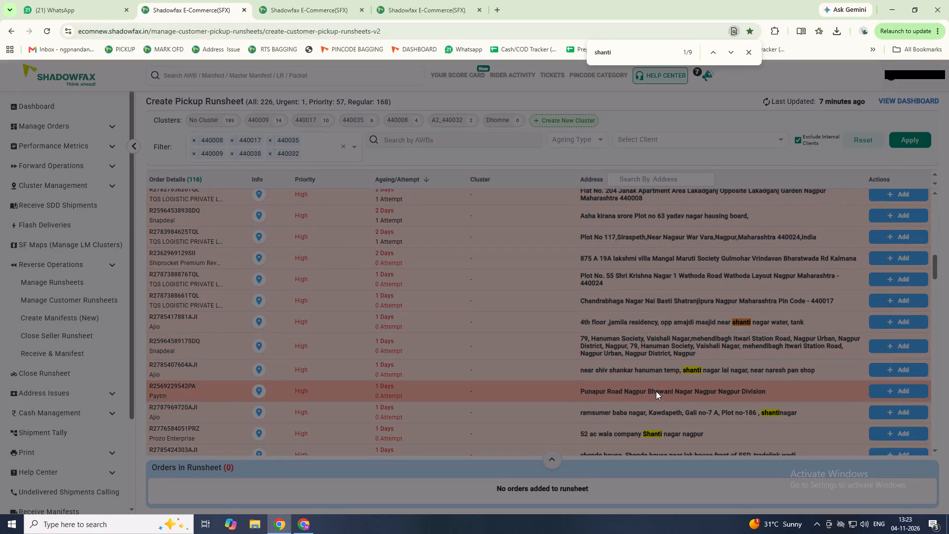
Continue checking the filtered high-priority pickup orders for addresses matching "shanti".
scroll(665, 398, down, 5)
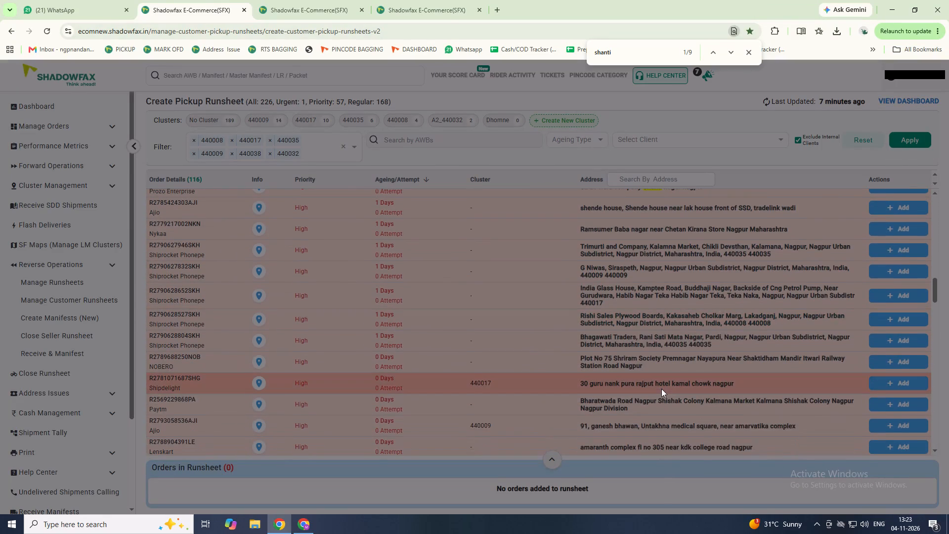
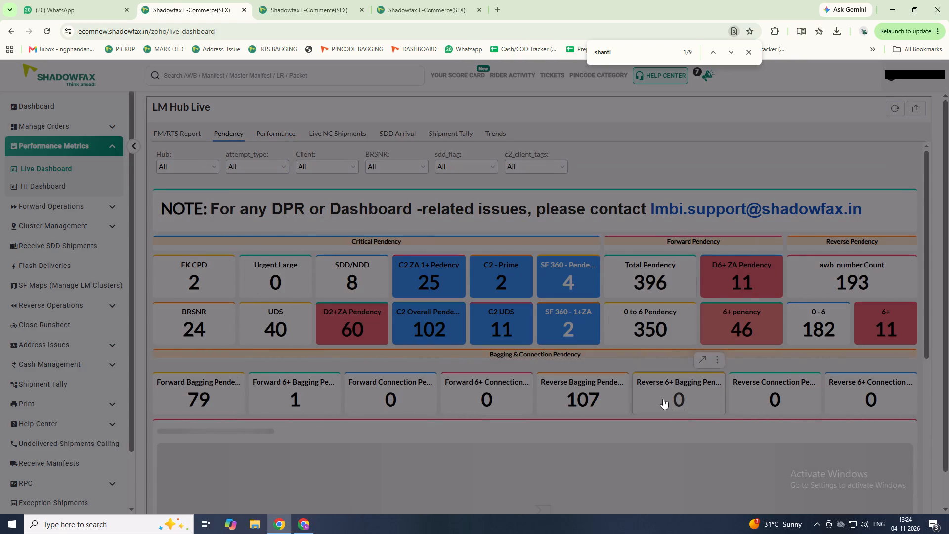
Export the shipment data behind the Forward Pendency total on the live dashboard as an Excel file.
click(649, 284)
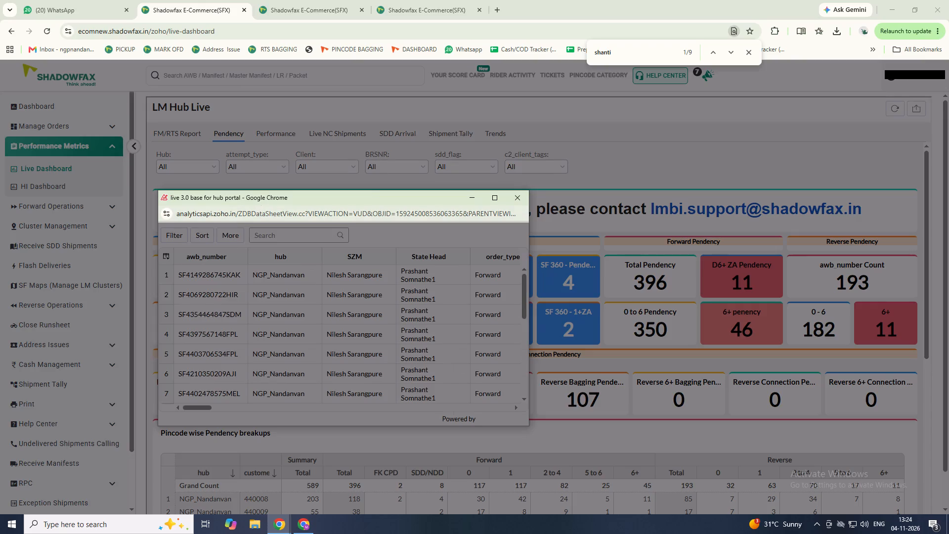
click(232, 238)
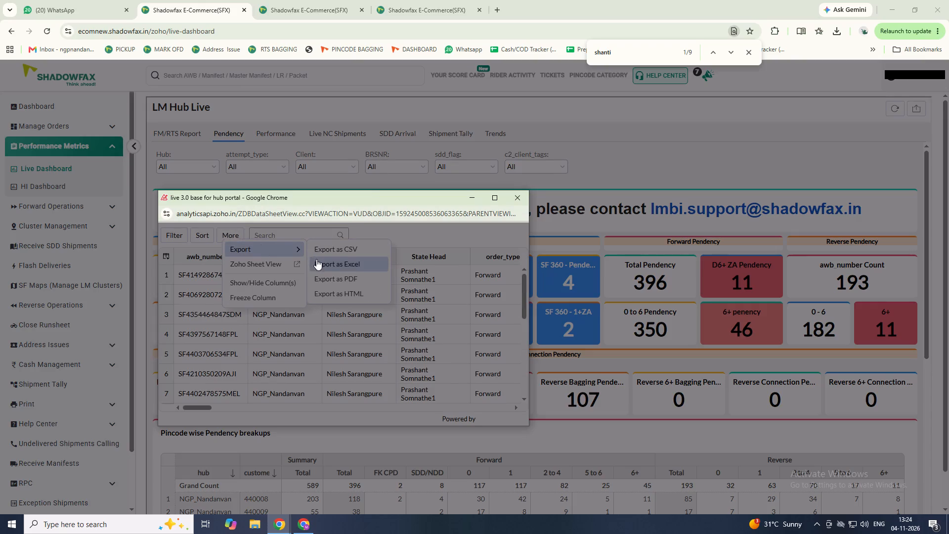
click(316, 259)
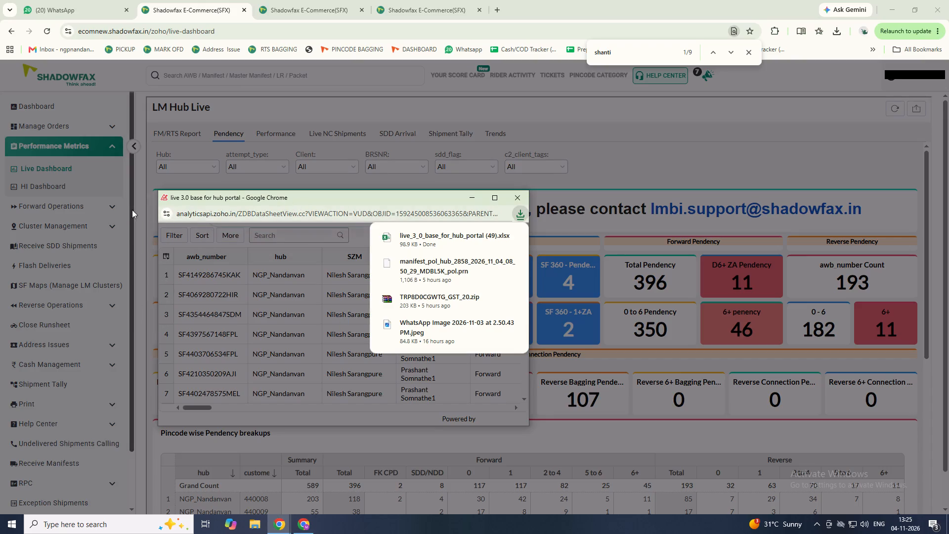
Open the exported pendency workbook, enable editing, and add filters to its header row.
click(407, 236)
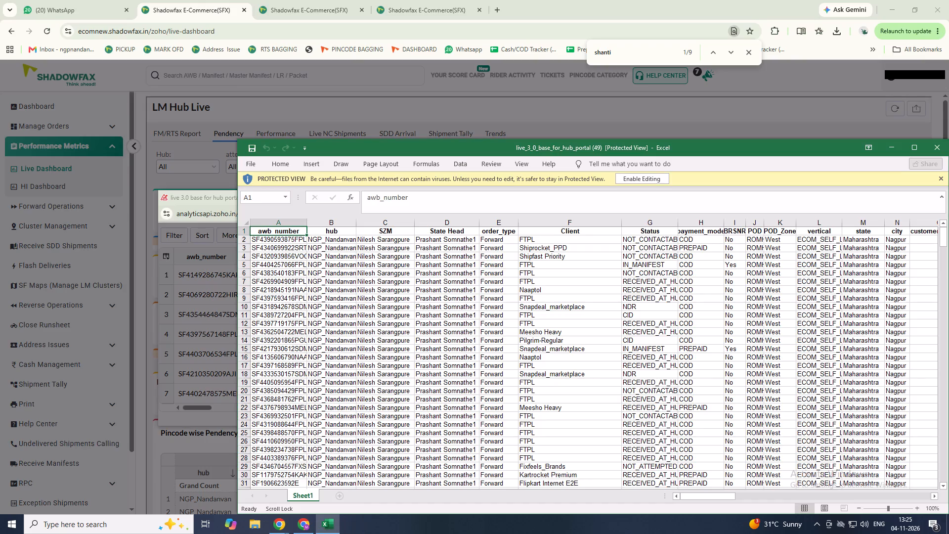
click(923, 144)
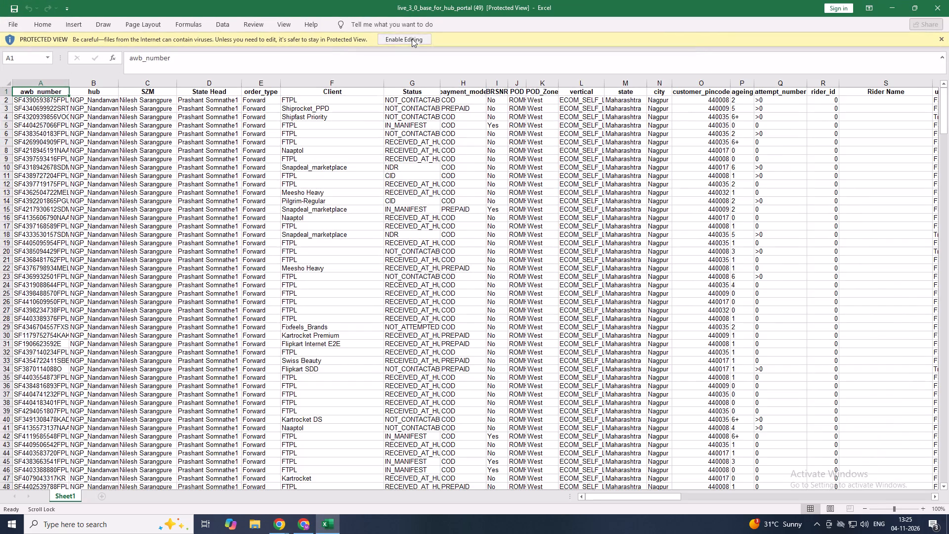
click(412, 39)
click(313, 184)
key(ctrl+a)
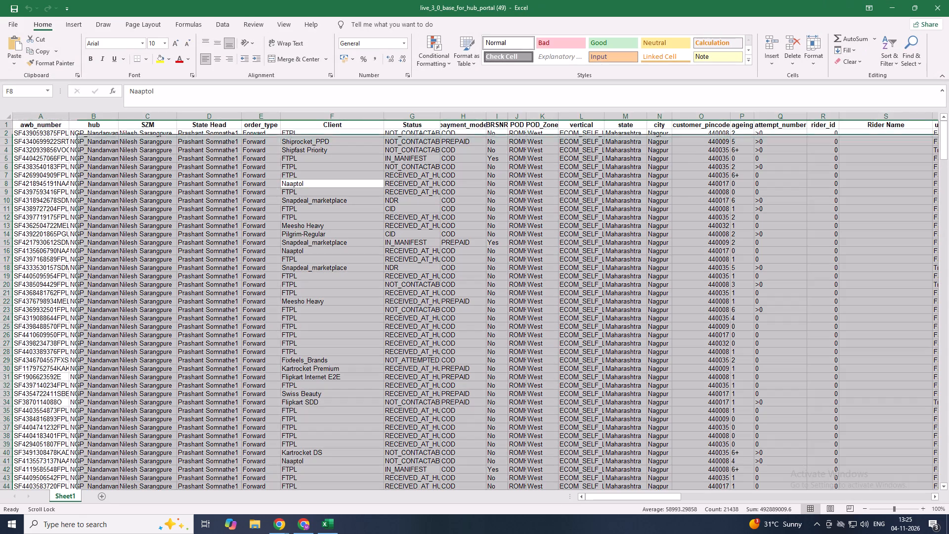
key(ctrl+shift+l)
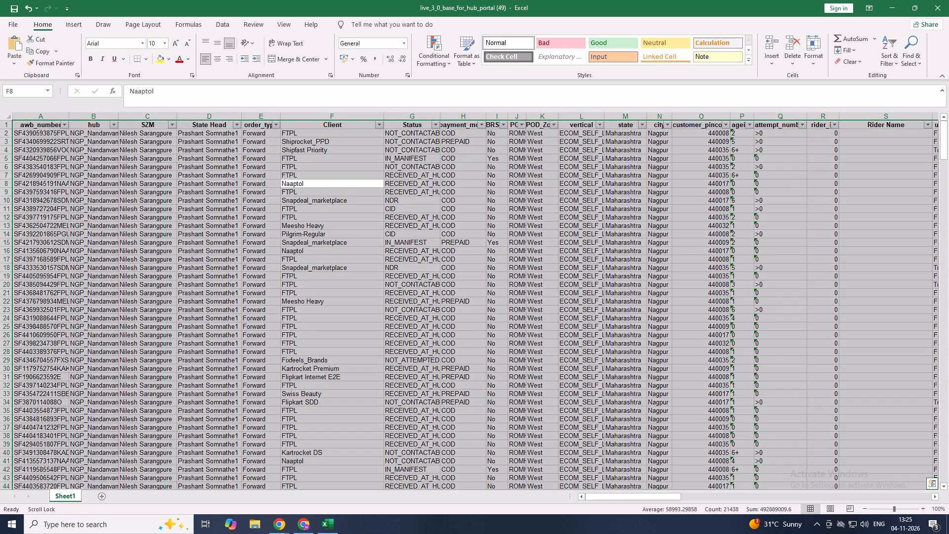
Filter the Status column of the pendency sheet to exclude ASSIGNED shipments.
click(434, 123)
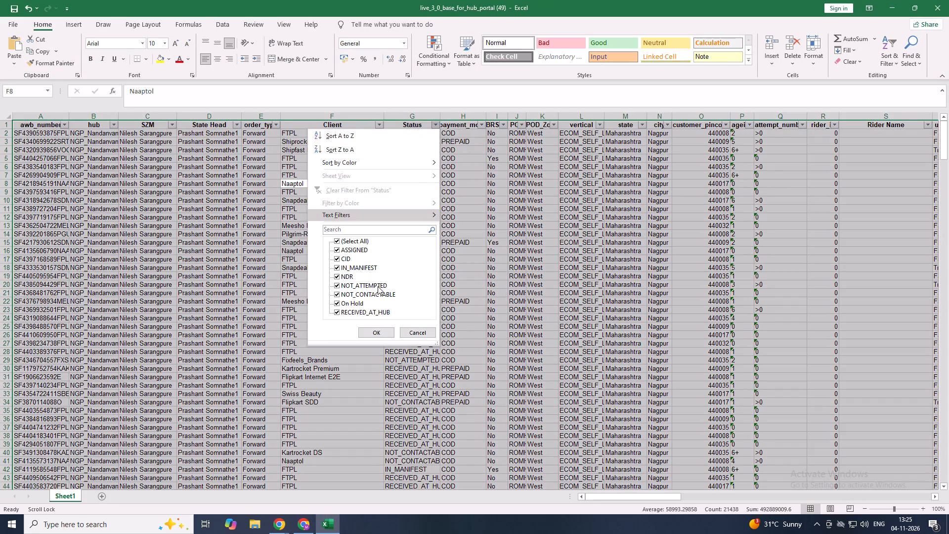
scroll(346, 305, down, 1)
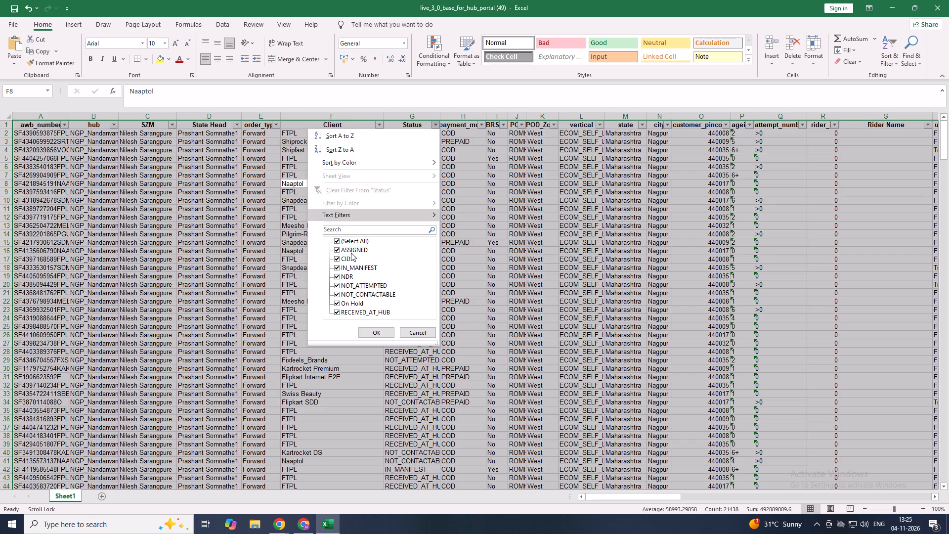
click(351, 247)
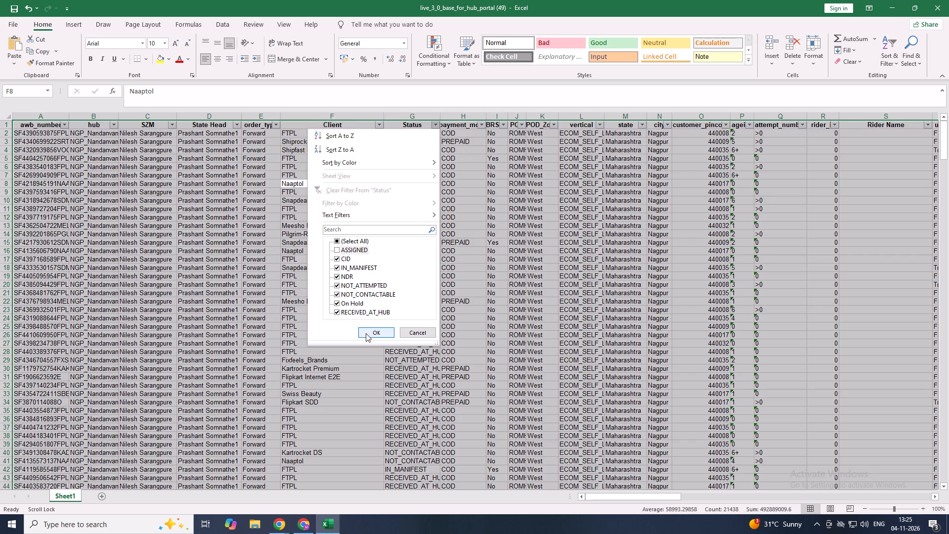
click(366, 333)
click(256, 225)
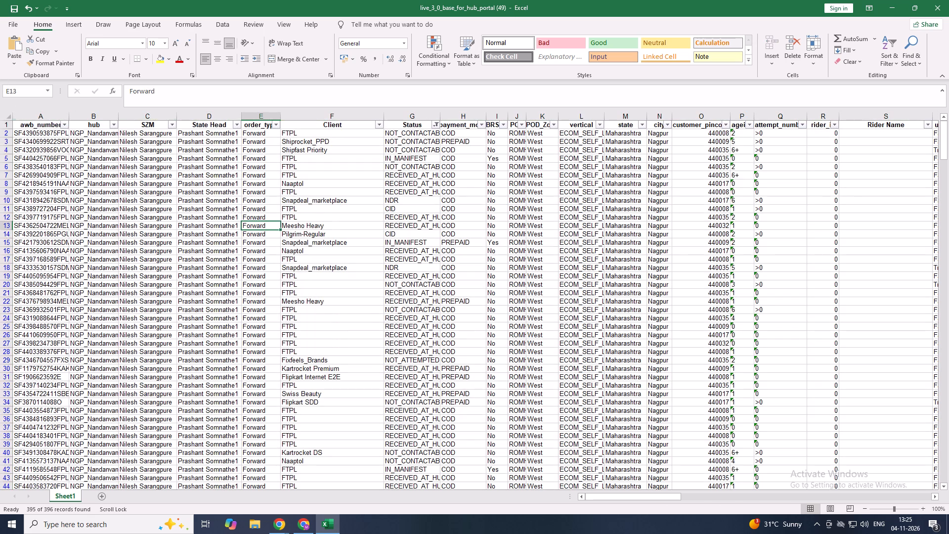
Copy the filtered awb_number column and search Shadowfax Forward Orders for those AWB numbers.
click(38, 122)
click(39, 117)
key(ctrl+c)
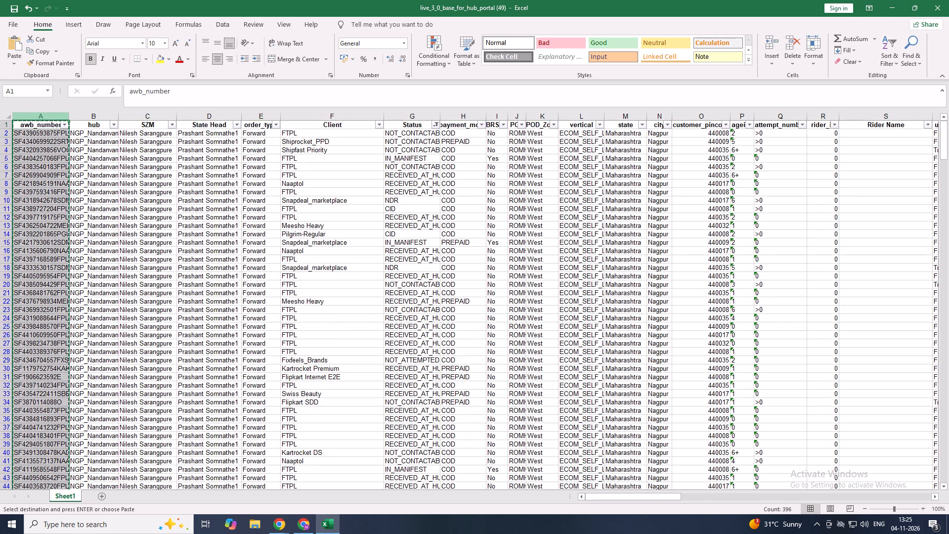
key(alt+Tab)
key(alt+Tab)
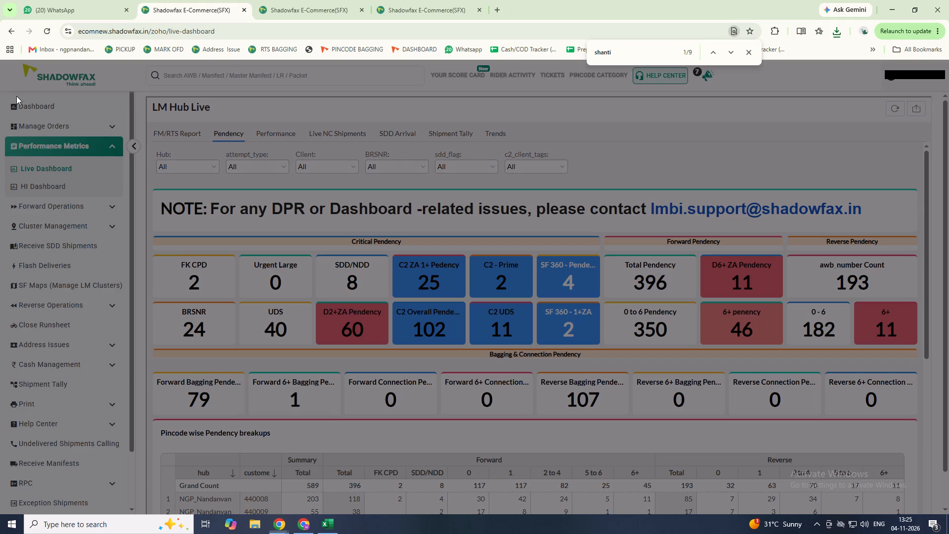
click(25, 126)
click(24, 143)
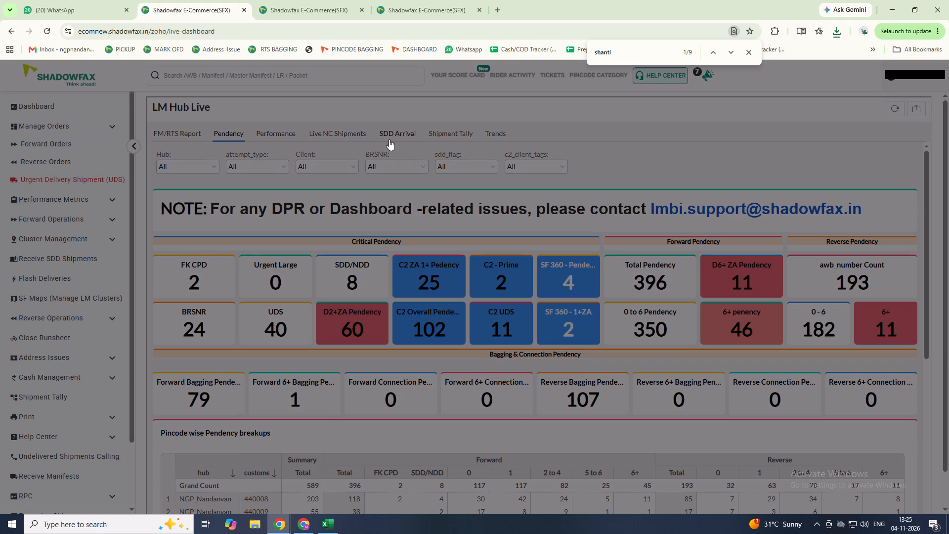
click(54, 143)
triple_click(38, 142)
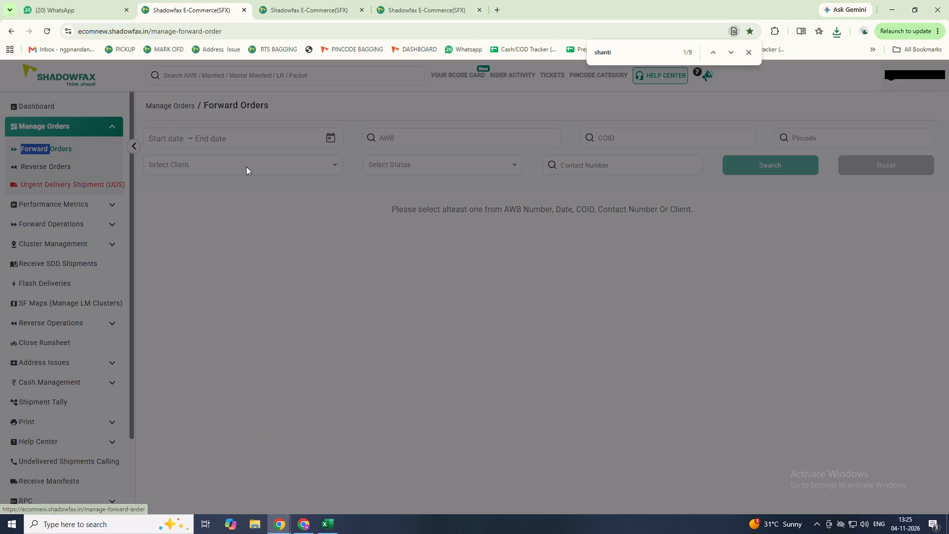
click(382, 134)
key(ctrl+v)
key(Return)
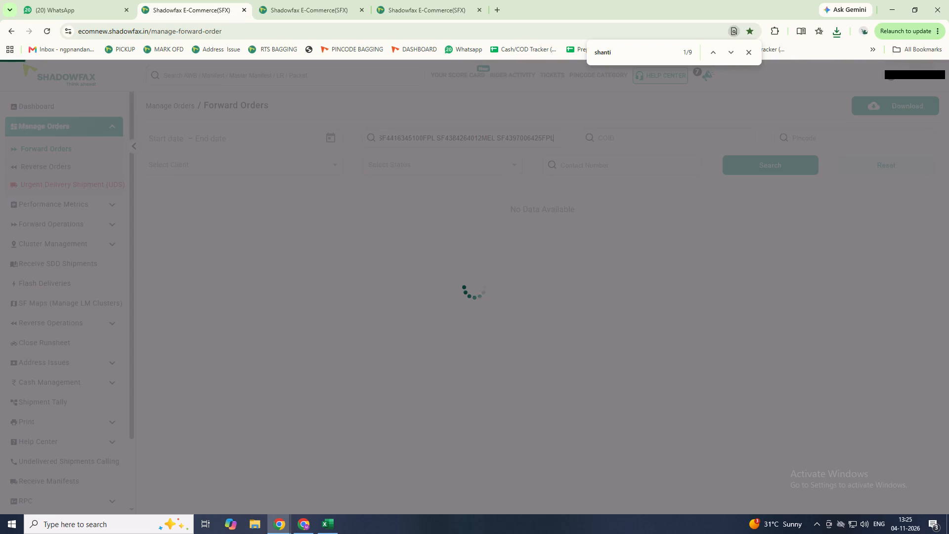
Download the Forward Orders search results as a CSV and open the file in Excel.
scroll(433, 404, down, 6)
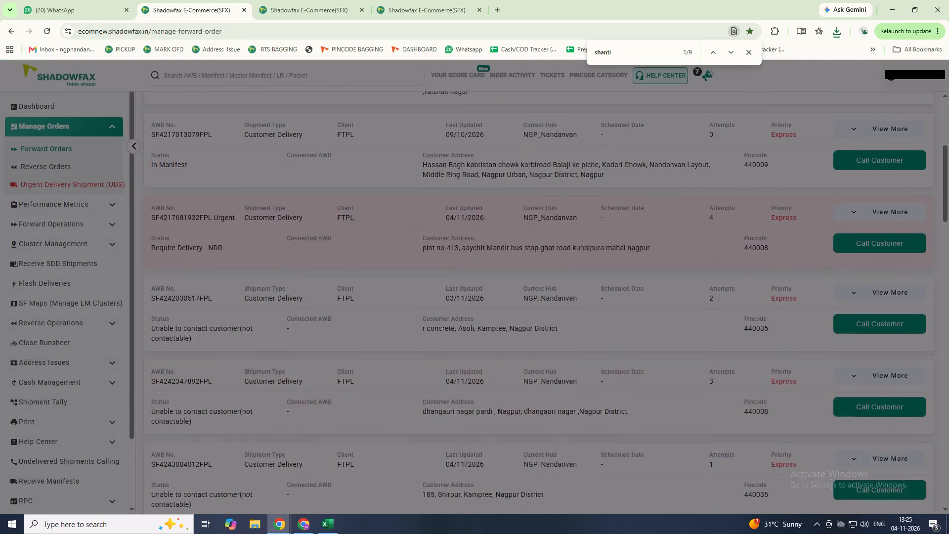
scroll(433, 405, down, 20)
scroll(433, 405, down, 4)
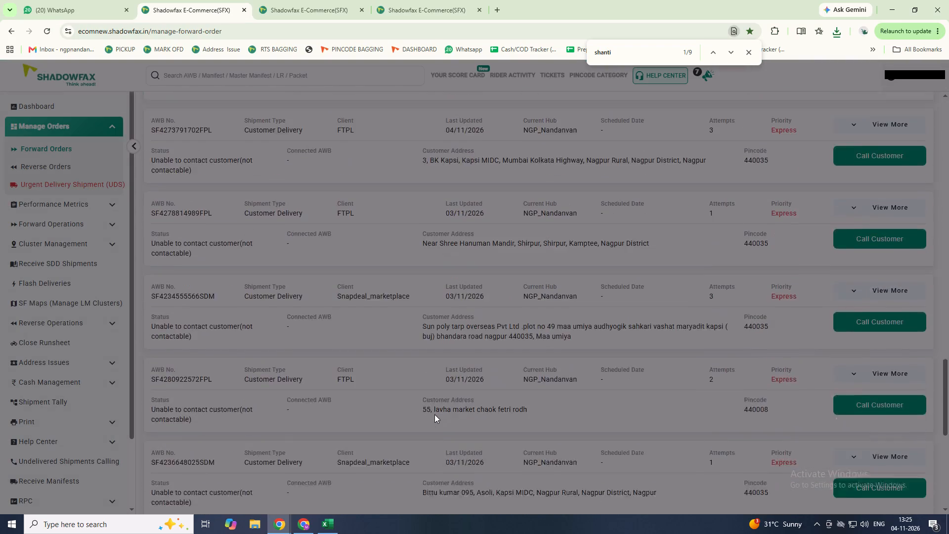
scroll(434, 414, down, 12)
scroll(437, 422, up, 16)
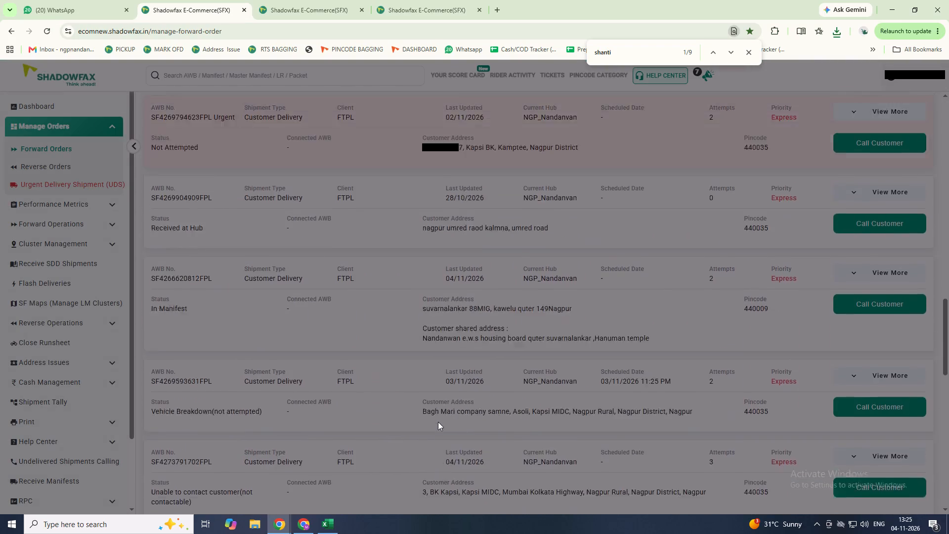
scroll(438, 422, up, 20)
scroll(438, 422, up, 5)
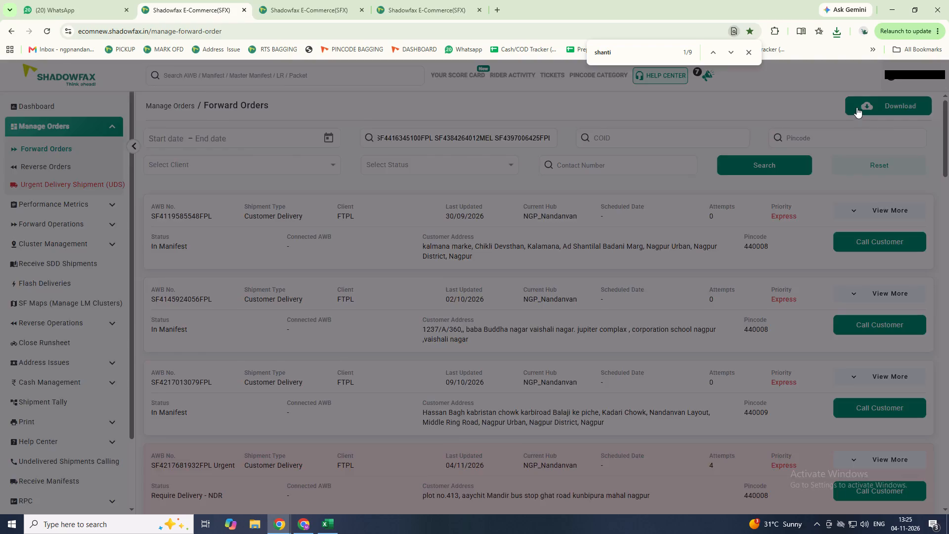
click(857, 105)
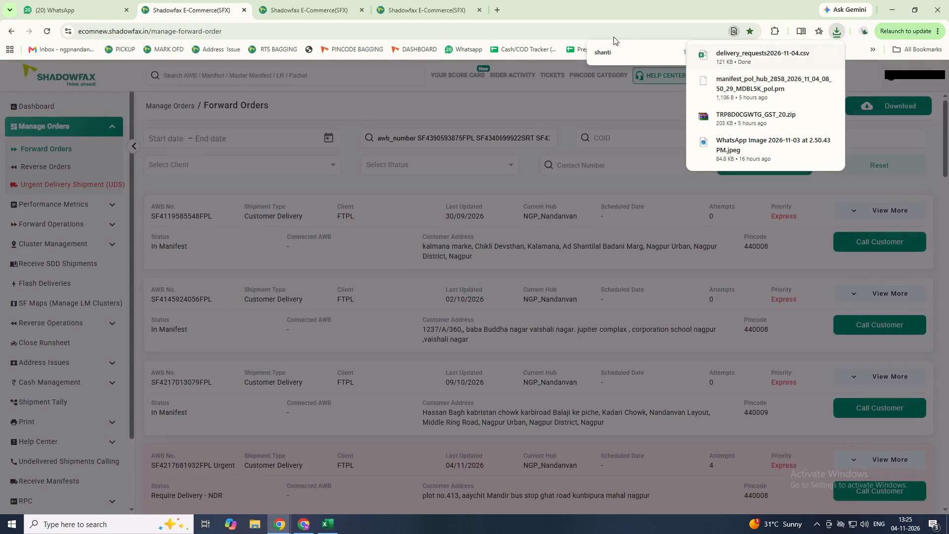
click(734, 60)
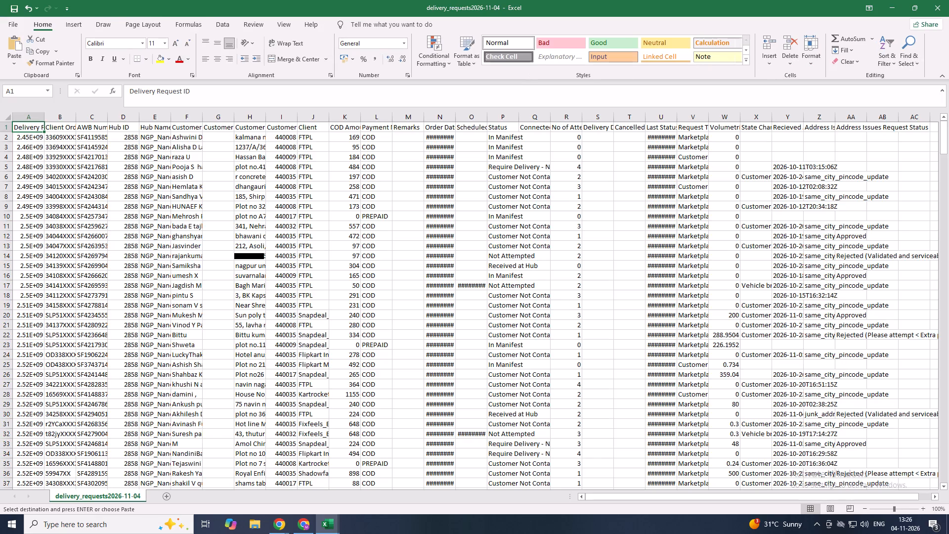
Add header filters to the delivery requests sheet and sort it by Status from A to Z.
click(409, 206)
key(ctrl+a)
key(ctrl+shift+l)
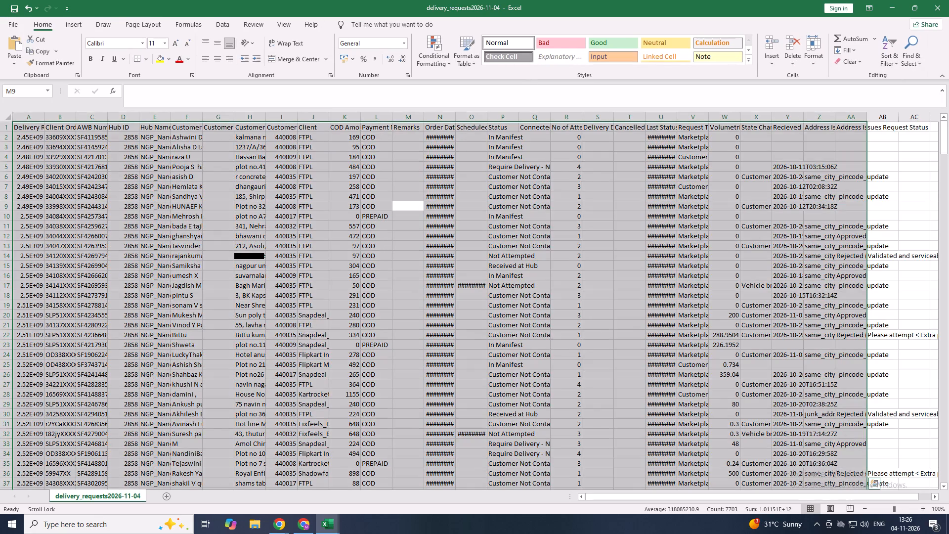
click(510, 126)
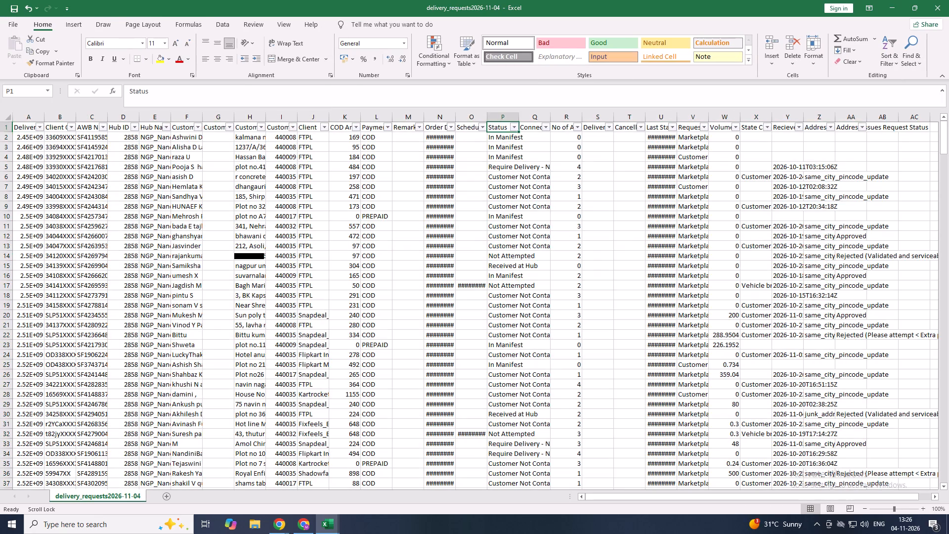
click(515, 128)
click(447, 135)
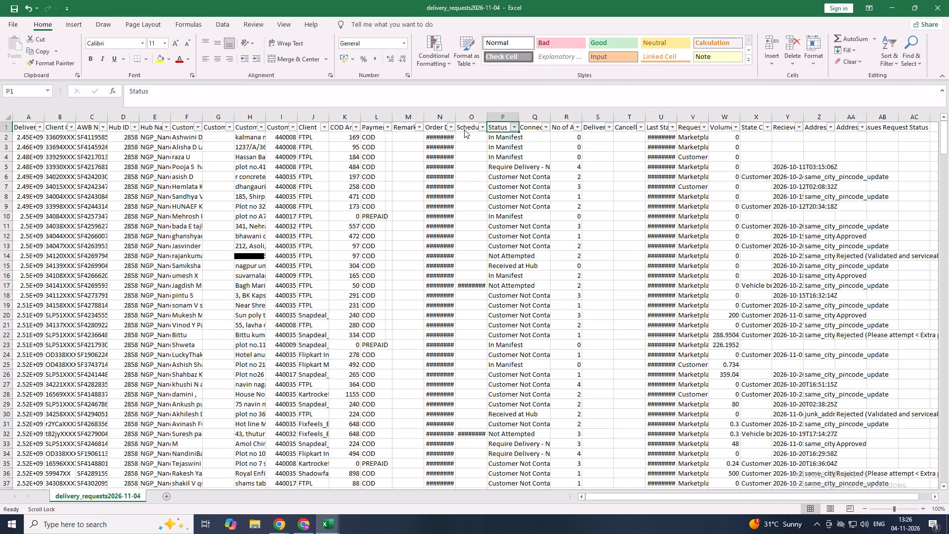
click(518, 117)
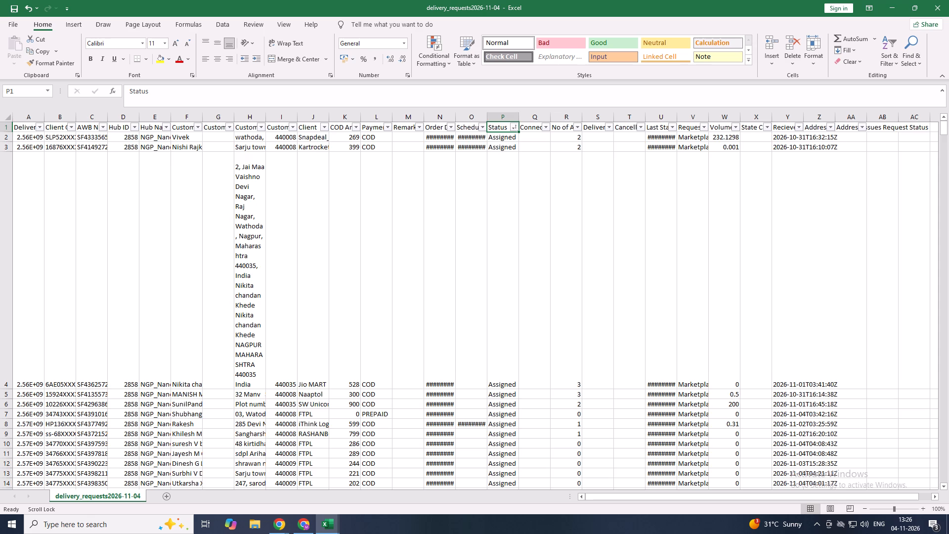
Filter the Status column of the delivery requests to exclude Assigned, Delivered and In Manifest.
scroll(504, 223, down, 10)
scroll(506, 226, up, 7)
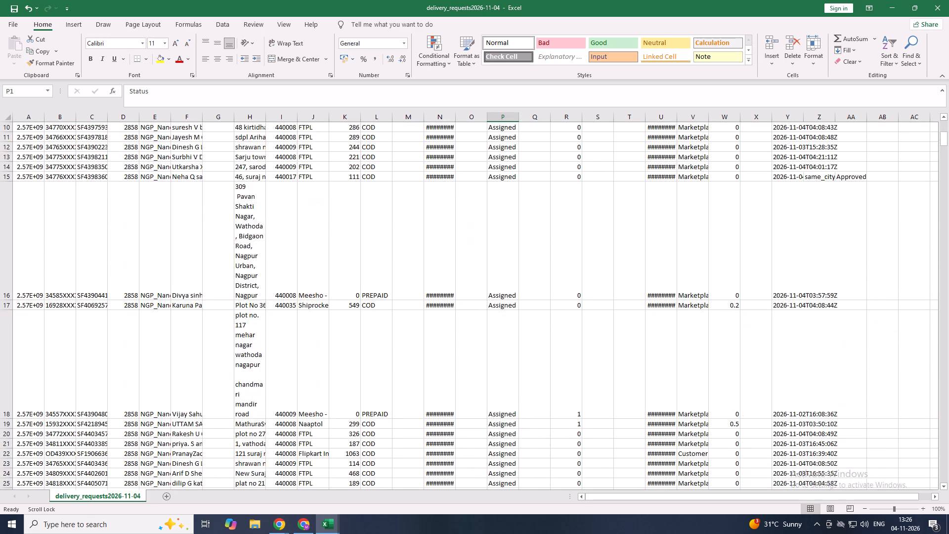
scroll(502, 235, down, 10)
scroll(501, 234, up, 16)
scroll(512, 136, up, 2)
click(513, 130)
scroll(440, 275, down, 3)
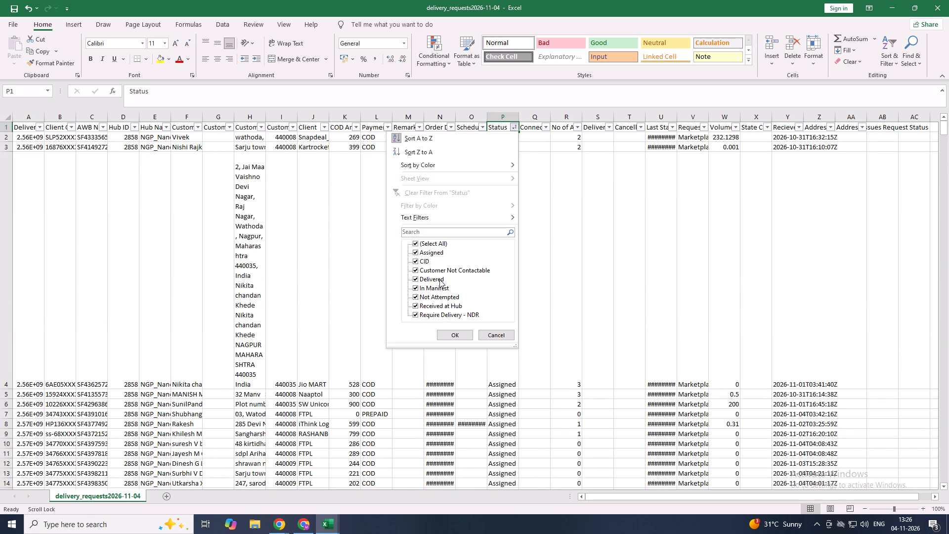
click(432, 279)
click(427, 289)
click(428, 255)
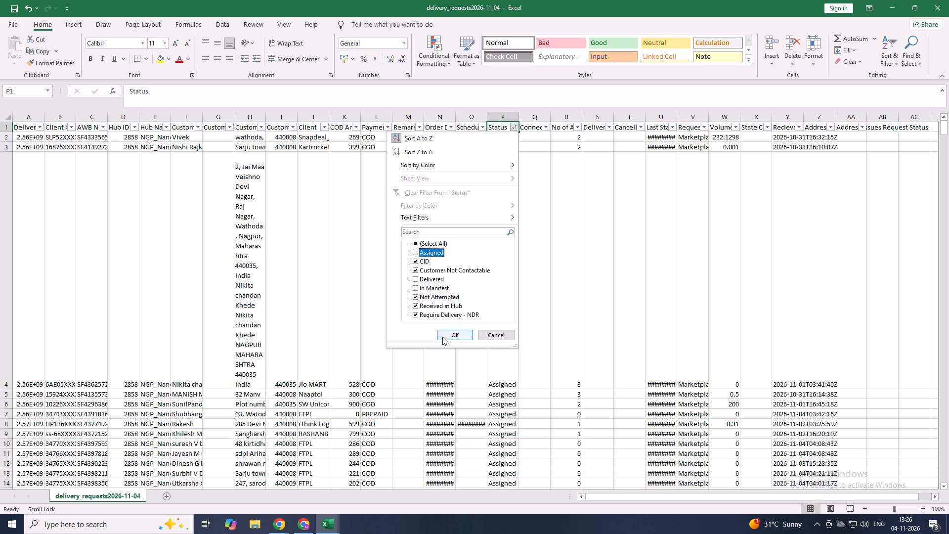
click(443, 335)
click(350, 304)
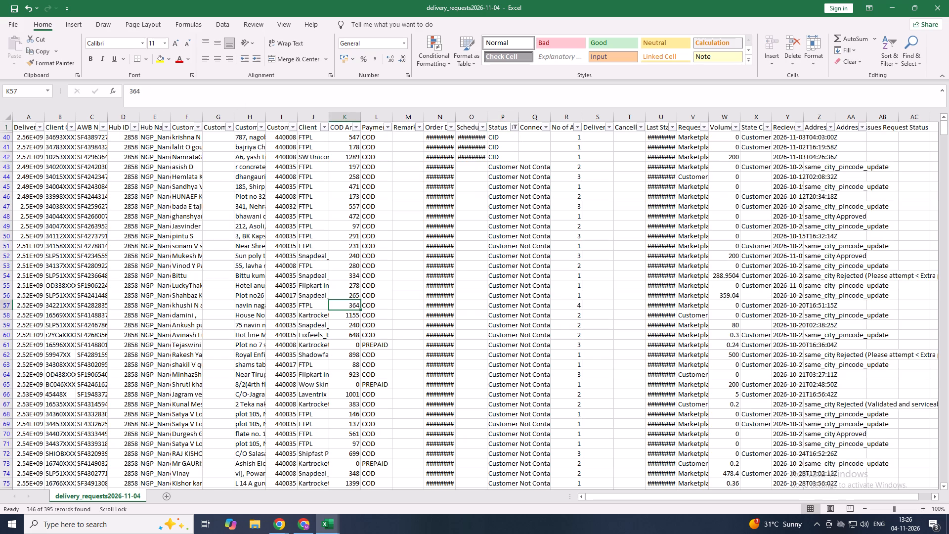
Select the entire AWB Number column of the filtered delivery requests sheet.
click(83, 118)
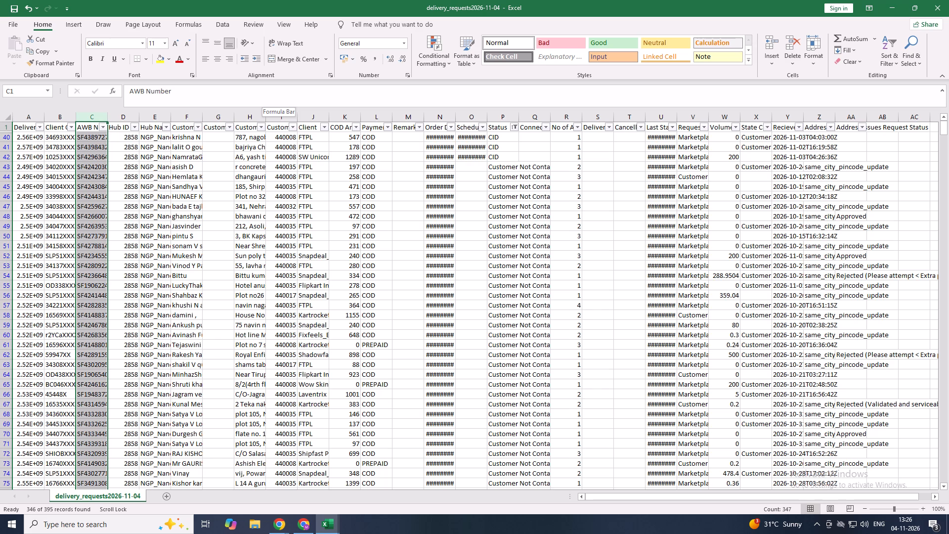
Close the delivery_requests2026-11-04 file without saving its changes.
double_click(948, 0)
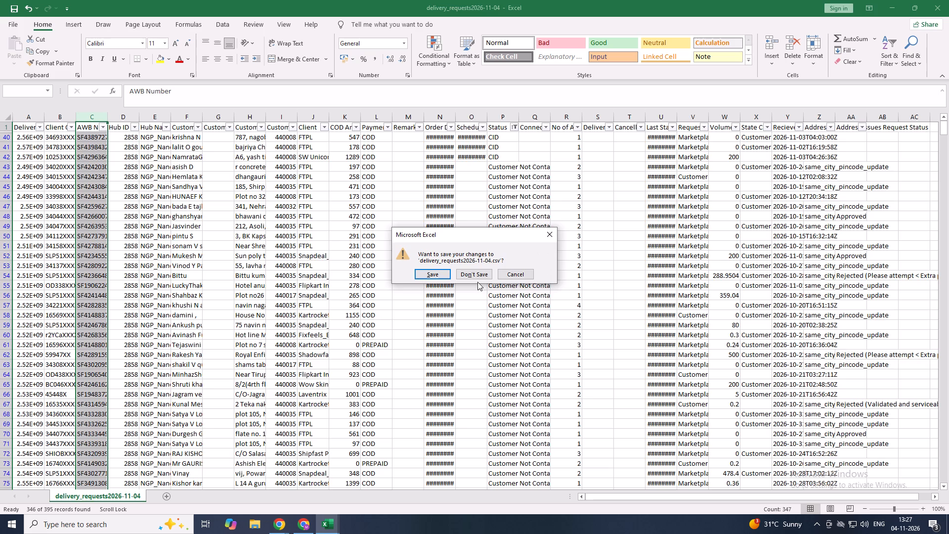
click(477, 276)
Close the live_3_0_base_for_hub_portal (49) workbook.
click(948, 0)
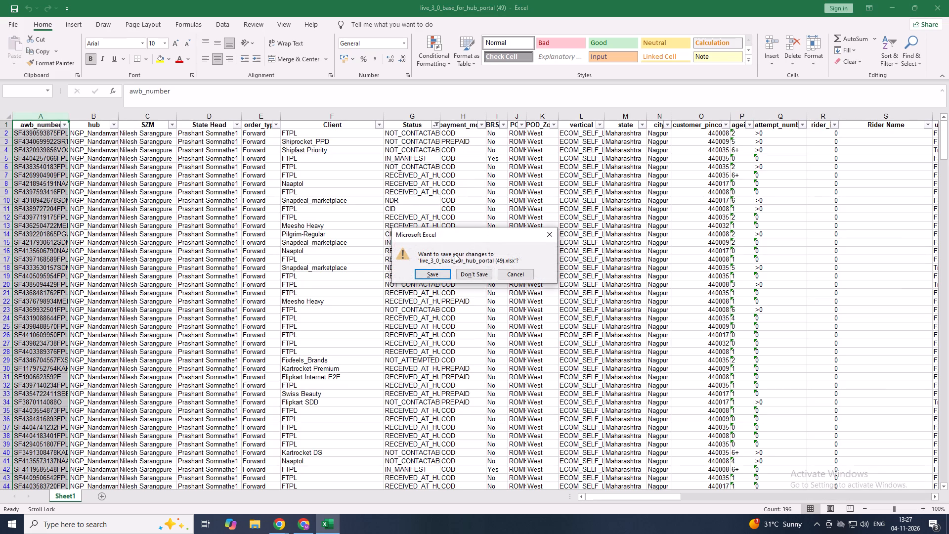
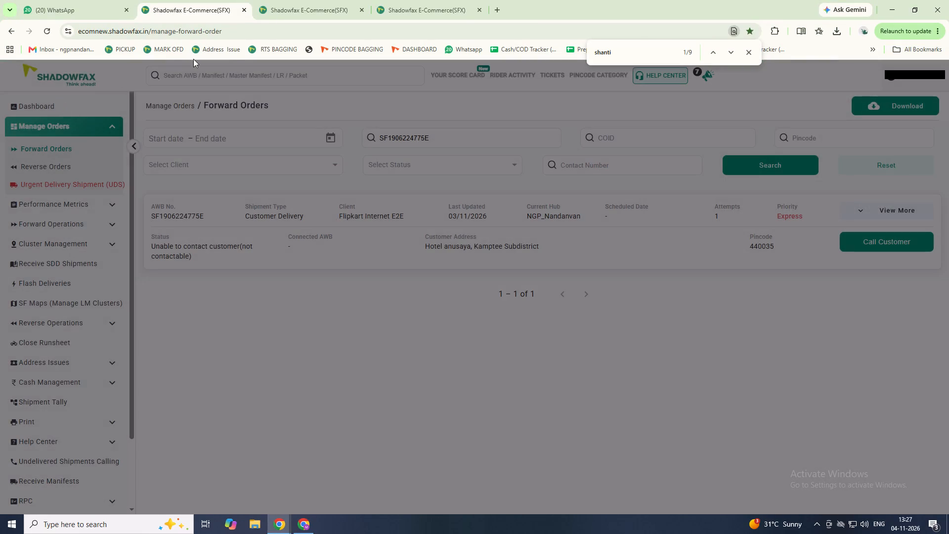
click(227, 53)
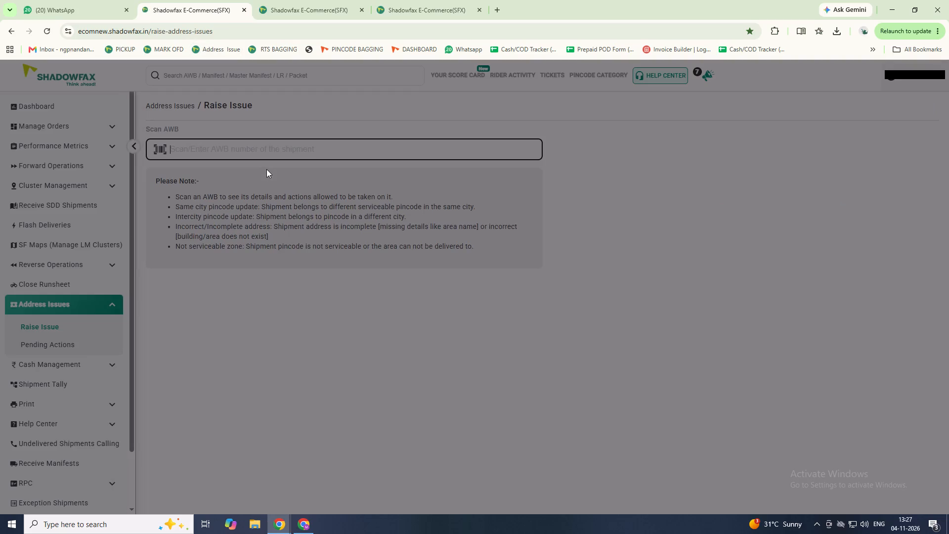
key(ctrl+v)
key(Return)
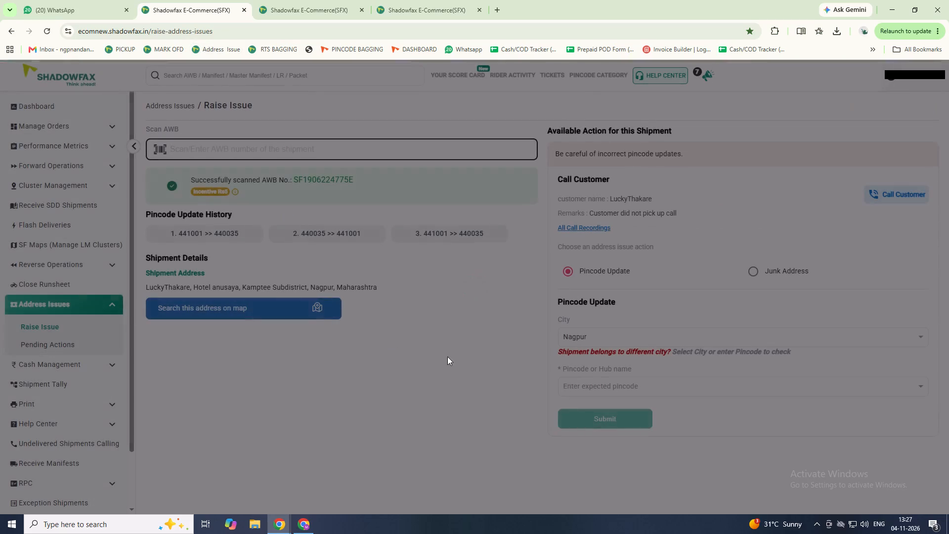
scroll(571, 387, up, 1)
click(570, 387)
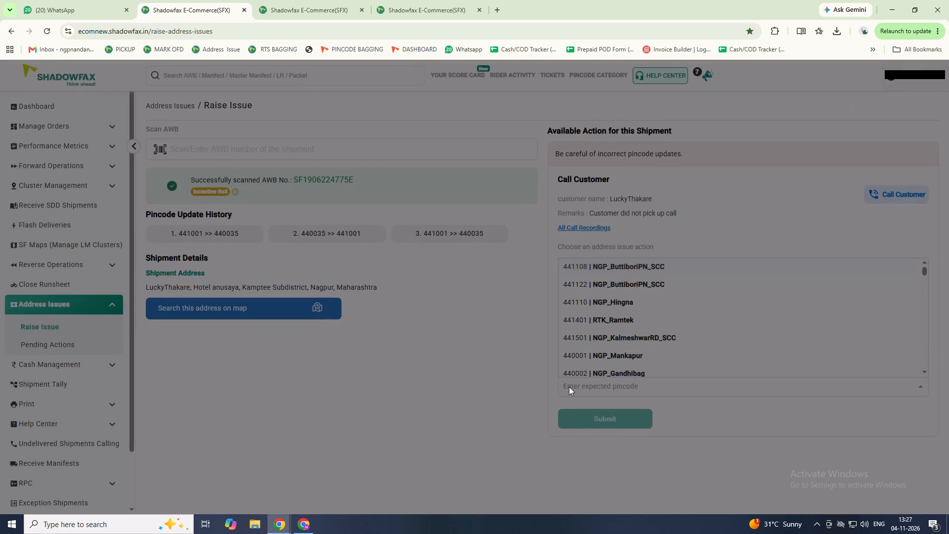
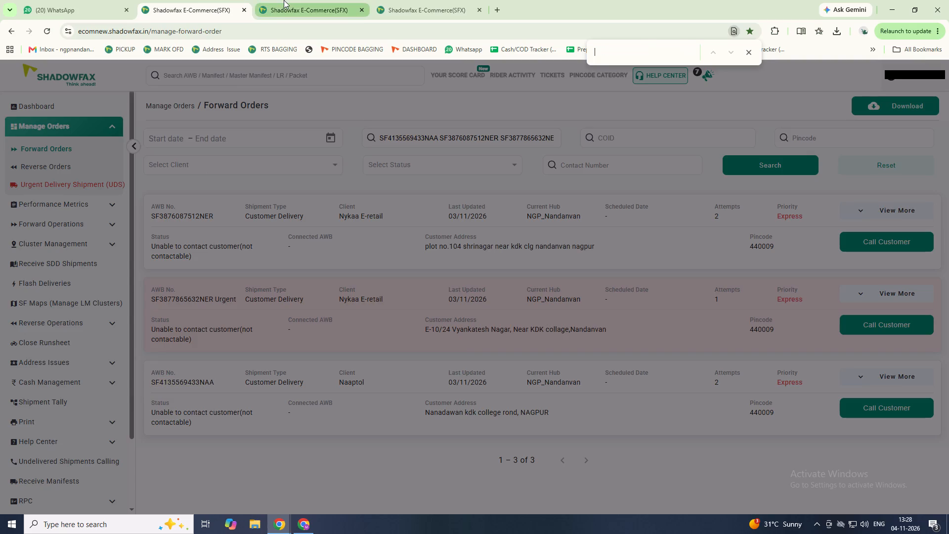
click(308, 0)
click(160, 44)
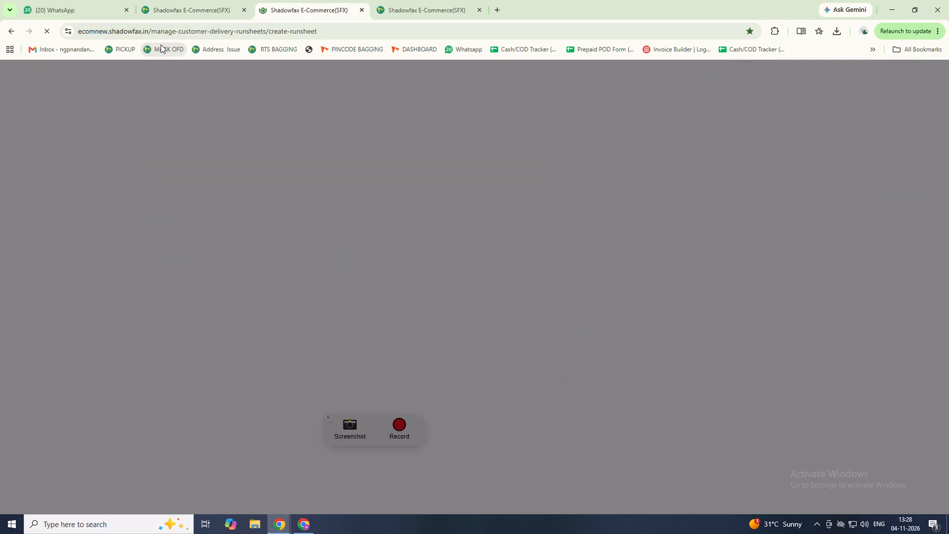
key(ctrl+f)
key(ctrl+v)
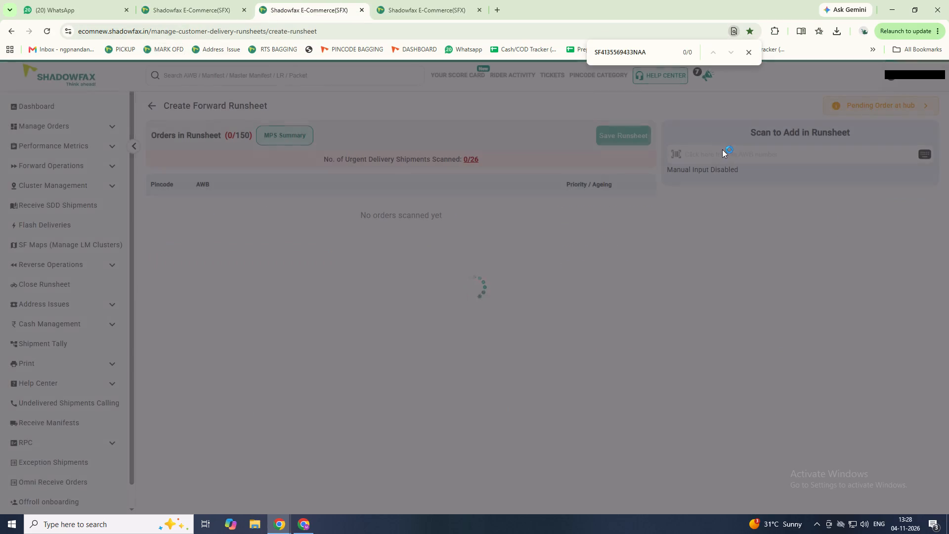
click(722, 149)
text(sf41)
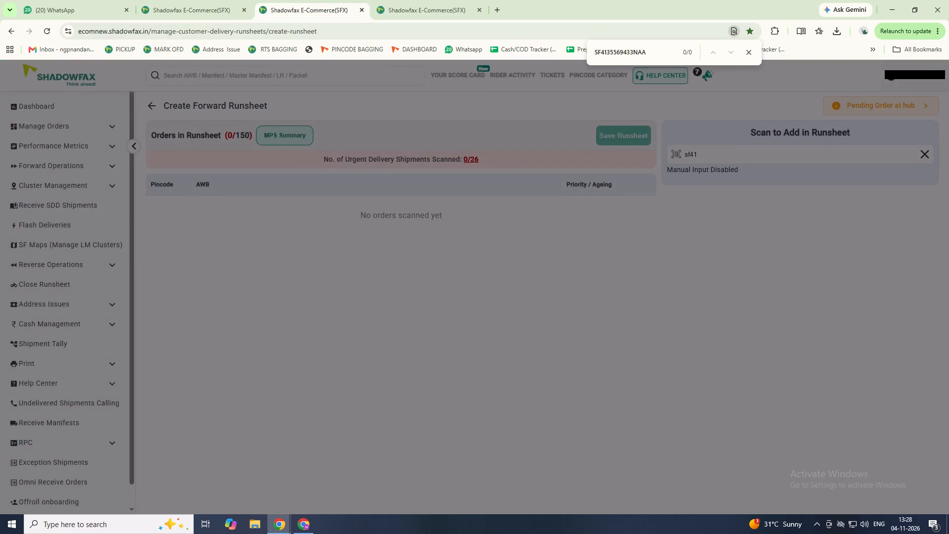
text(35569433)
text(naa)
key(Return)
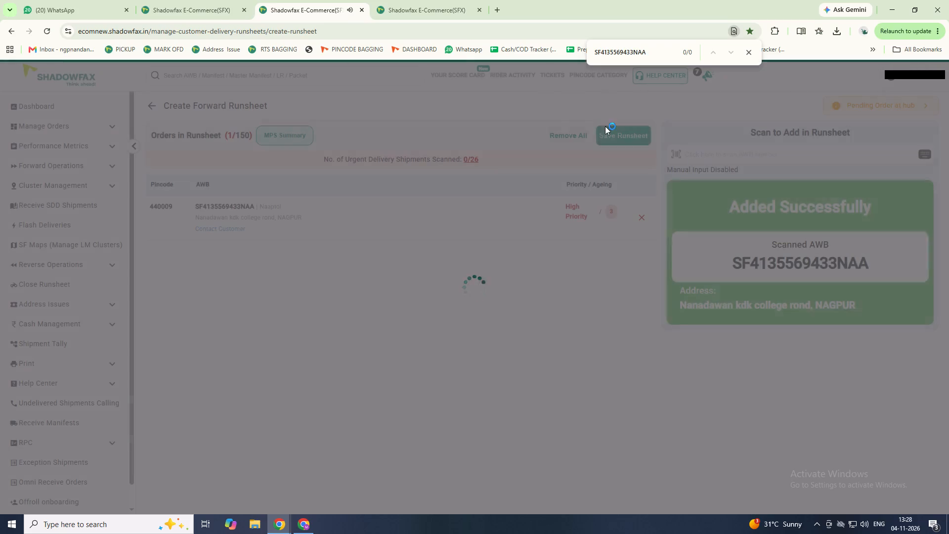
click(180, 1)
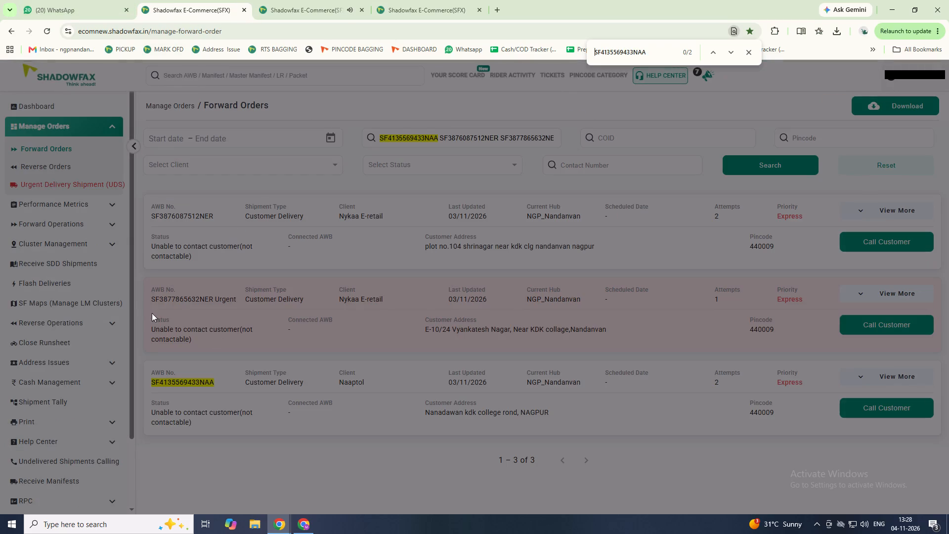
double_click(139, 294)
key(ctrl+f)
key(ctrl+x)
key(ctrl+f)
key(ctrl+x)
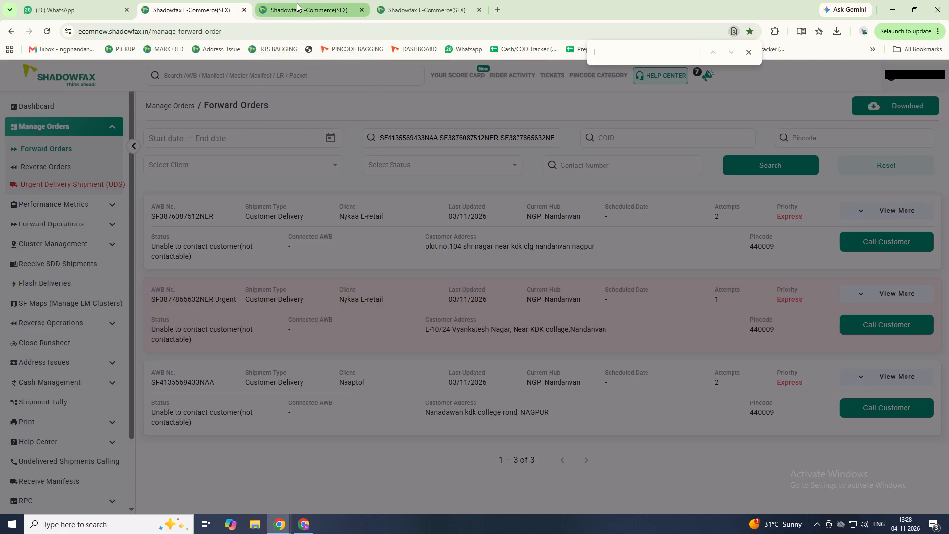
click(295, 11)
click(297, 15)
key(ctrl+f)
key(ctrl+v)
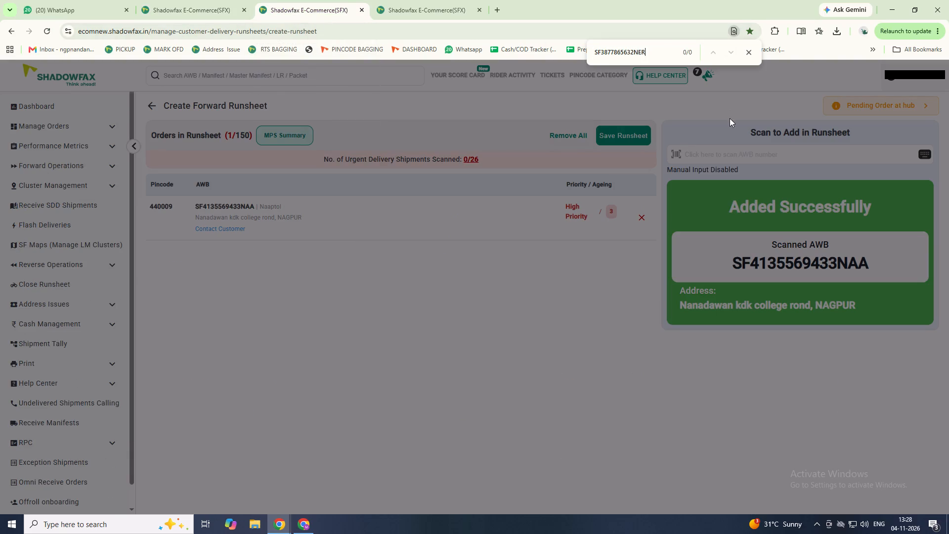
click(727, 151)
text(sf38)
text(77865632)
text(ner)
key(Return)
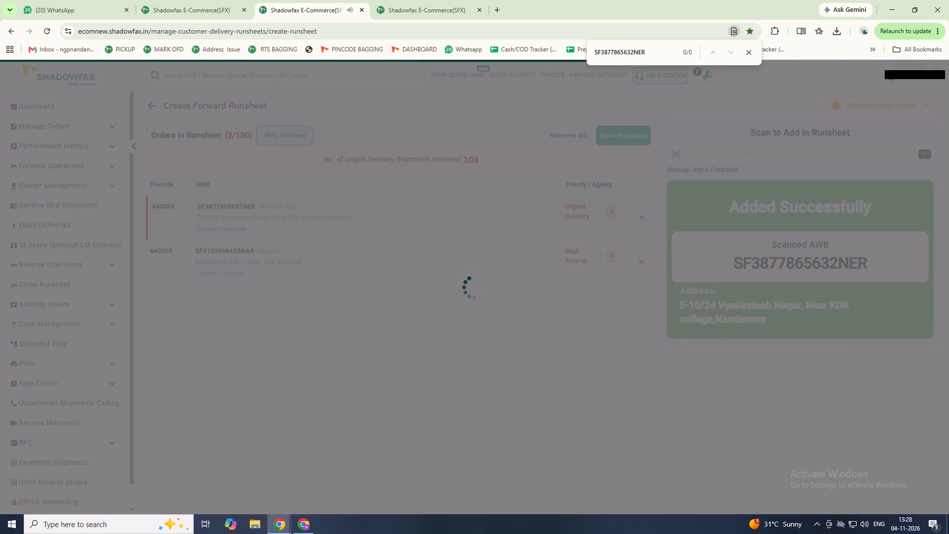
click(177, 4)
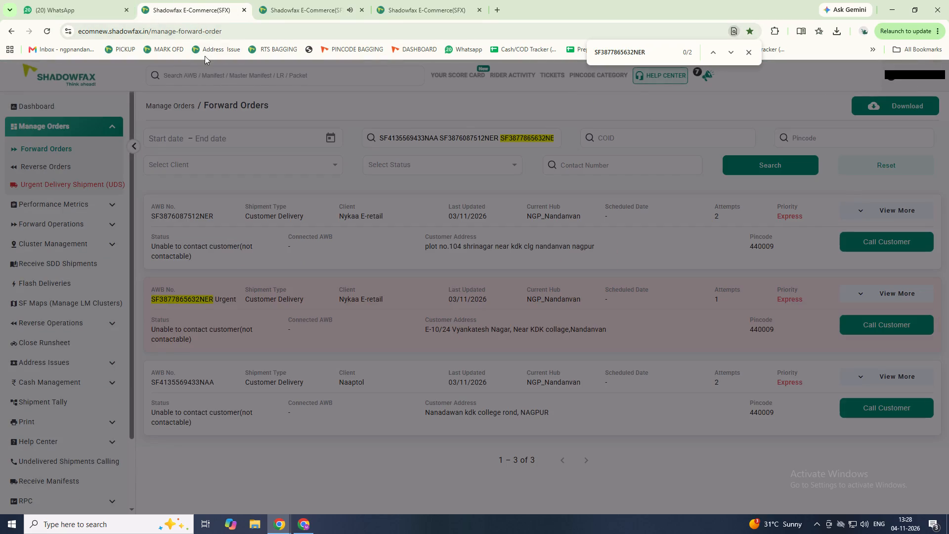
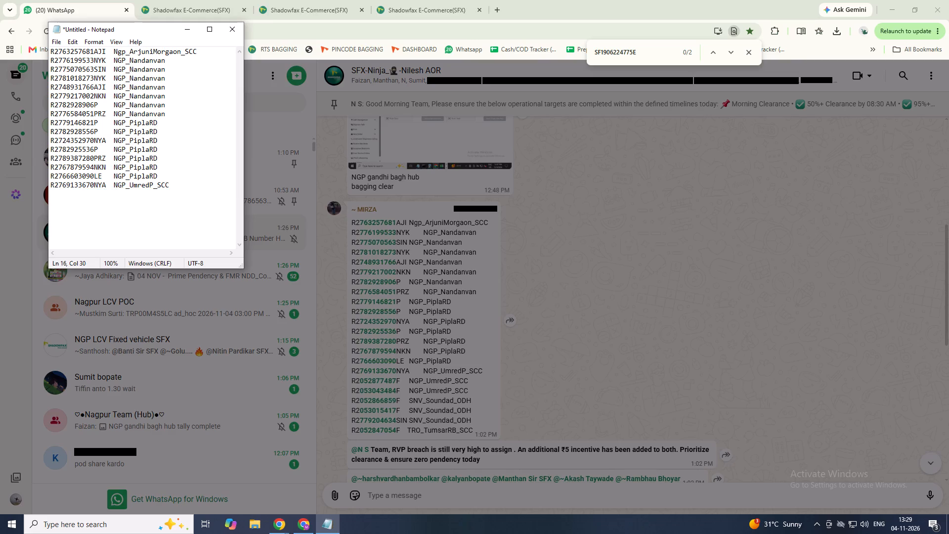
drag(50, 121, 179, 194)
key(Delete)
scroll(180, 185, up, 4)
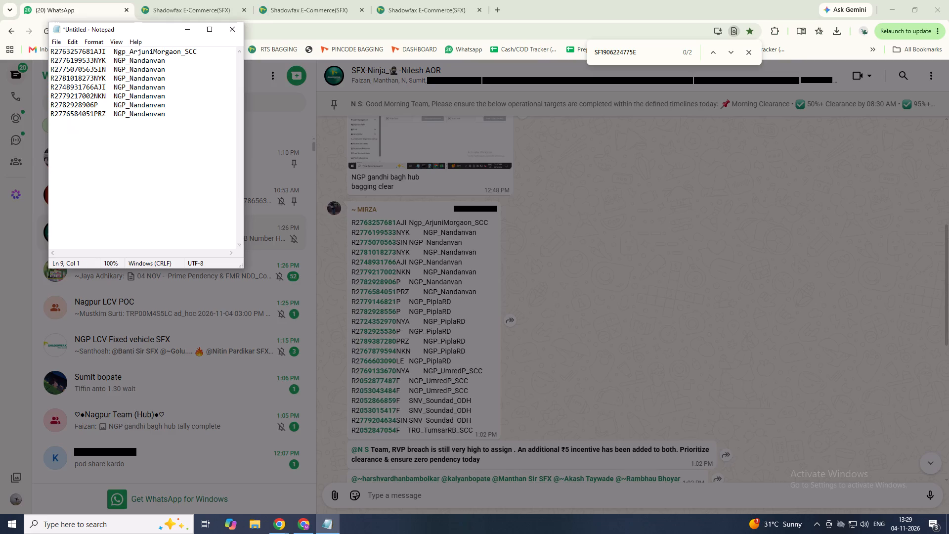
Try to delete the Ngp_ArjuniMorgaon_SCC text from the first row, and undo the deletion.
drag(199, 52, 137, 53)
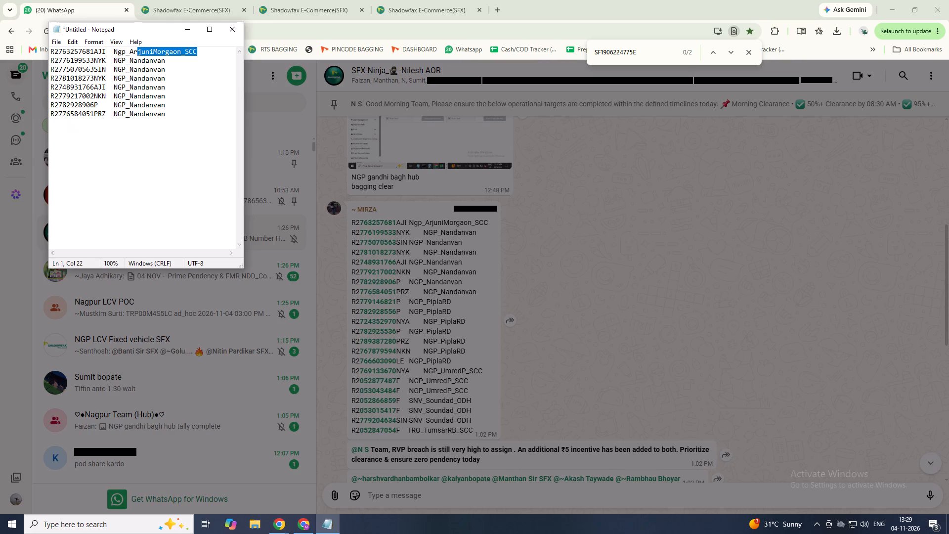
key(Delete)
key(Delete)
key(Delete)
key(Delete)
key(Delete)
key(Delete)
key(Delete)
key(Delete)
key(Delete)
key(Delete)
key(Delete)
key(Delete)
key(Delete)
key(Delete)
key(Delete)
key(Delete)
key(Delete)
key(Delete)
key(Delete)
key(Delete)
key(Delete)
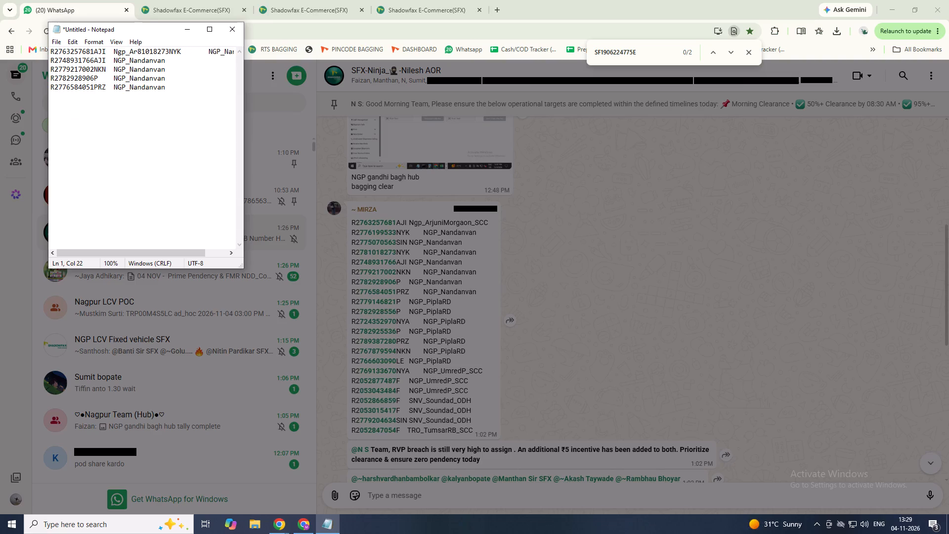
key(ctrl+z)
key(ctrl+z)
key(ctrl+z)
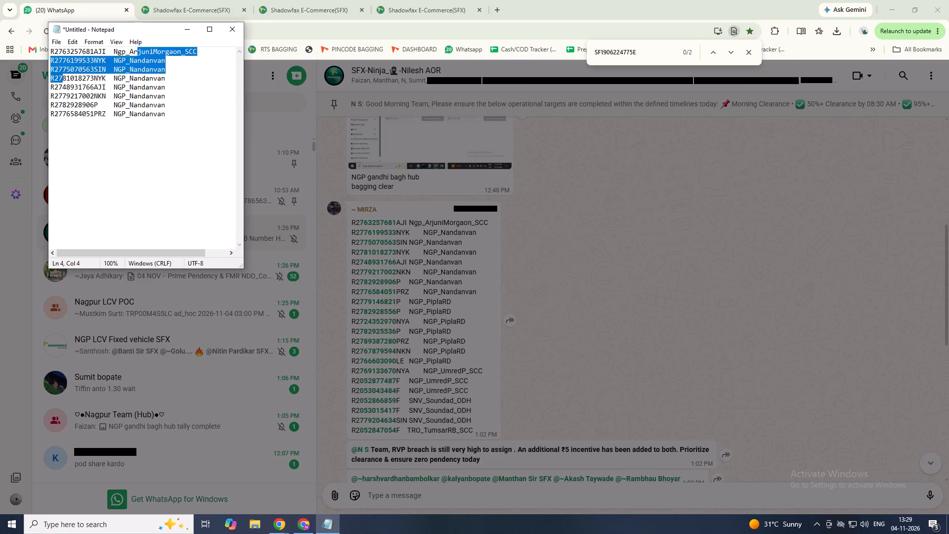
Delete the text of the Ngp_ArjuniMorgaon_SCC row at the top of the shipment list.
click(84, 91)
click(47, 46)
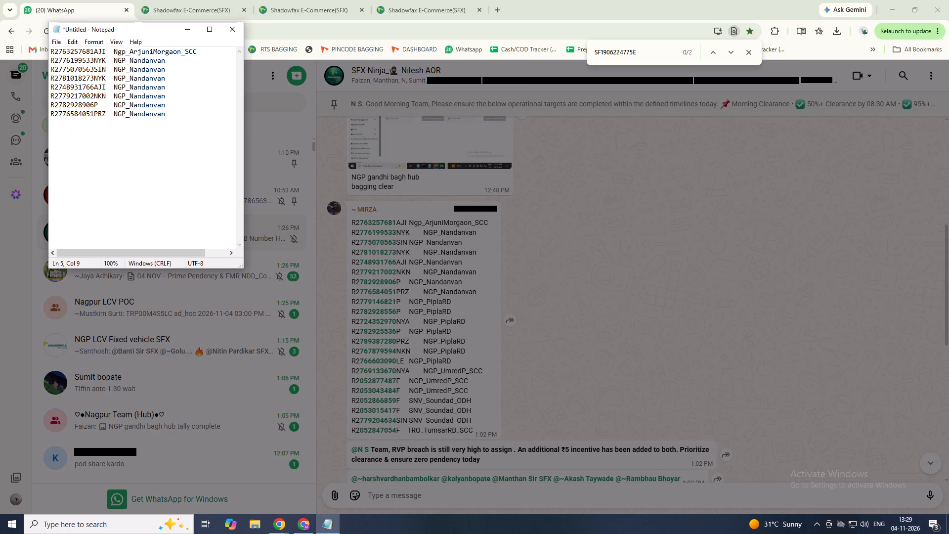
key(Up)
key(Up)
key(Up)
key(Up)
key(Left)
key(Left)
key(Left)
key(Left)
key(Left)
key(Left)
key(Left)
key(Left)
key(ctrl+shift+Right)
key(ctrl+shift+Right)
key(Delete)
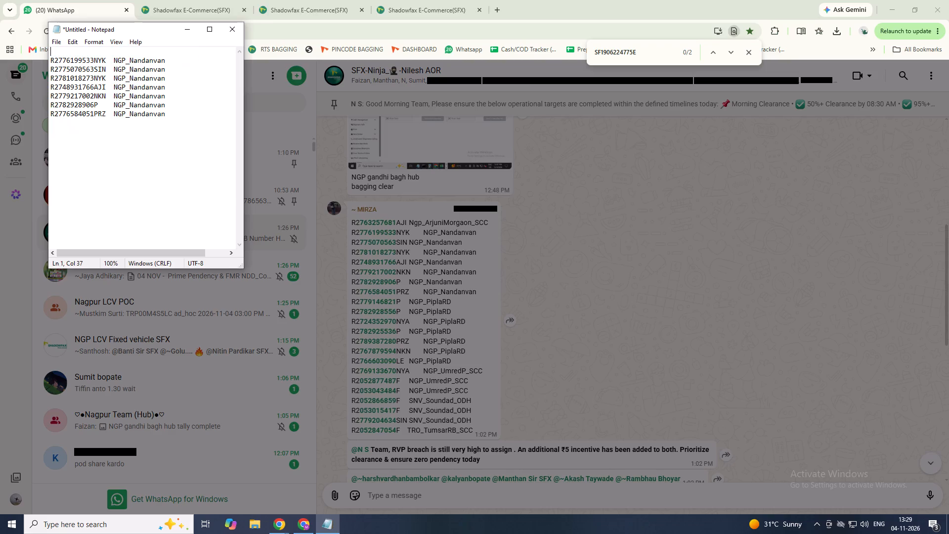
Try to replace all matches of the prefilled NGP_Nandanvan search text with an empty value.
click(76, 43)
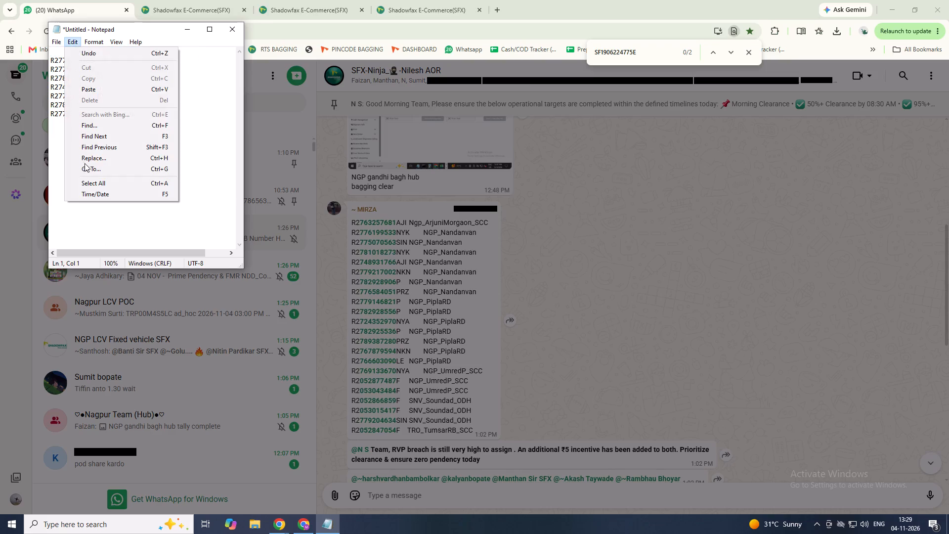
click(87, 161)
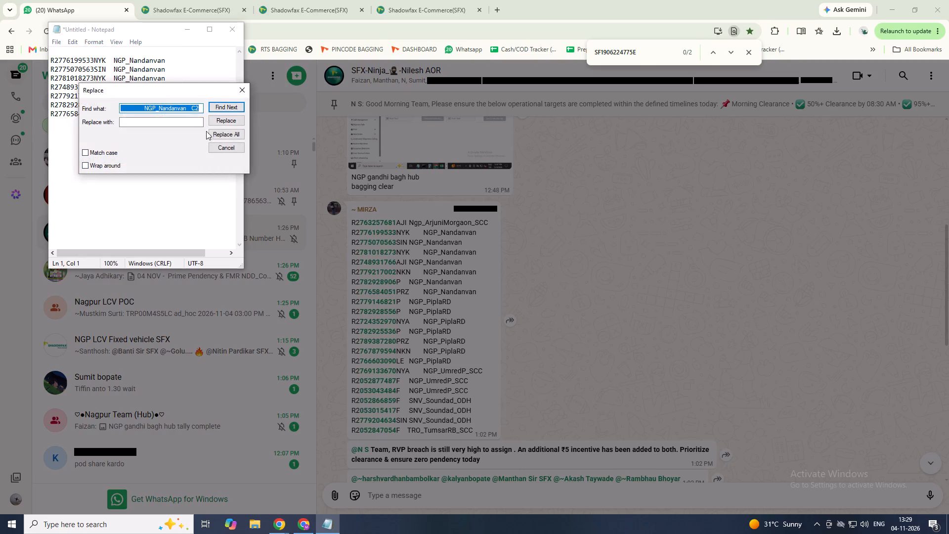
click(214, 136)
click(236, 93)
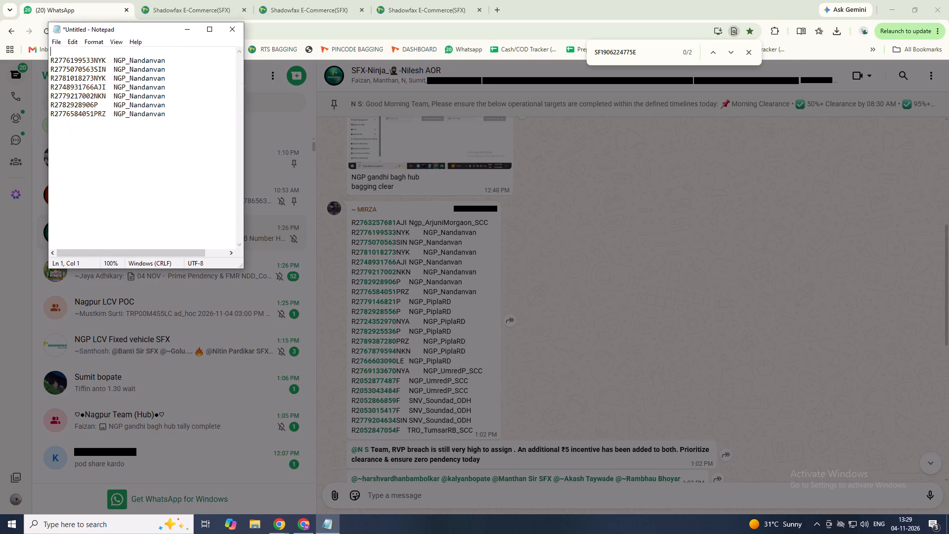
Copy the spacing and NGP_Nandanvan hub name after the first AWB number as the Replace search text, with an empty replacement.
click(106, 63)
key(ctrl+shift+Right)
key(ctrl+shift+Right)
key(ctrl+c)
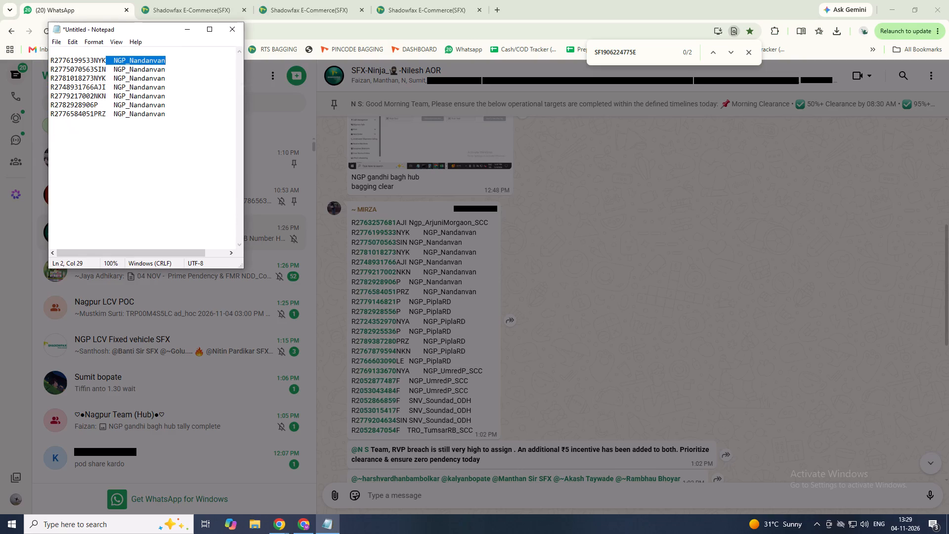
click(72, 39)
click(98, 157)
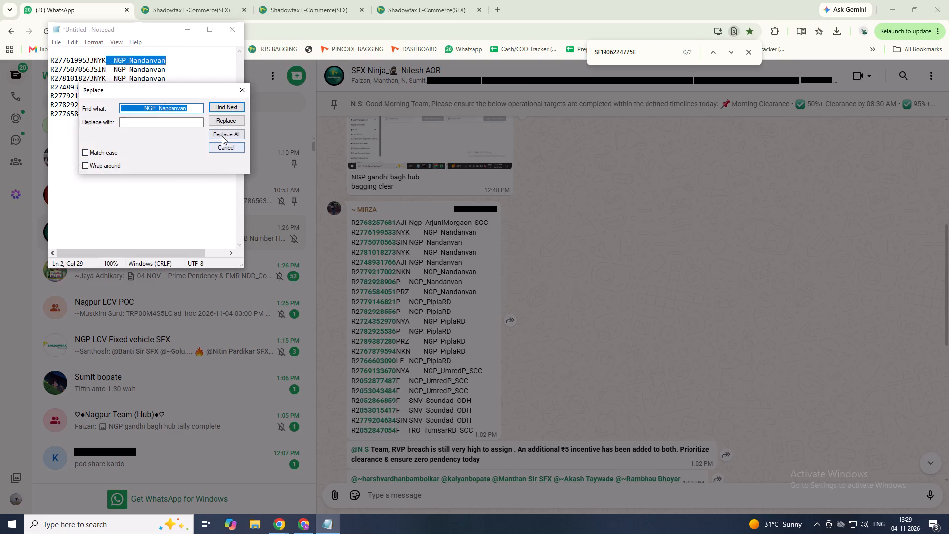
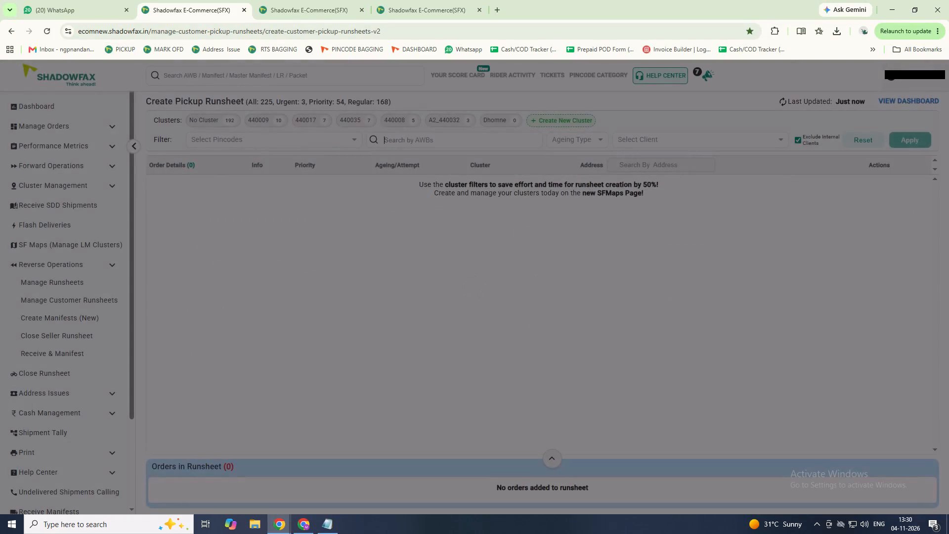
key(Return)
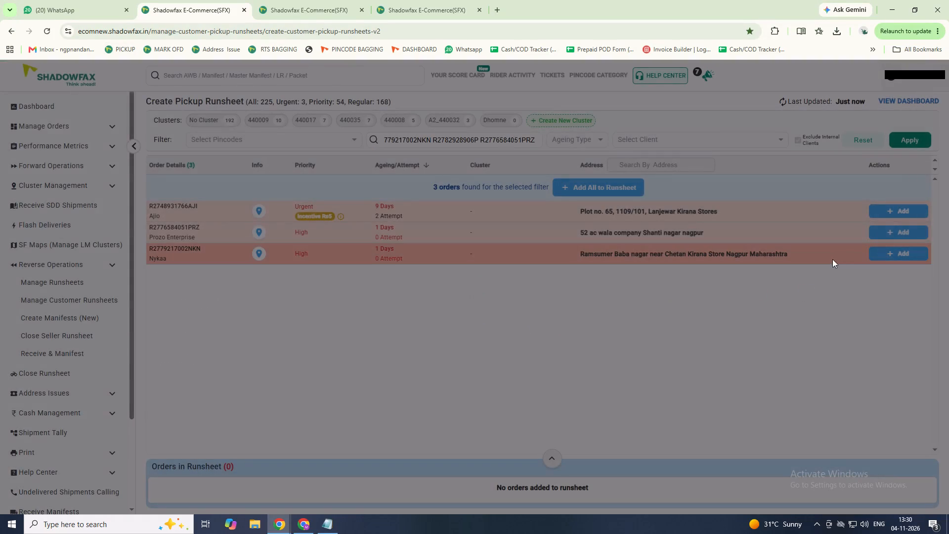
triple_click(896, 215)
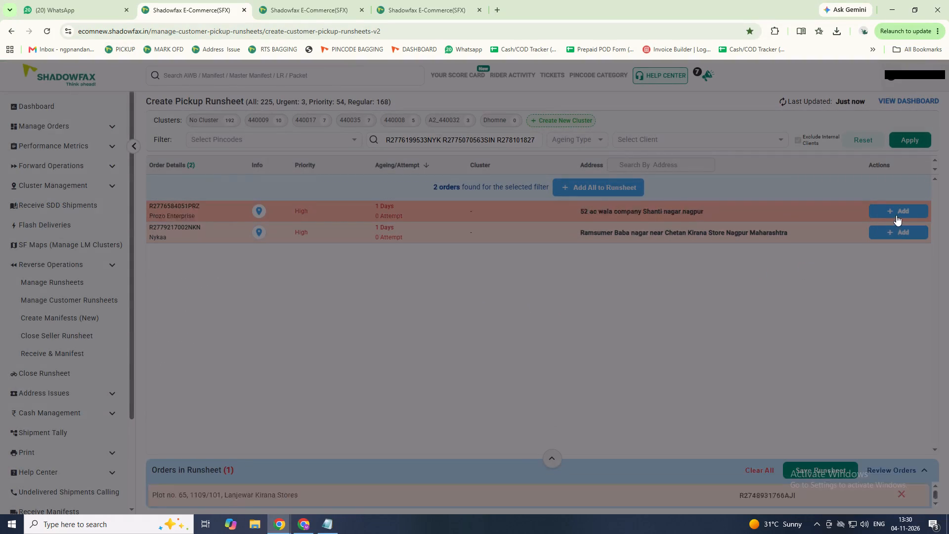
click(834, 442)
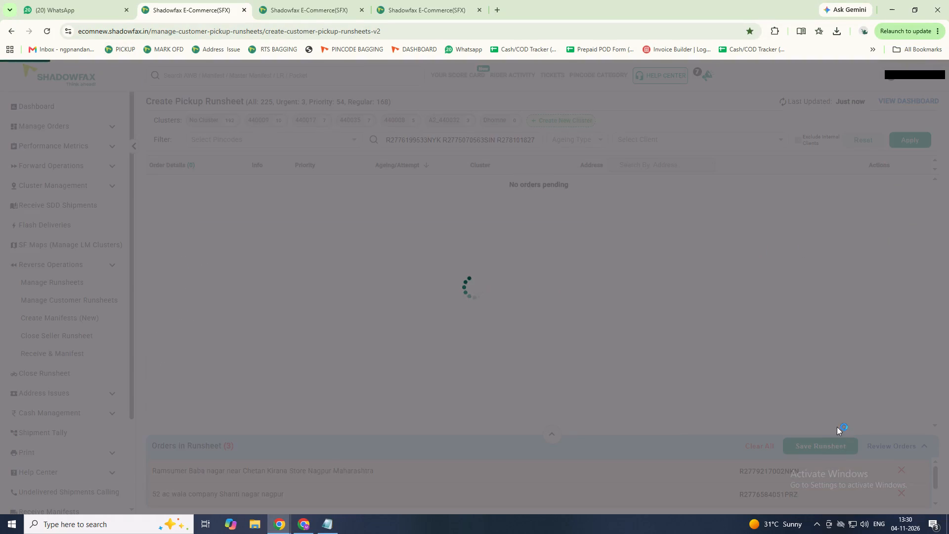
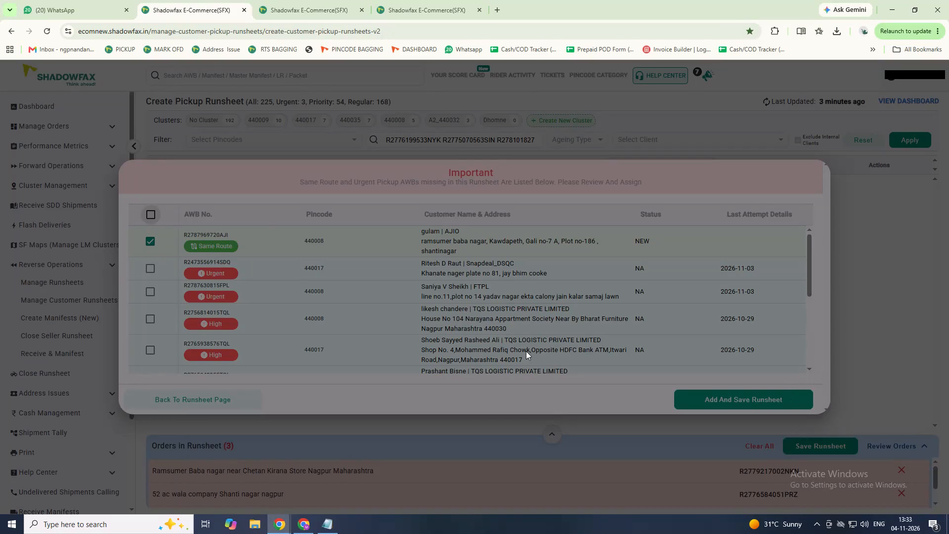
click(154, 242)
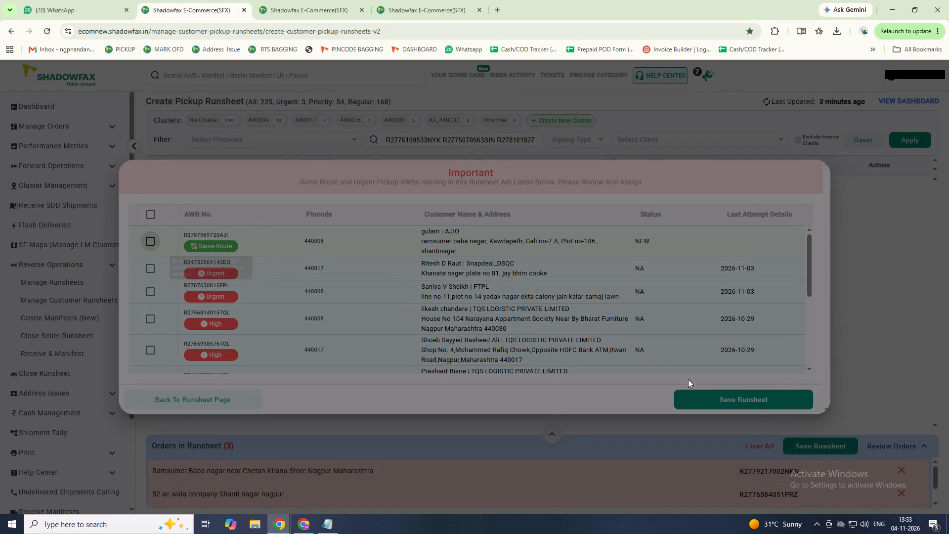
click(691, 387)
click(696, 398)
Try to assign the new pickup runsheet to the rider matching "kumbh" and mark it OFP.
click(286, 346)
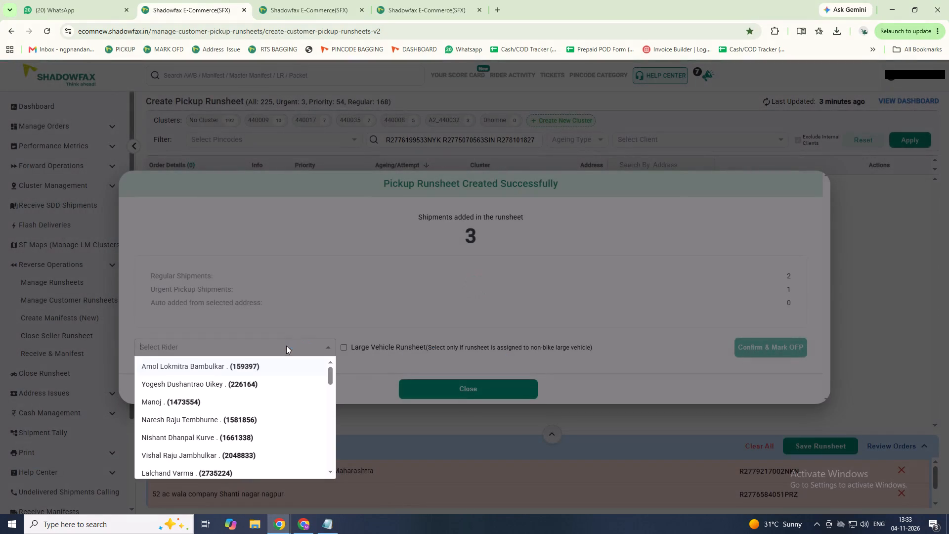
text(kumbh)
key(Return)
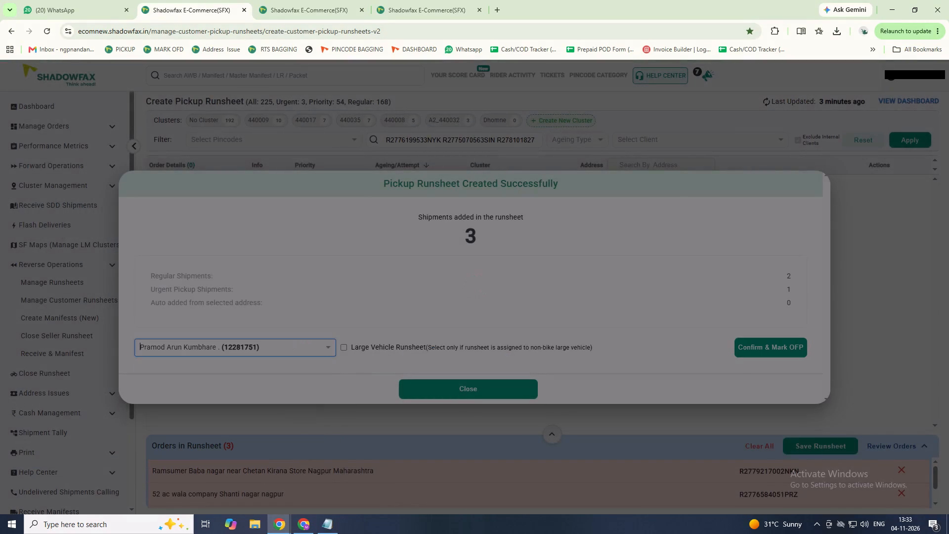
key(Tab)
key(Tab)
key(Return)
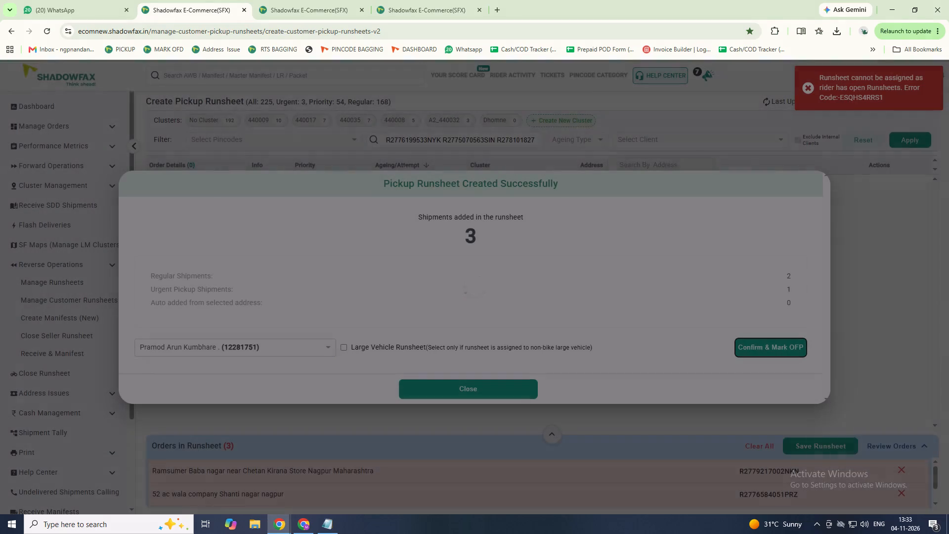
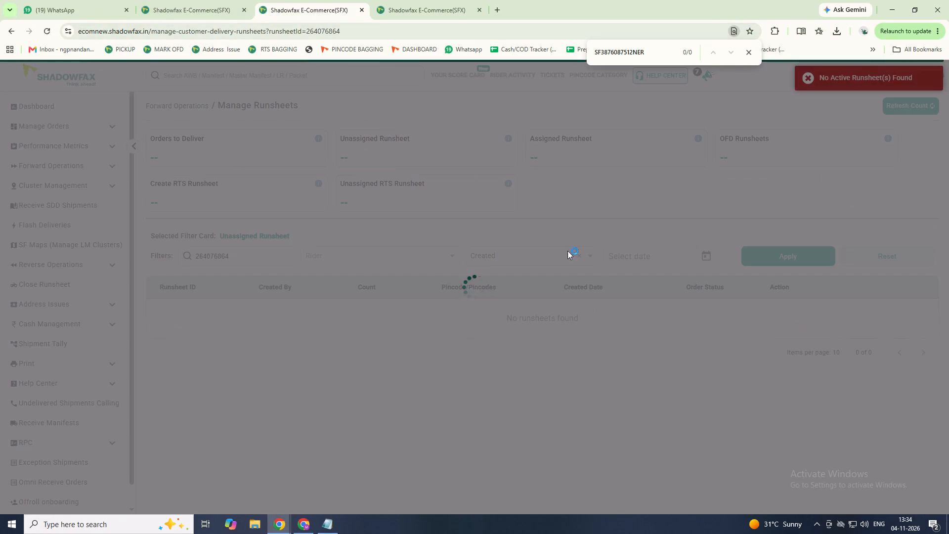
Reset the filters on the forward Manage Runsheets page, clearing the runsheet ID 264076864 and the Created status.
click(848, 256)
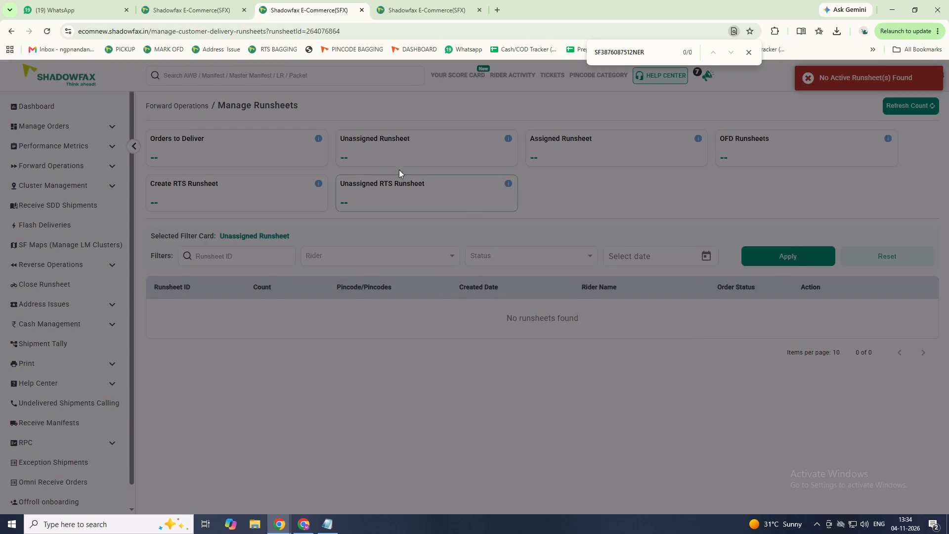
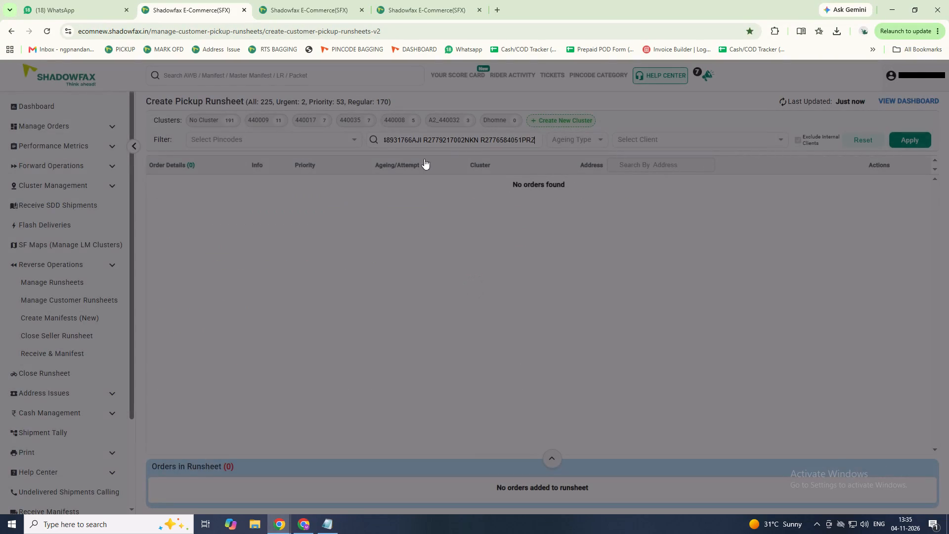
Open the Reverse Orders page under Manage Orders, ready for an AWB lookup.
click(83, 124)
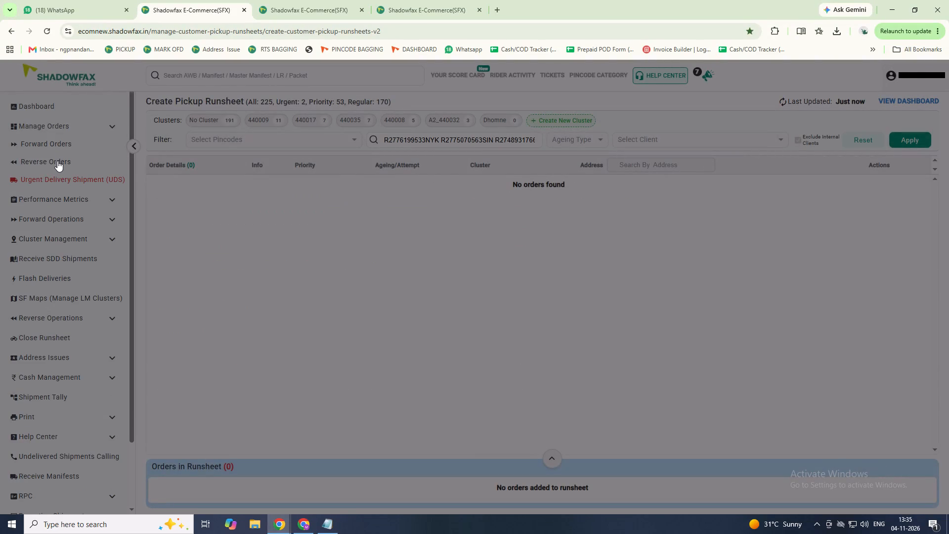
click(57, 161)
click(390, 130)
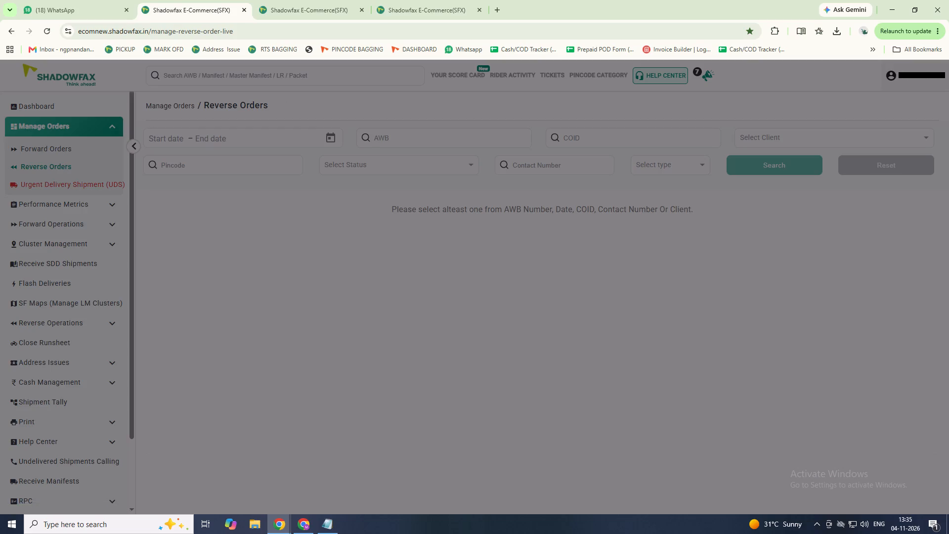
key(ctrl+v)
key(Return)
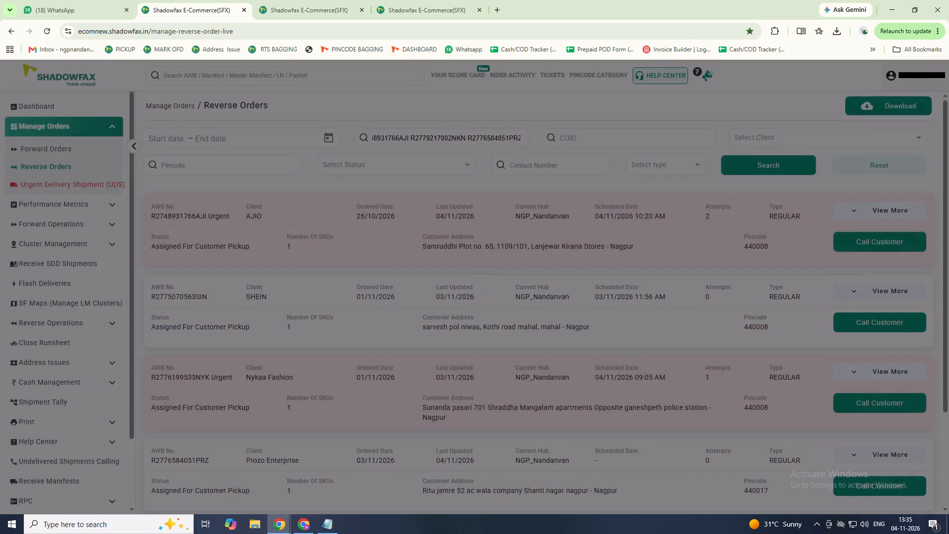
scroll(383, 169, down, 3)
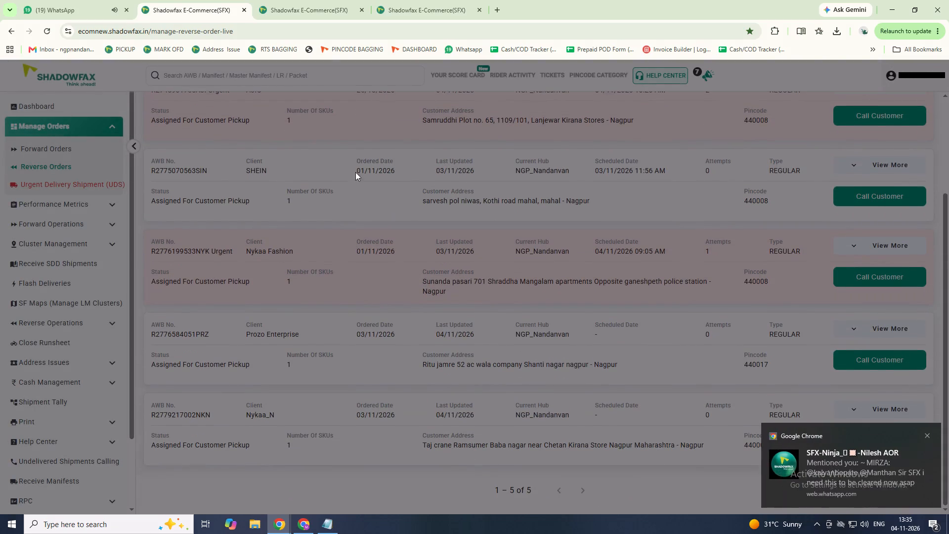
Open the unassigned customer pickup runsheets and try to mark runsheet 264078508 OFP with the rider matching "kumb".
double_click(334, 0)
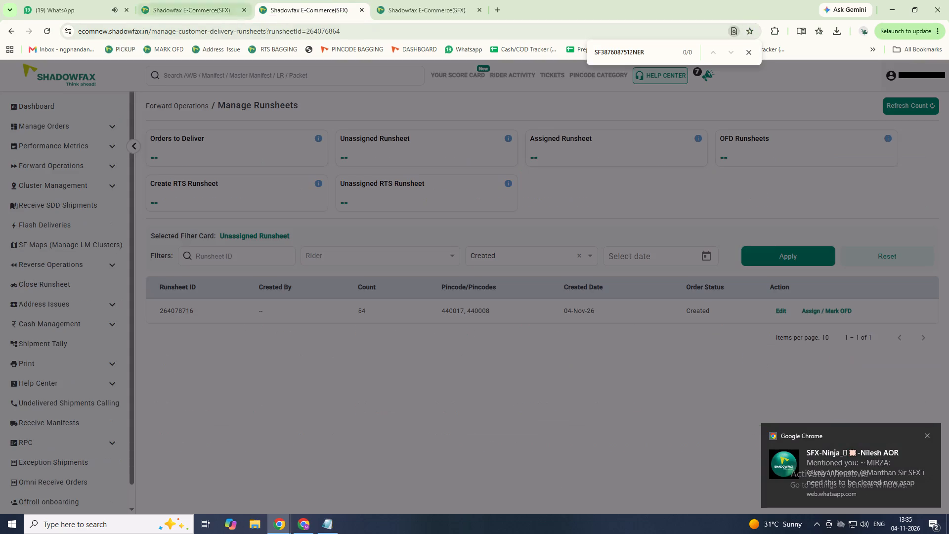
click(131, 53)
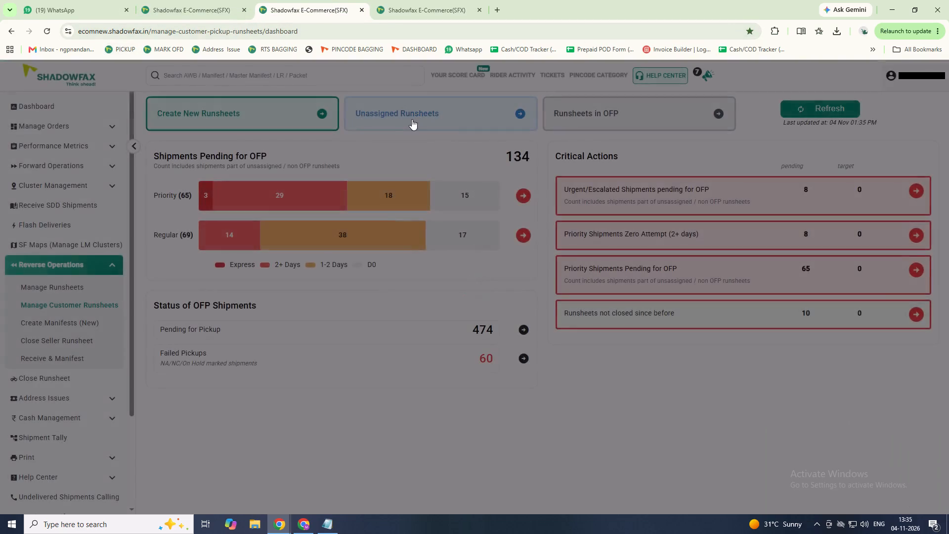
click(412, 119)
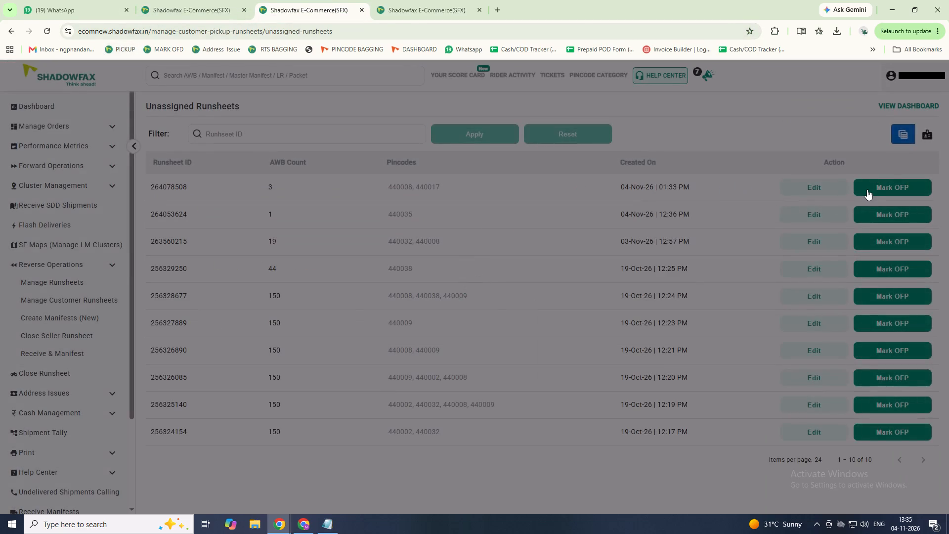
click(867, 190)
click(384, 289)
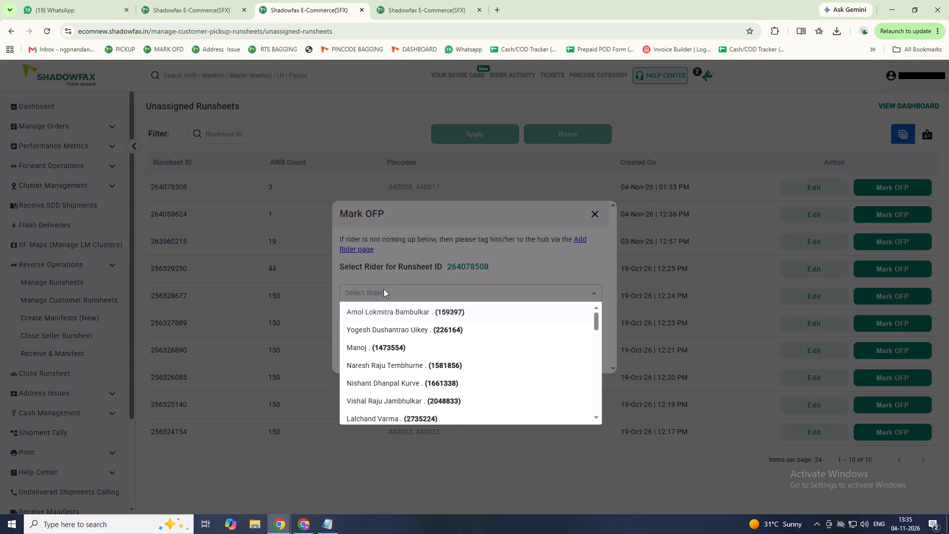
text(kumb)
key(Return)
key(Tab)
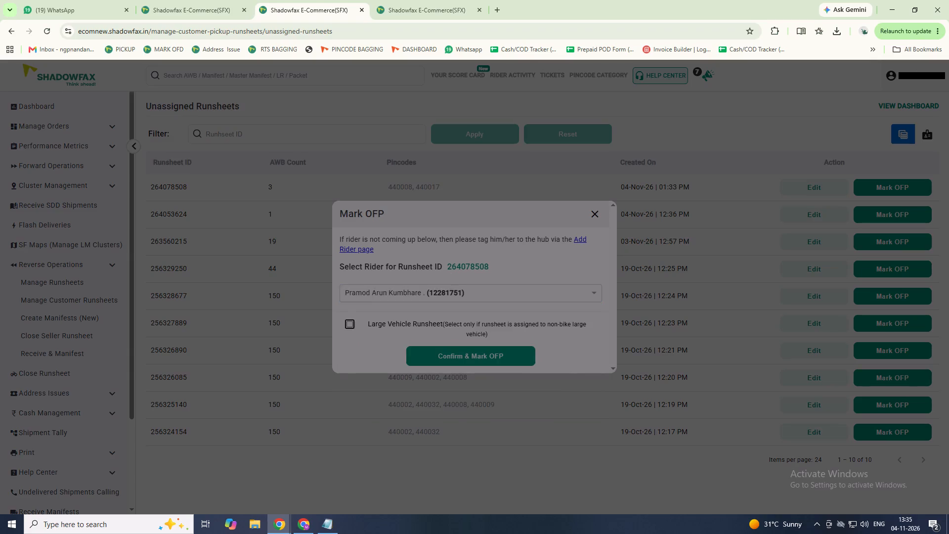
key(Tab)
key(Return)
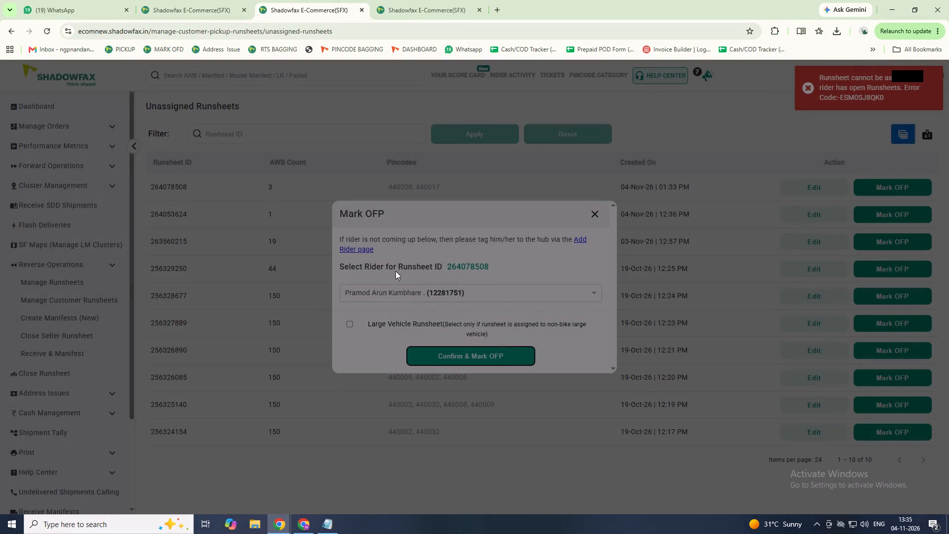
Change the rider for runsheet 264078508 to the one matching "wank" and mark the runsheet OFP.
click(397, 298)
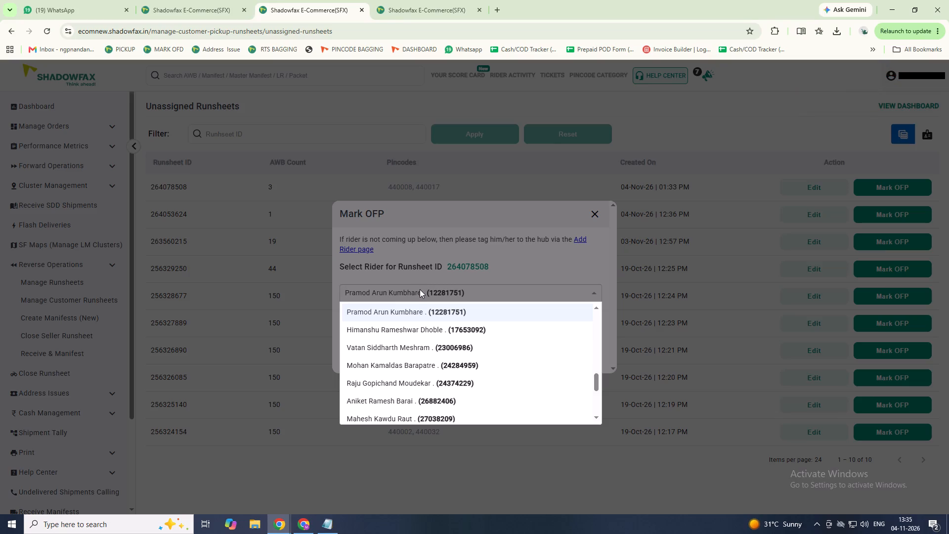
text(wank)
key(Return)
key(Tab)
key(Tab)
key(Return)
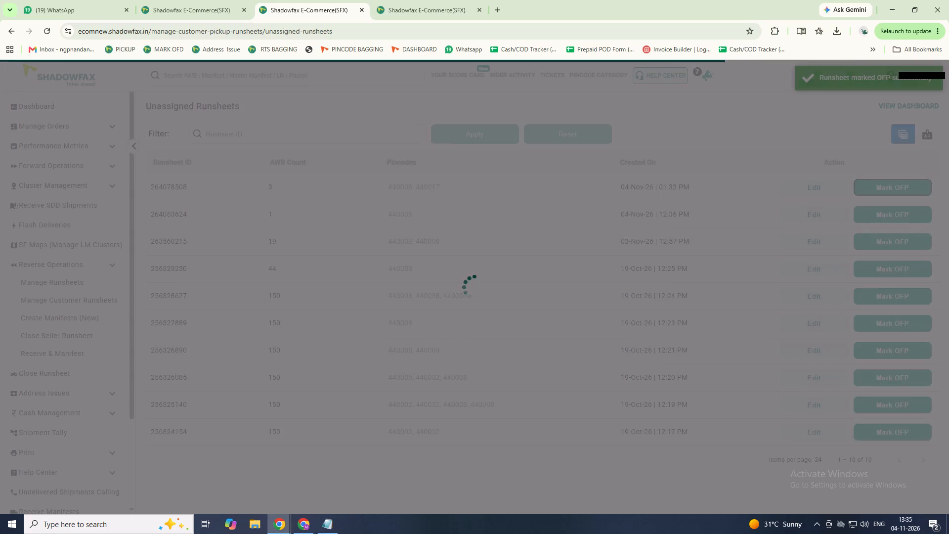
Rerun the reverse orders search for the same AWBs to check their pickup statuses.
click(222, 0)
scroll(333, 209, up, 8)
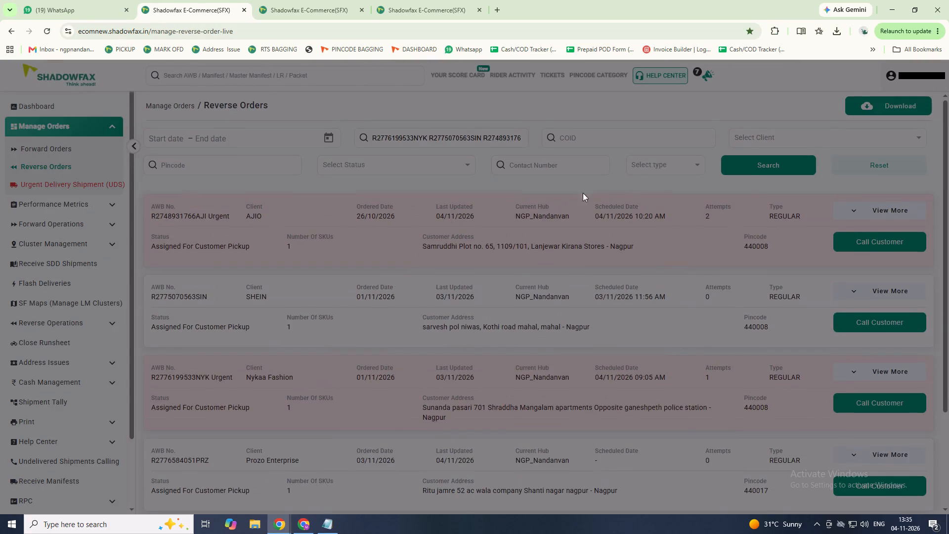
click(755, 169)
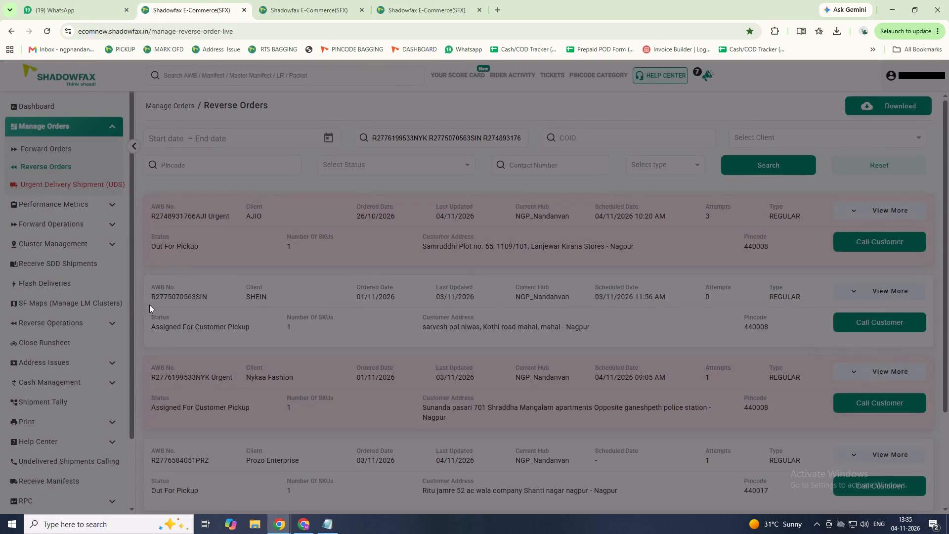
double_click(141, 294)
key(ctrl+f)
key(ctrl+x)
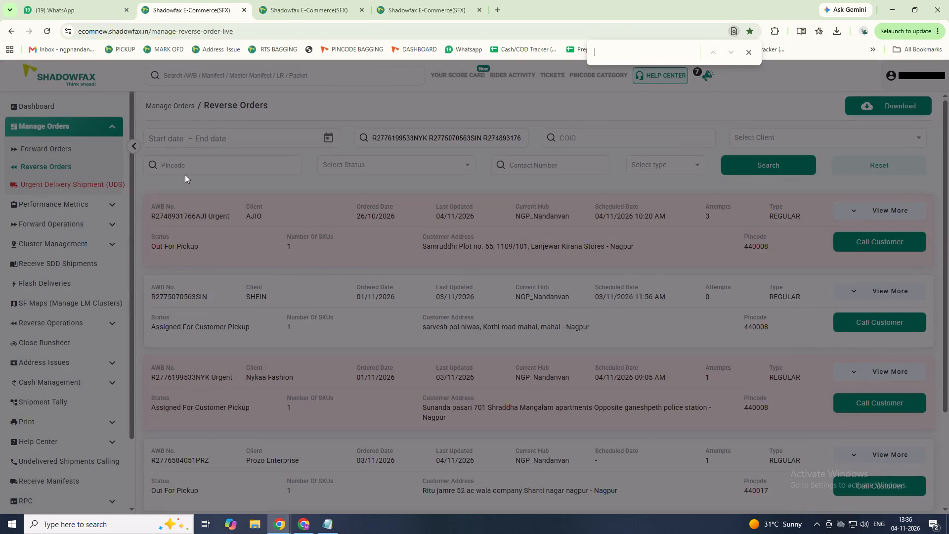
key(ctrl+f)
key(ctrl+x)
double_click(297, 0)
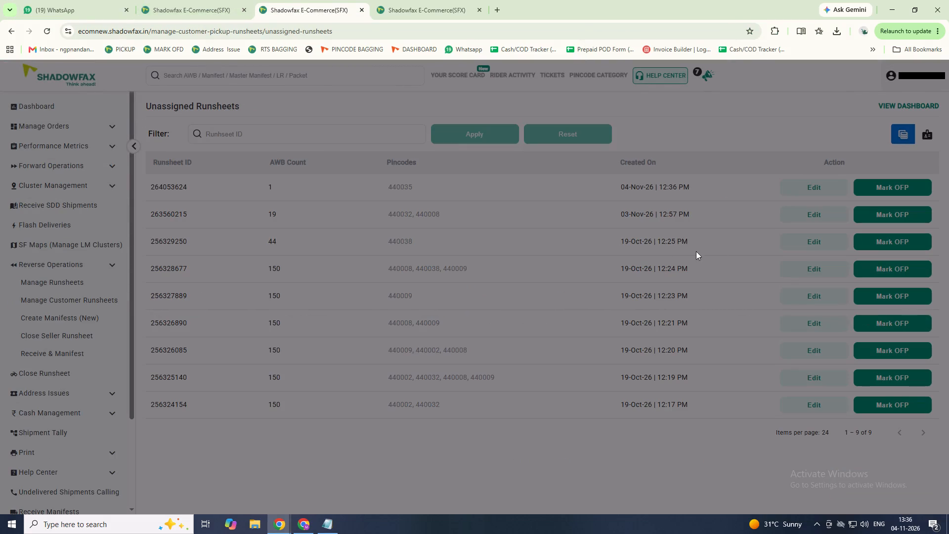
click(816, 221)
key(ctrl+f)
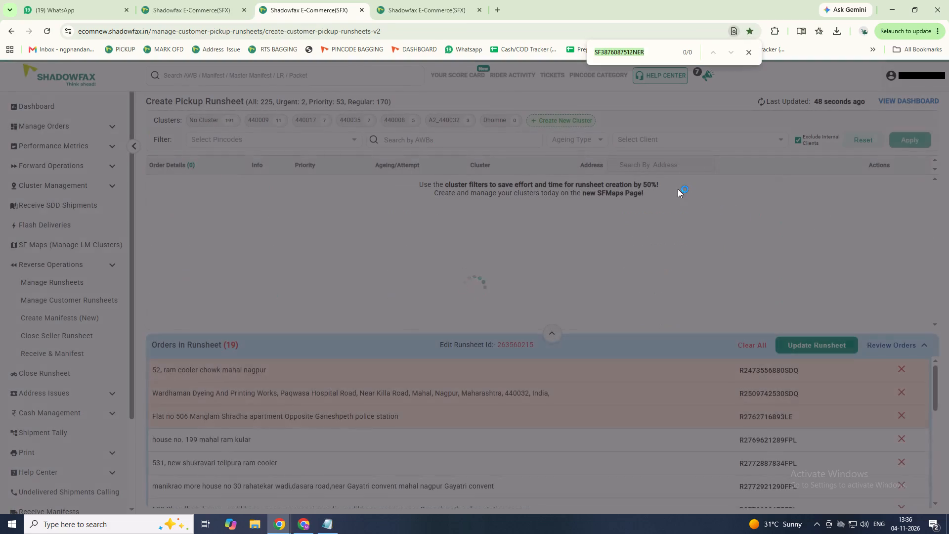
key(ctrl+v)
click(903, 432)
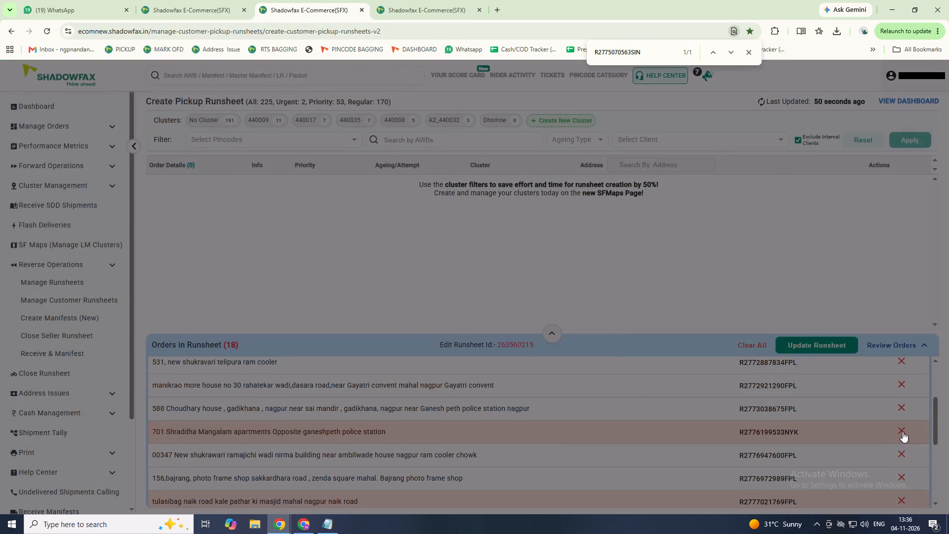
click(245, 0)
scroll(347, 386, down, 2)
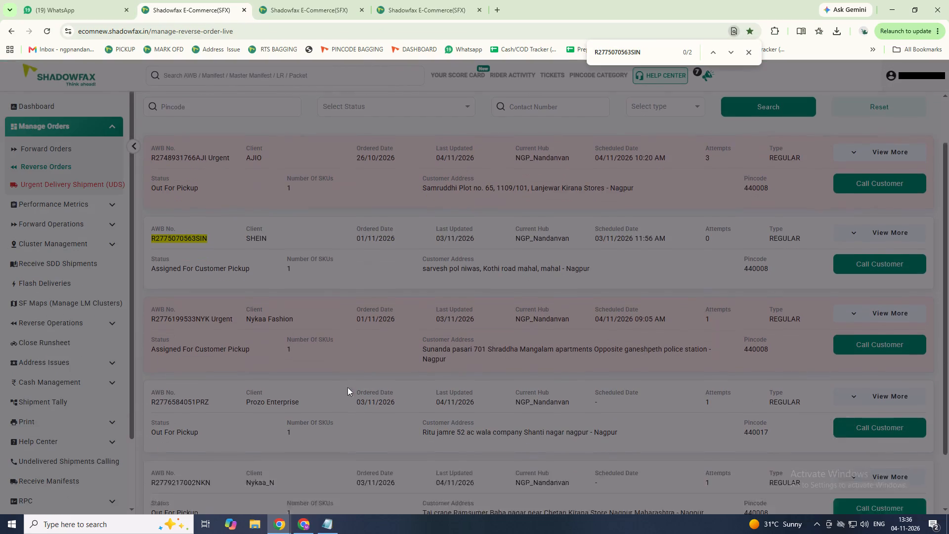
click(145, 281)
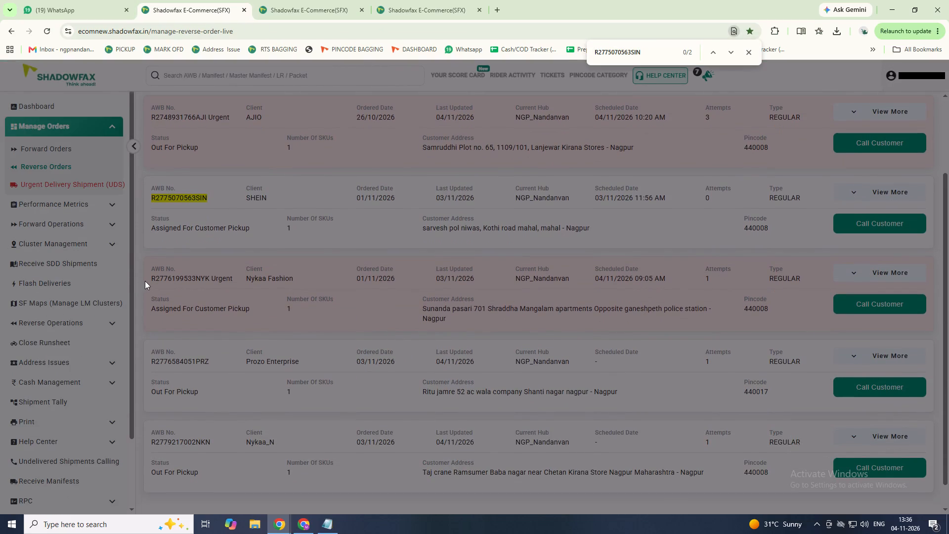
double_click(145, 278)
key(ctrl+f)
key(ctrl+x)
key(ctrl+f)
key(ctrl+x)
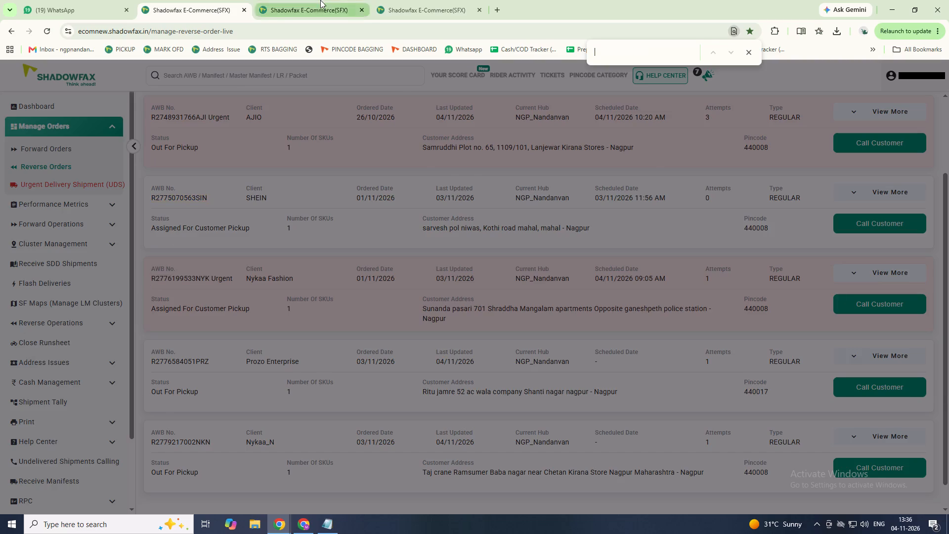
click(320, 0)
key(ctrl+f)
key(ctrl+v)
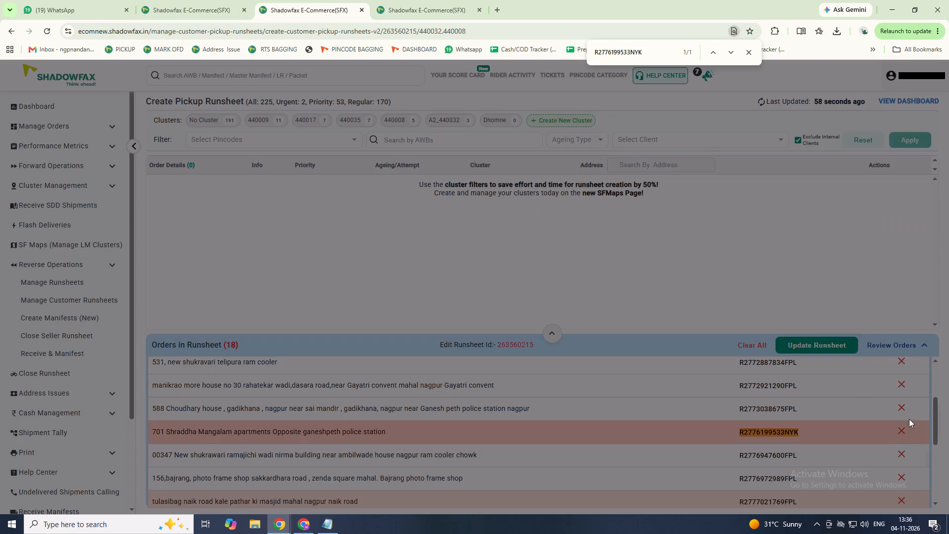
click(903, 433)
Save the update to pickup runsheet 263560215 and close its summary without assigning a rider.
click(825, 342)
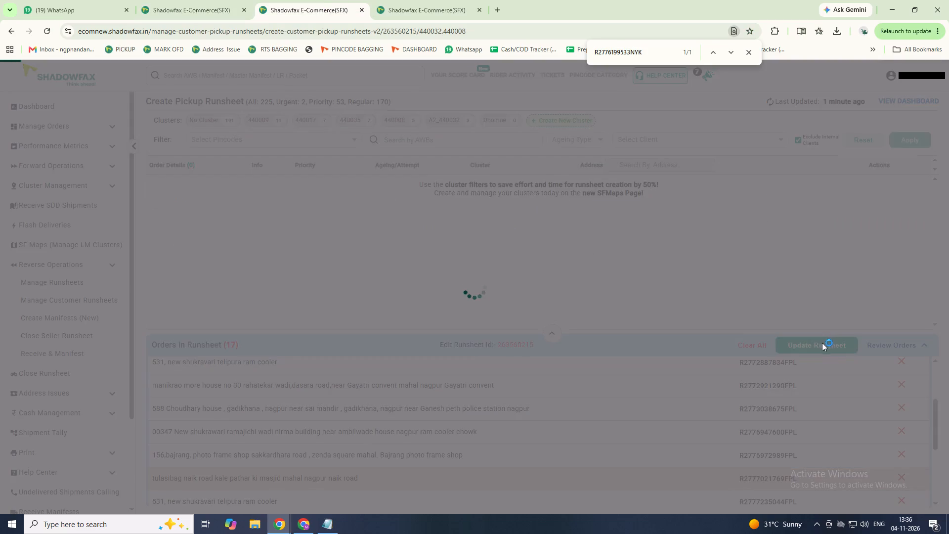
click(758, 398)
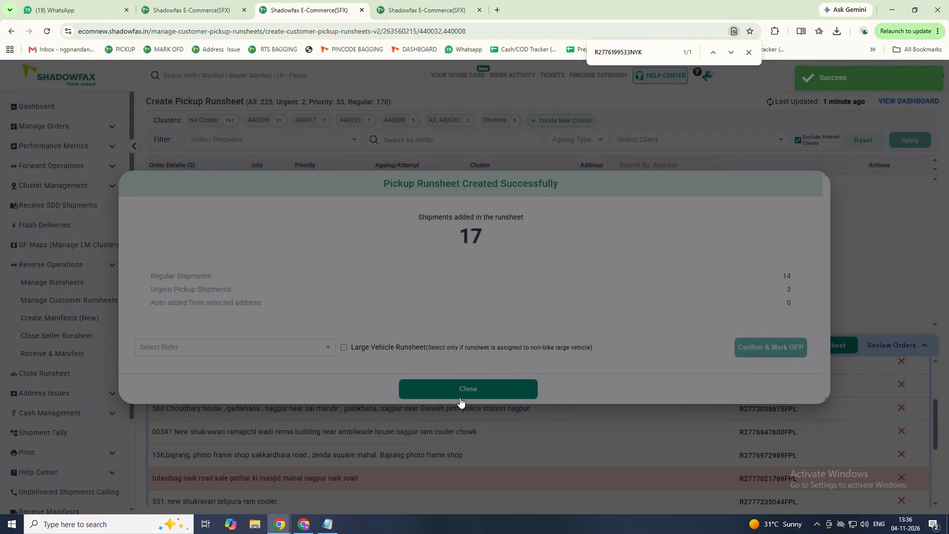
click(460, 398)
click(444, 392)
click(896, 105)
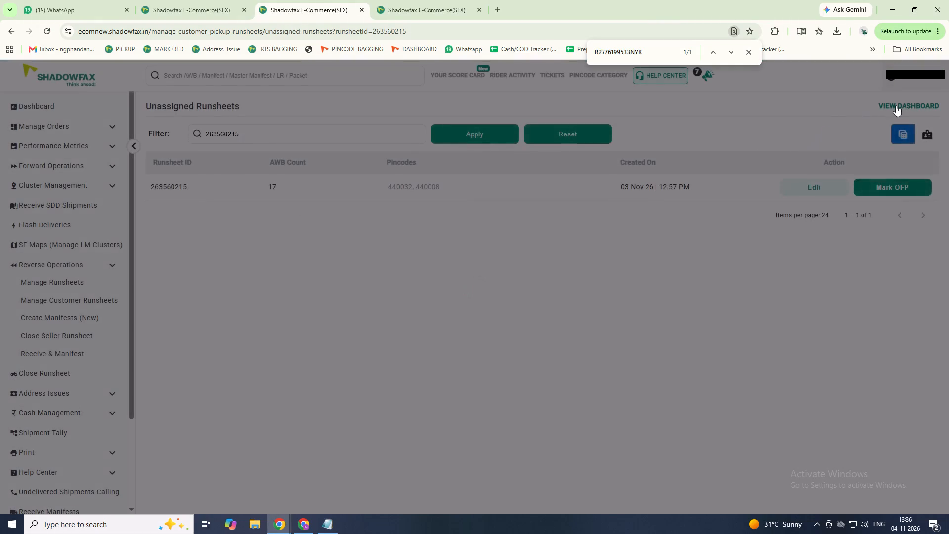
click(319, 124)
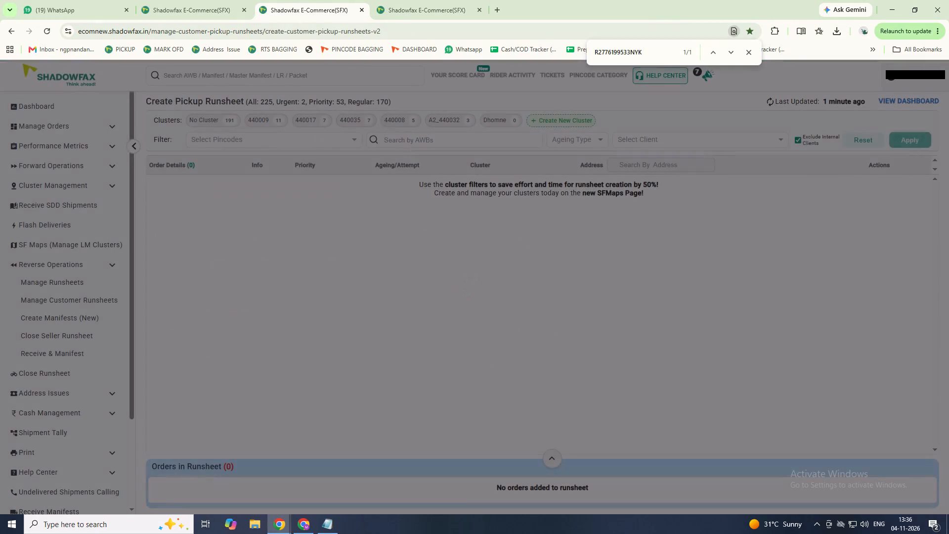
click(413, 141)
key(ctrl+v)
key(Return)
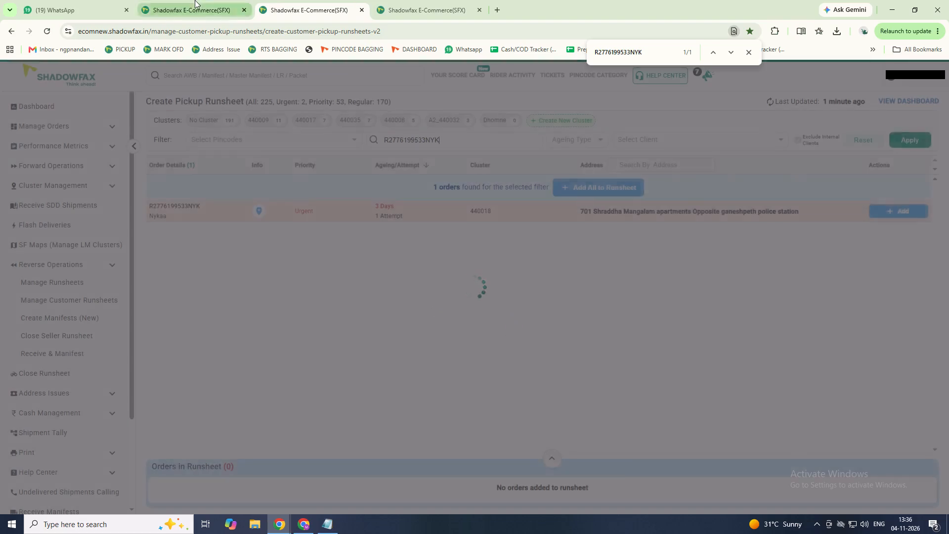
click(195, 0)
click(129, 198)
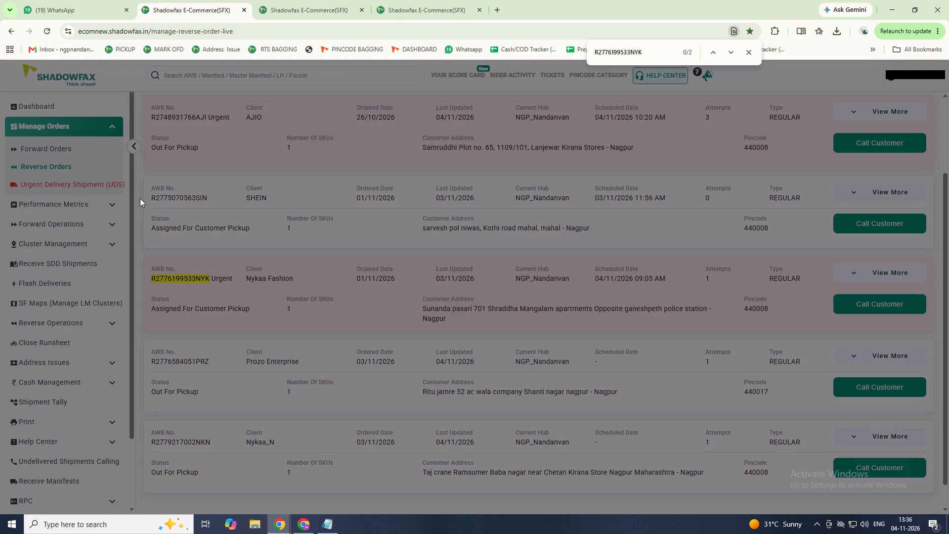
double_click(141, 198)
key(ctrl+f)
key(ctrl+x)
key(ctrl+f)
key(ctrl+x)
click(271, 0)
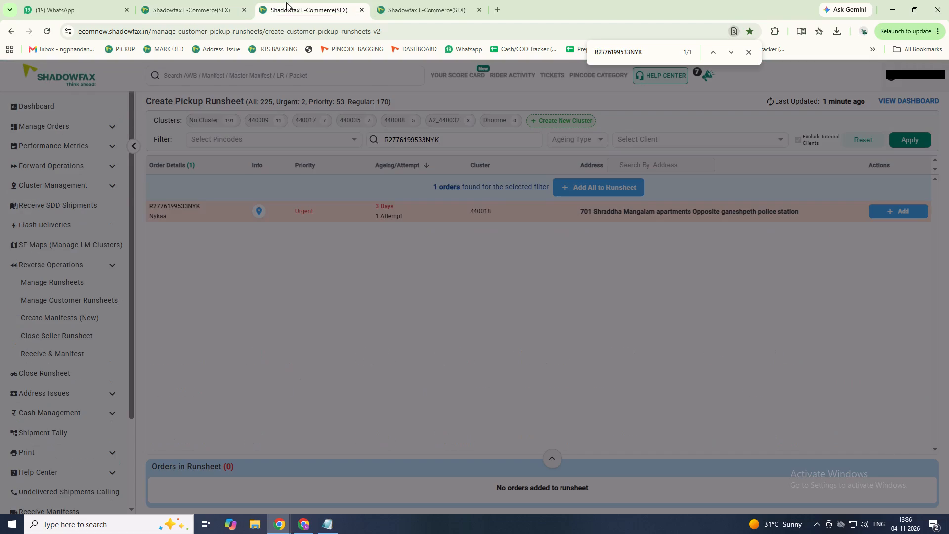
key(space)
key(ctrl+v)
key(Return)
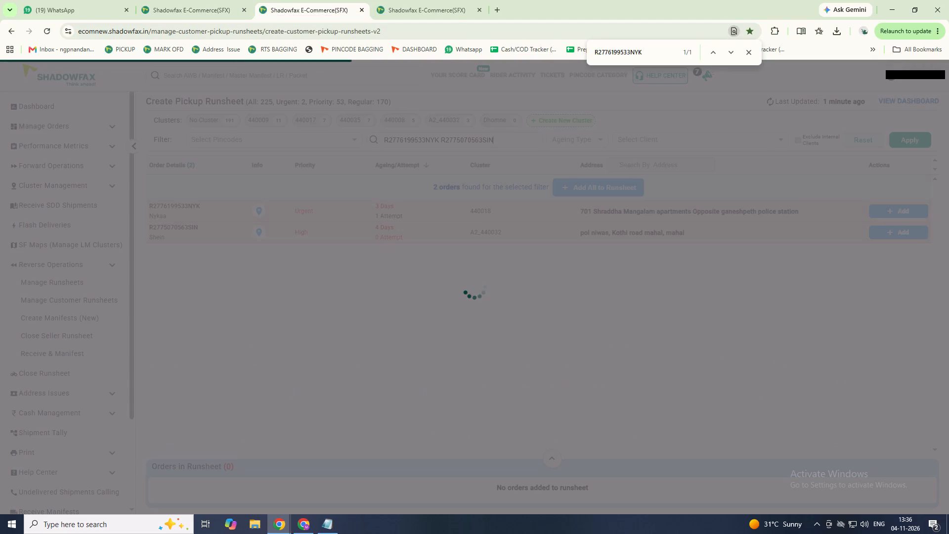
click(627, 188)
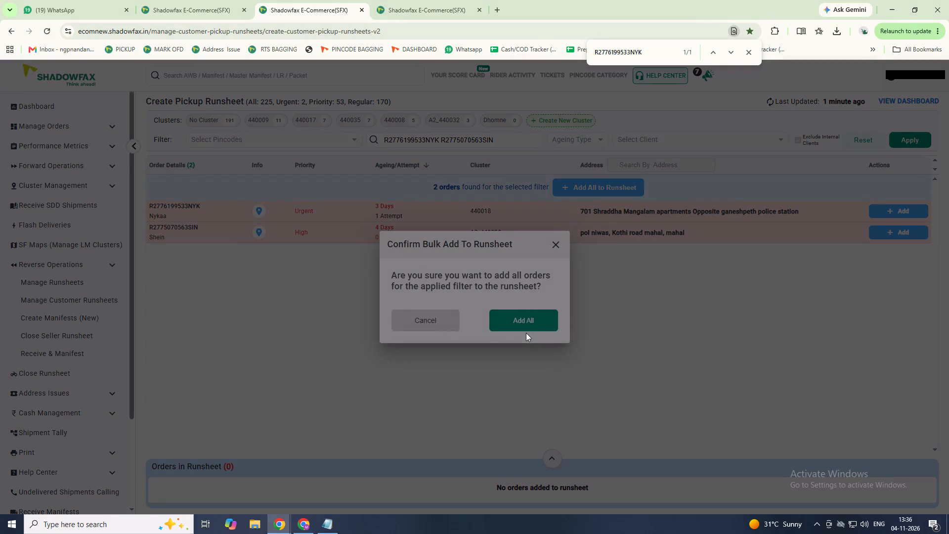
click(526, 332)
click(526, 322)
click(825, 449)
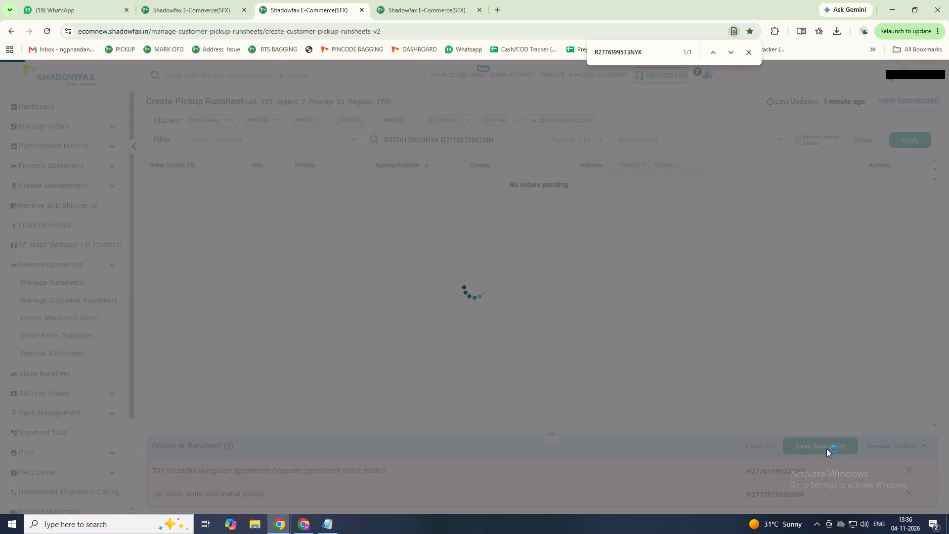
click(746, 401)
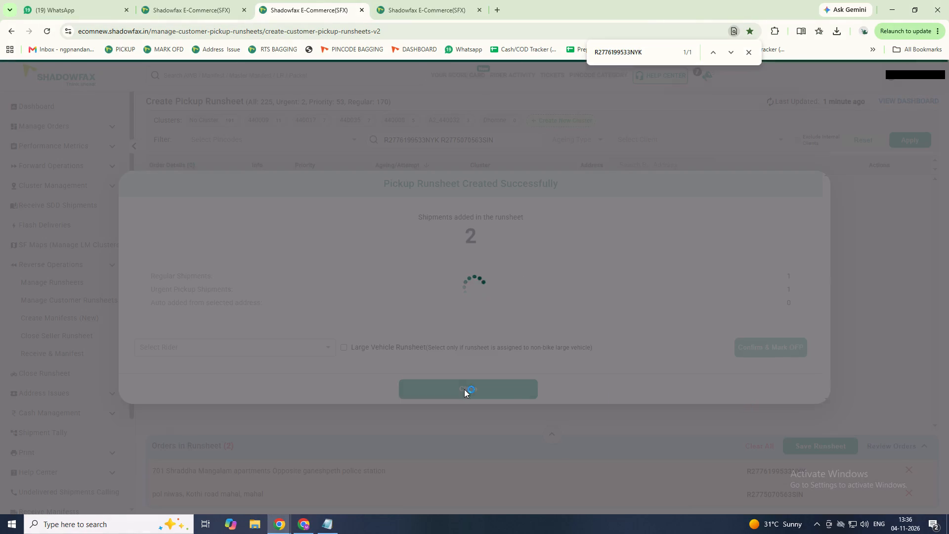
Assign the new pickup runsheet to the rider matching "moud" and mark it OFP.
click(307, 356)
click(306, 348)
text(moud)
key(Return)
key(Tab)
key(Tab)
key(Return)
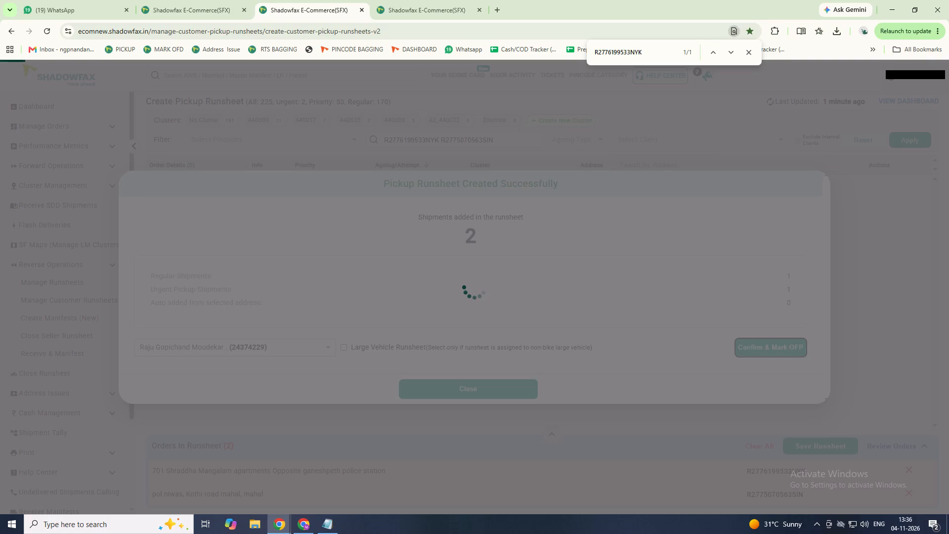
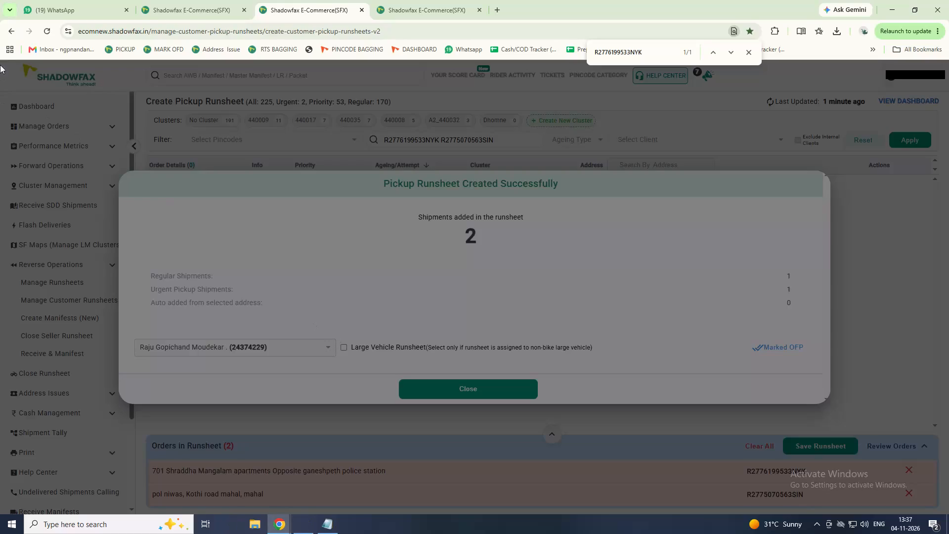
Return to the reverse orders list showing the searched AWBs.
click(157, 0)
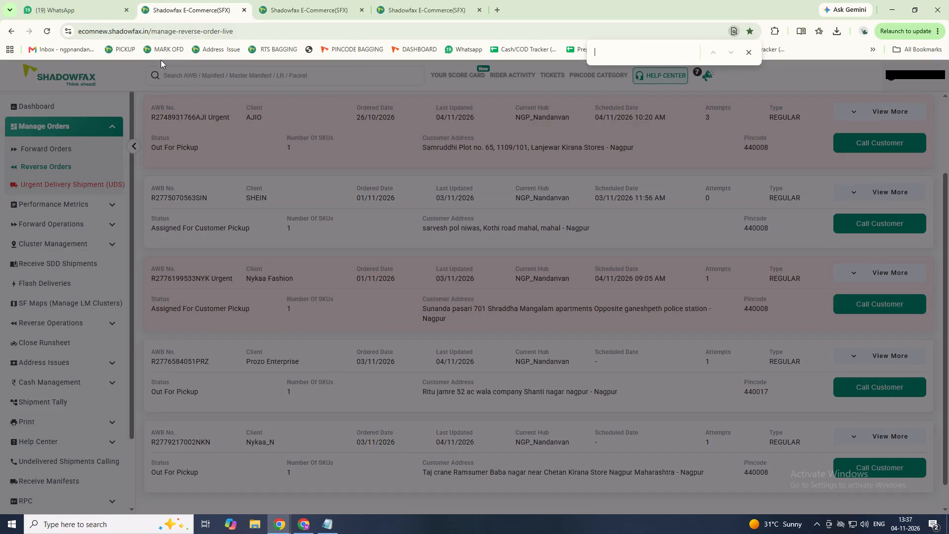
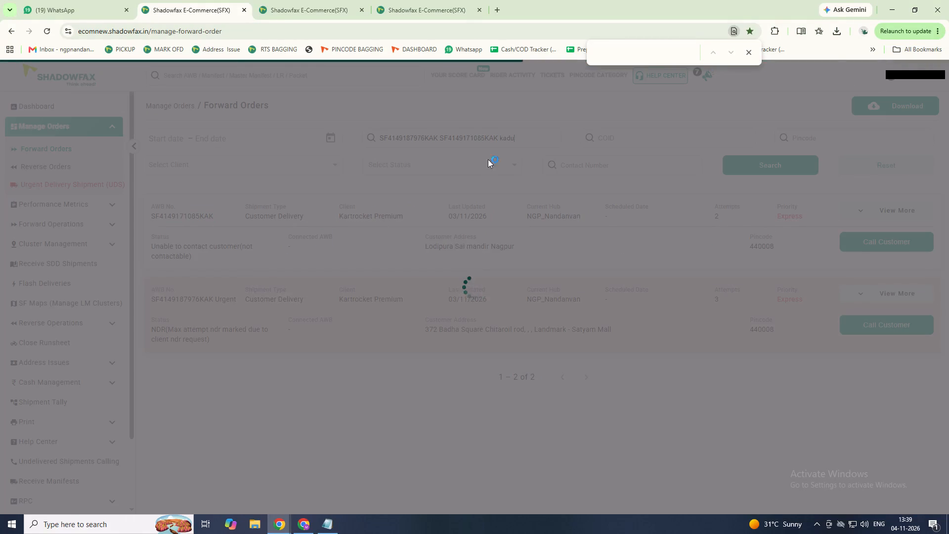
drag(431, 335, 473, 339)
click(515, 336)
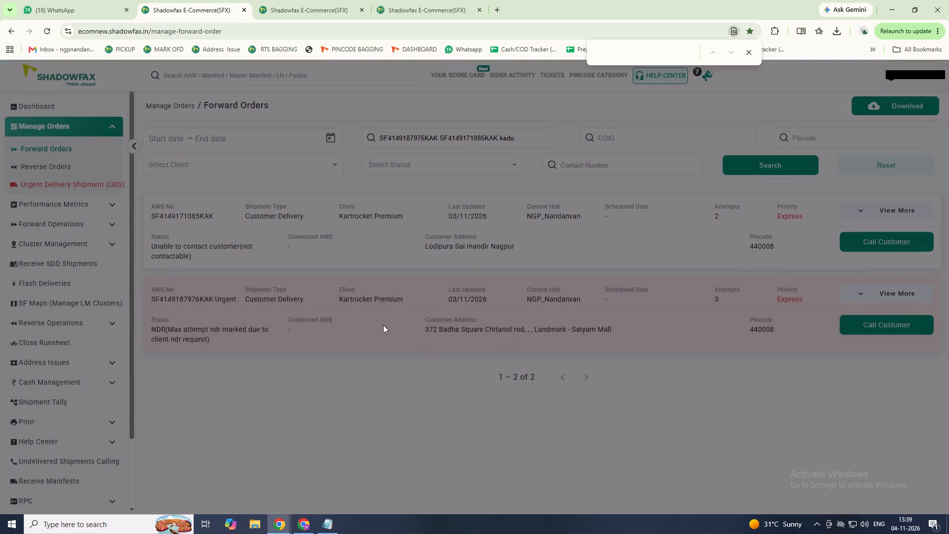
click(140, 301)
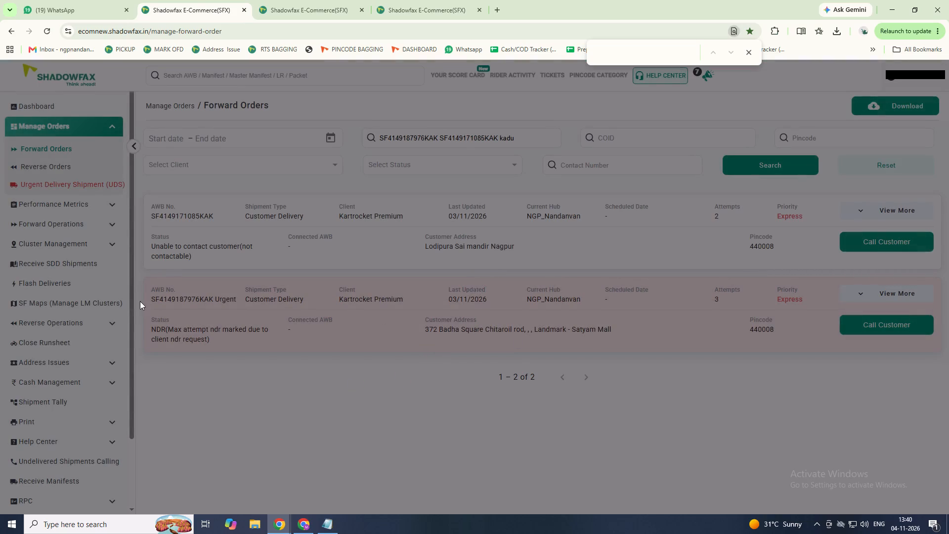
double_click(140, 301)
key(ctrl+f)
key(ctrl+x)
key(ctrl+f)
key(ctrl+x)
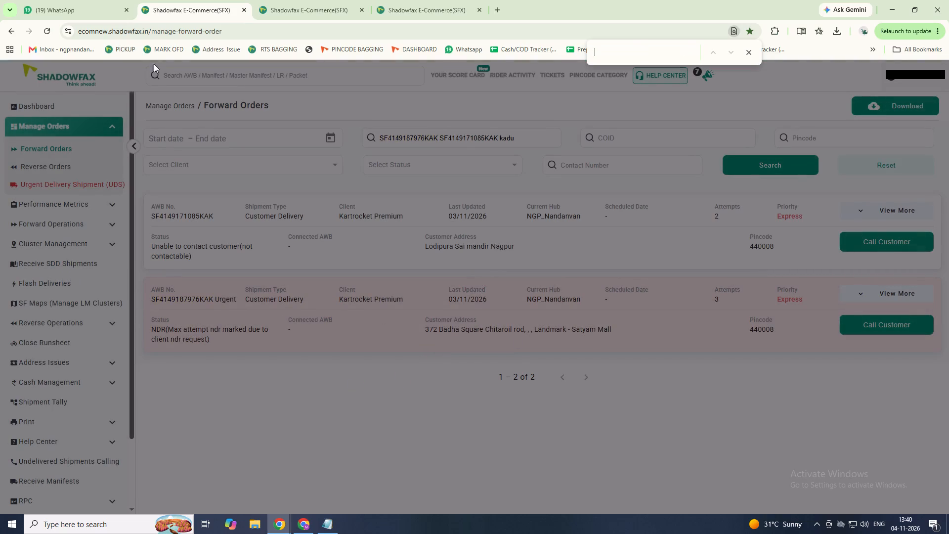
click(183, 76)
key(ctrl+v)
key(Return)
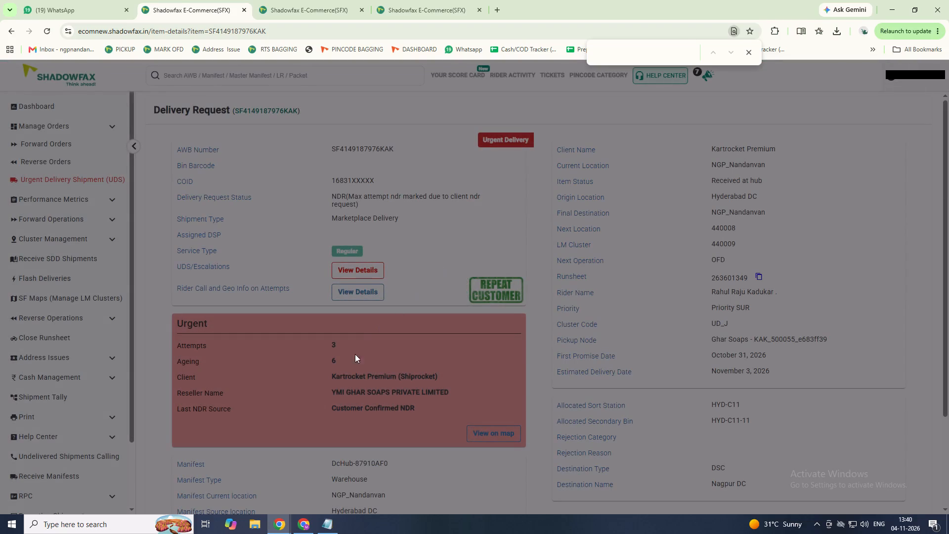
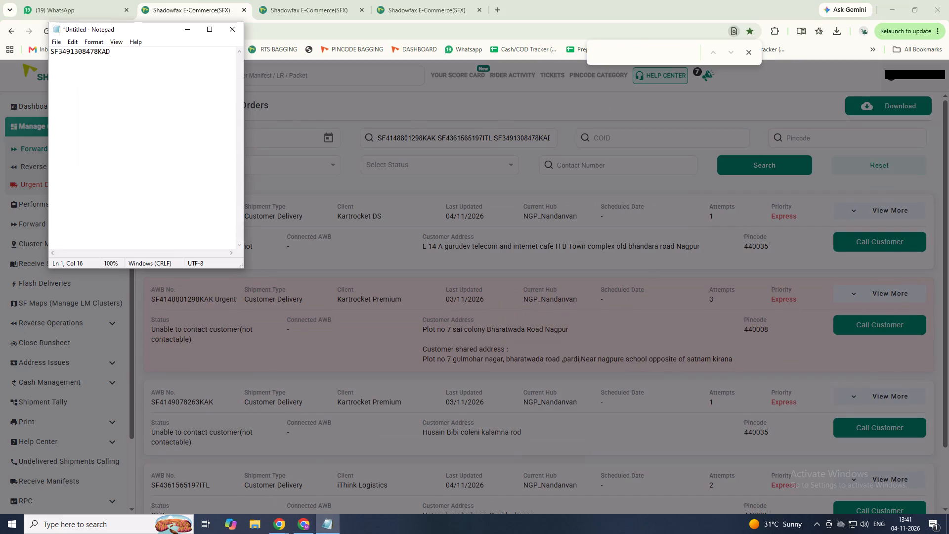
key(Return)
click(187, 34)
click(188, 37)
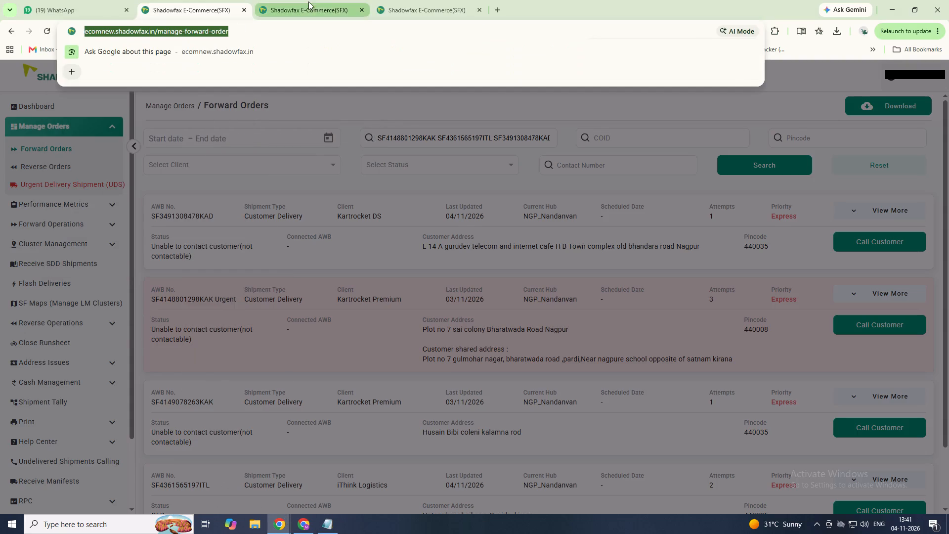
Return to the Create Pickup Runsheet page and close the summary of the created runsheet, keeping the selected rider.
click(308, 1)
triple_click(245, 73)
click(245, 71)
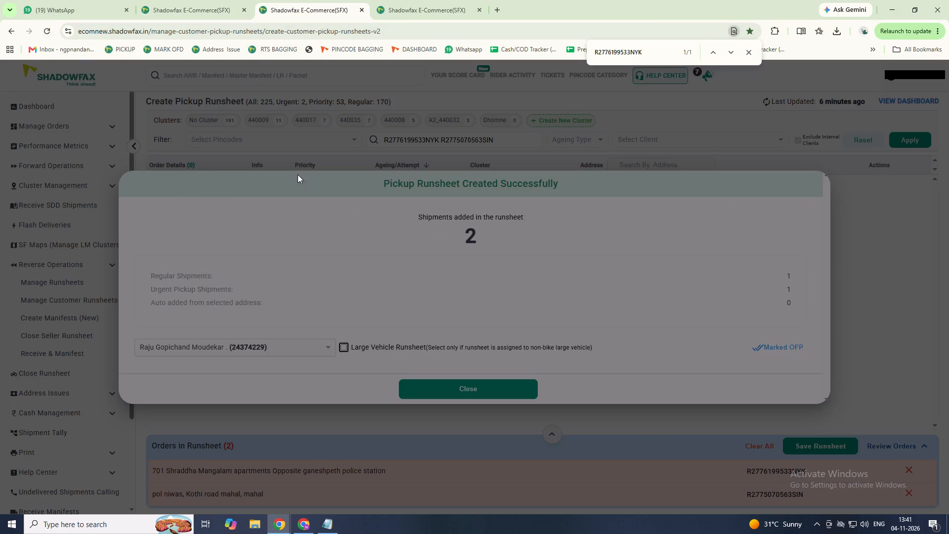
click(417, 378)
click(420, 386)
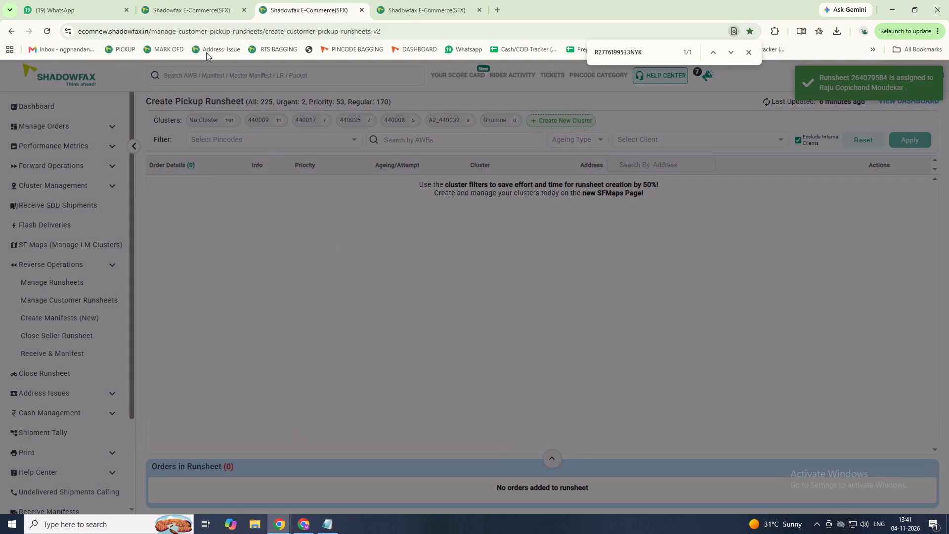
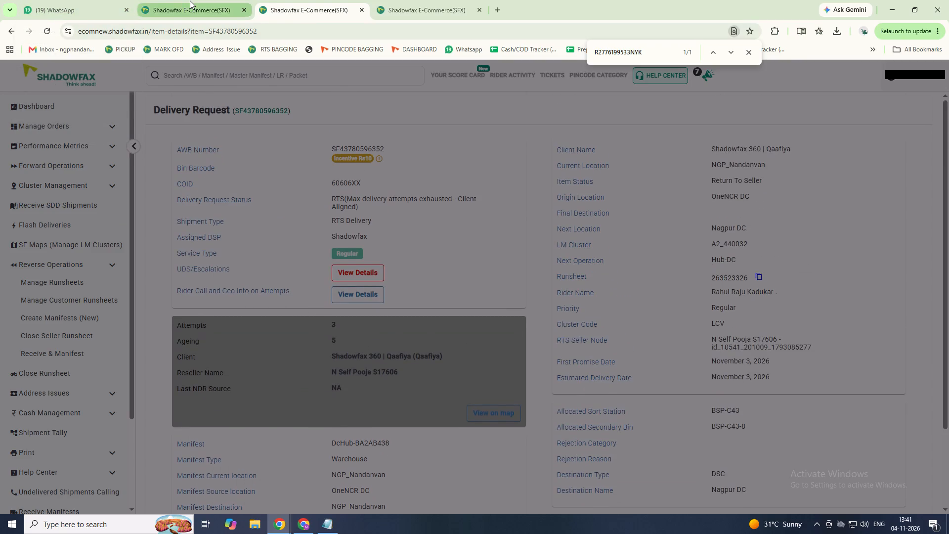
Go back to the Forward Orders page and open Shipment Tally from there.
click(190, 1)
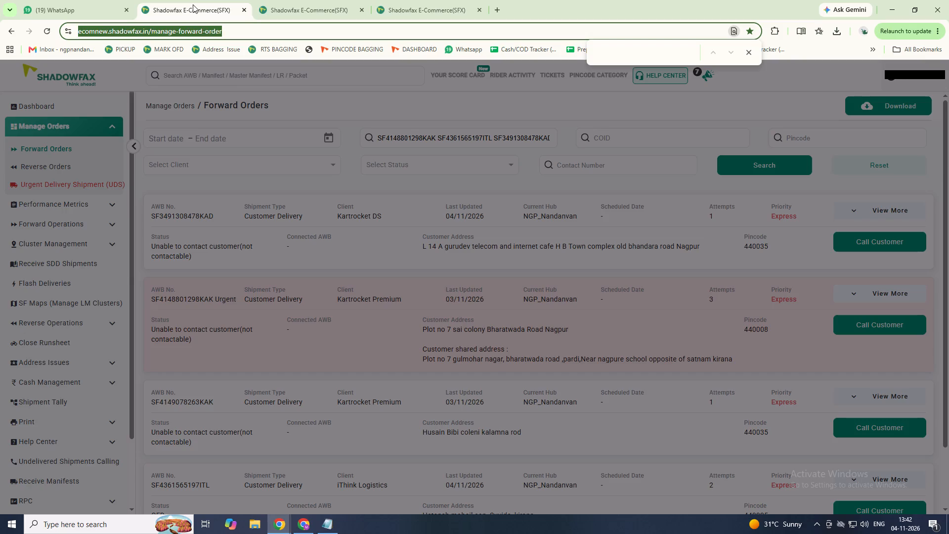
click(45, 406)
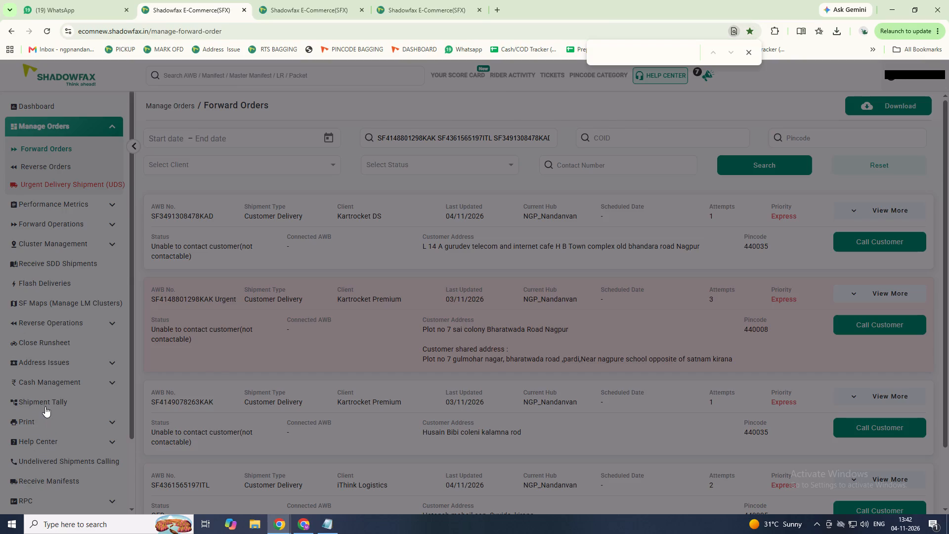
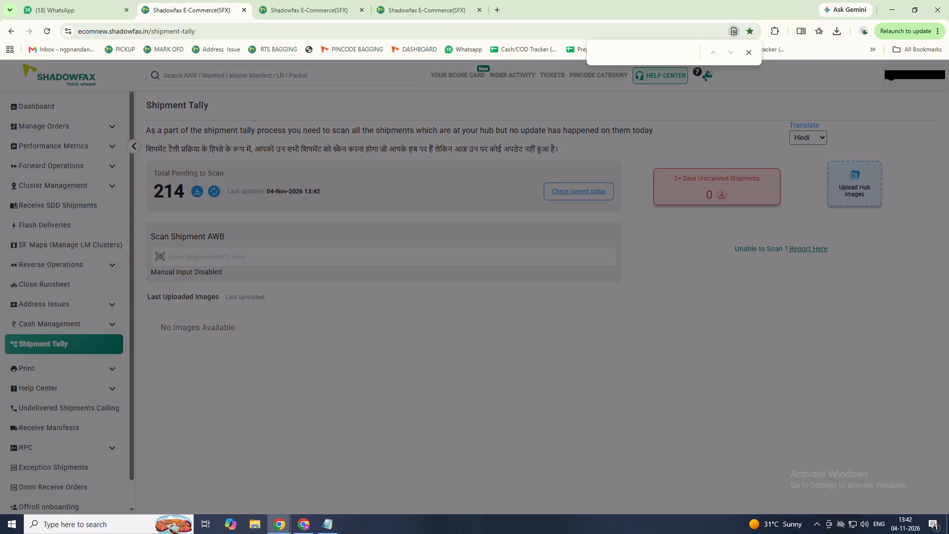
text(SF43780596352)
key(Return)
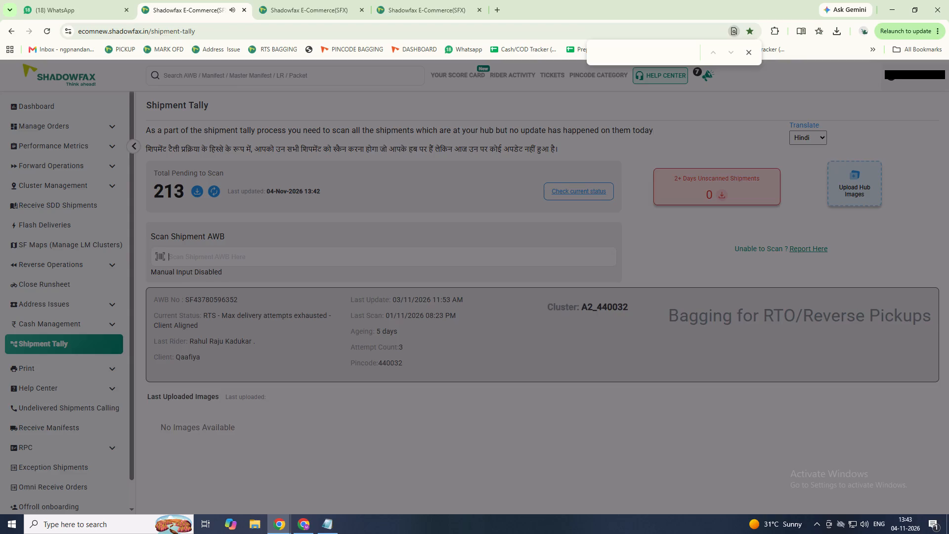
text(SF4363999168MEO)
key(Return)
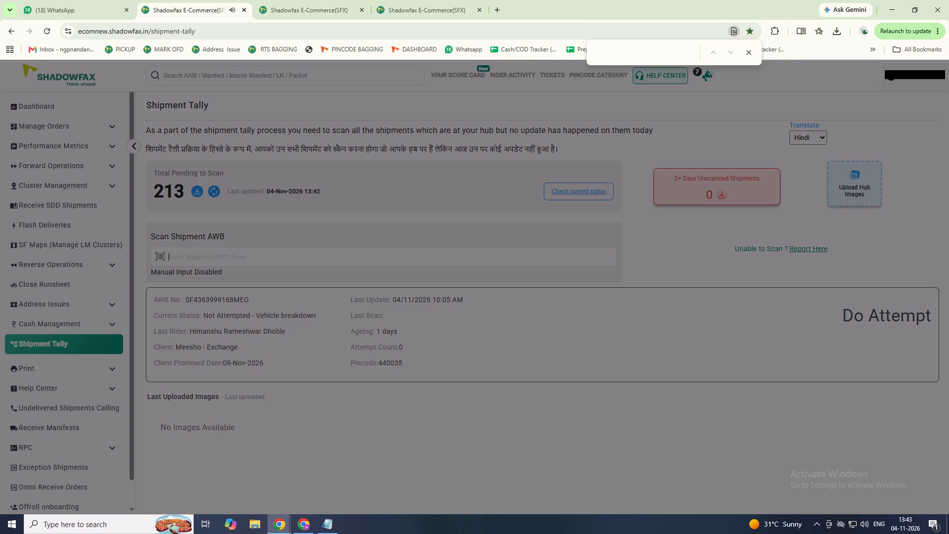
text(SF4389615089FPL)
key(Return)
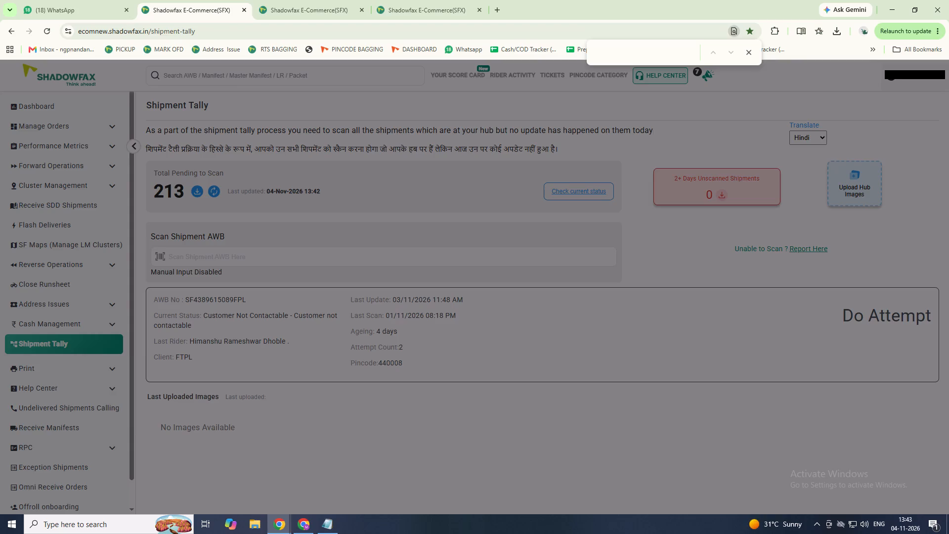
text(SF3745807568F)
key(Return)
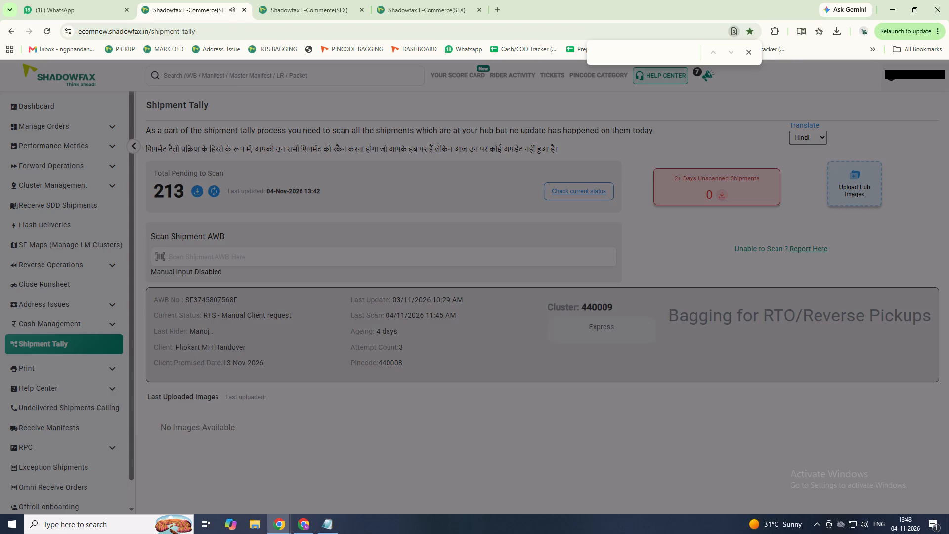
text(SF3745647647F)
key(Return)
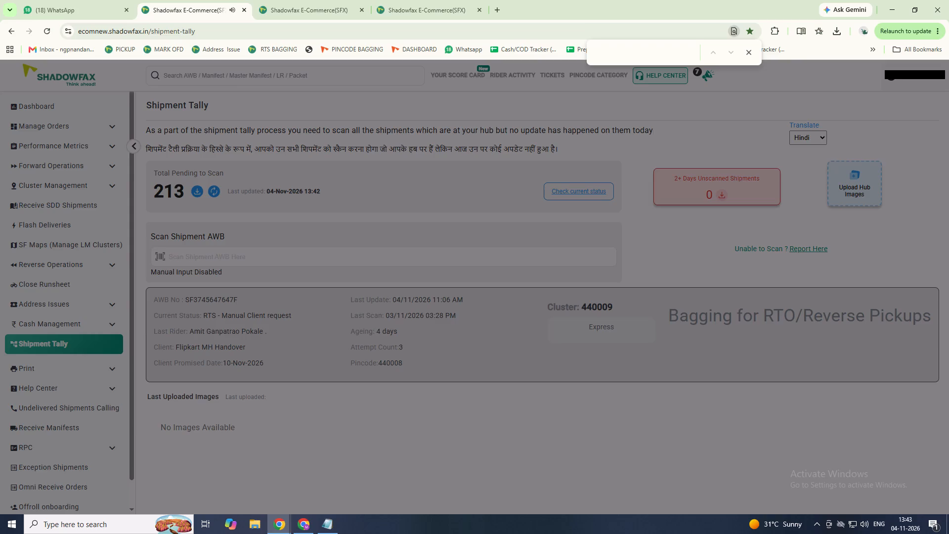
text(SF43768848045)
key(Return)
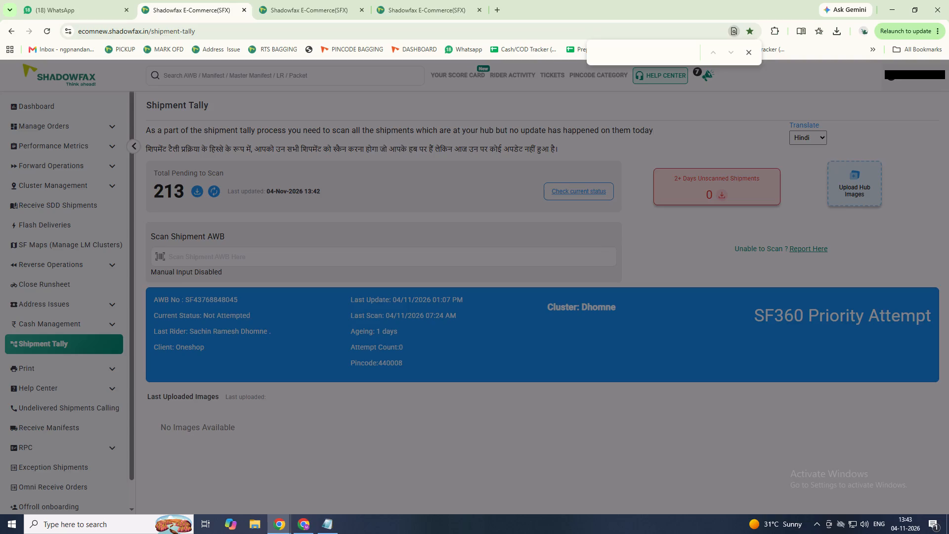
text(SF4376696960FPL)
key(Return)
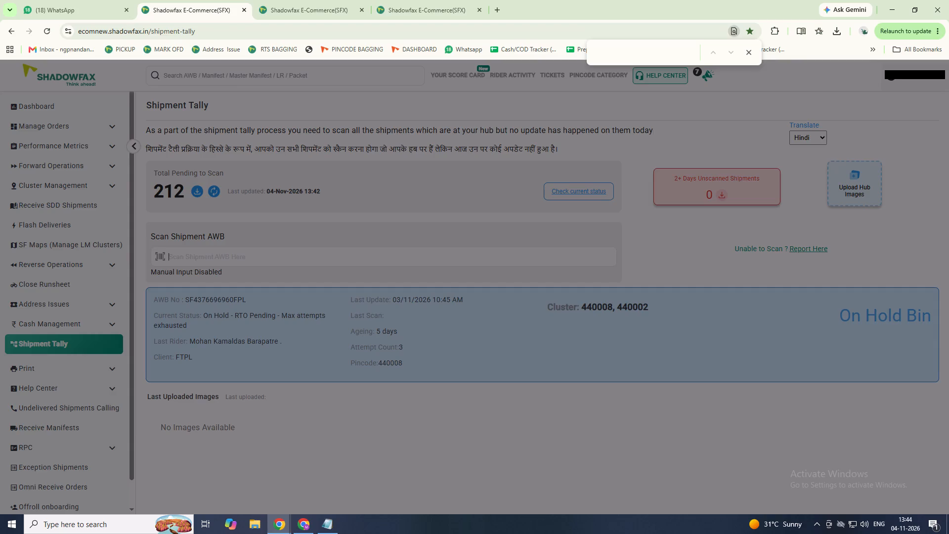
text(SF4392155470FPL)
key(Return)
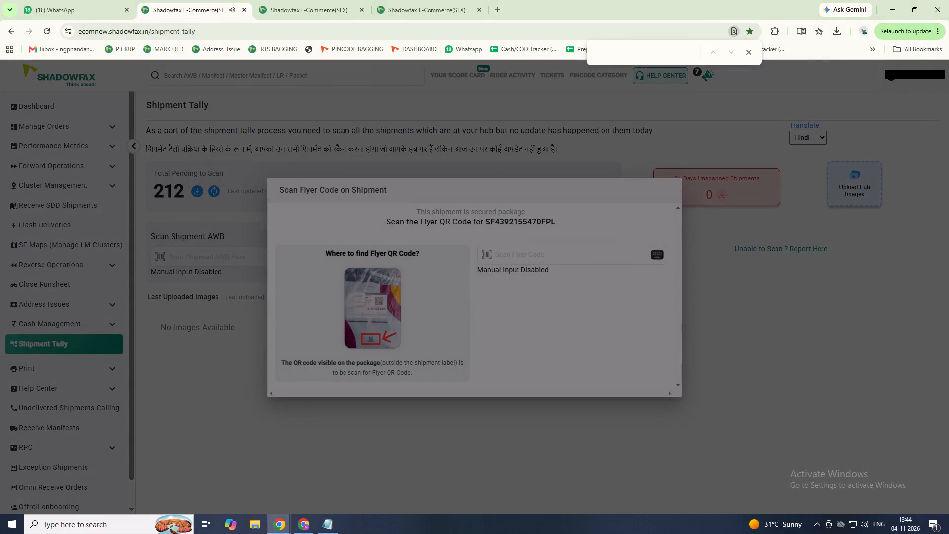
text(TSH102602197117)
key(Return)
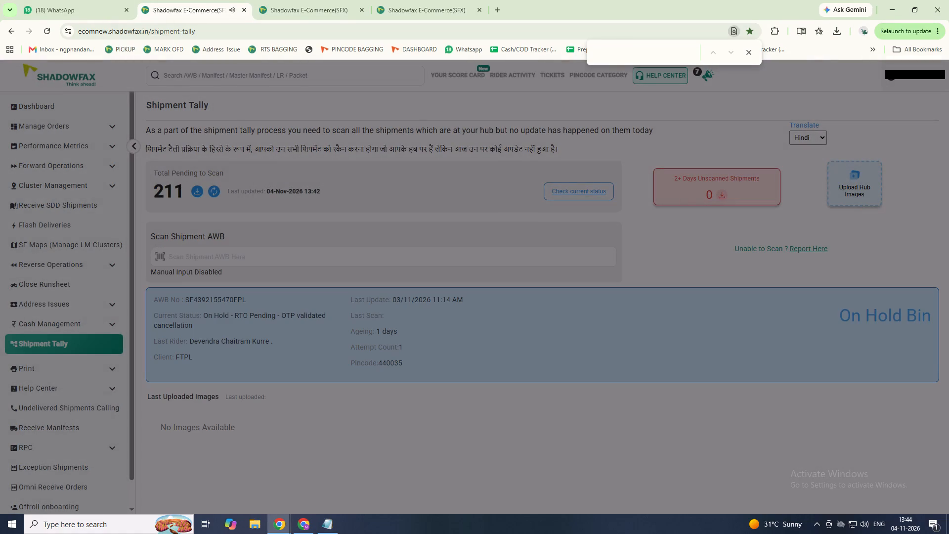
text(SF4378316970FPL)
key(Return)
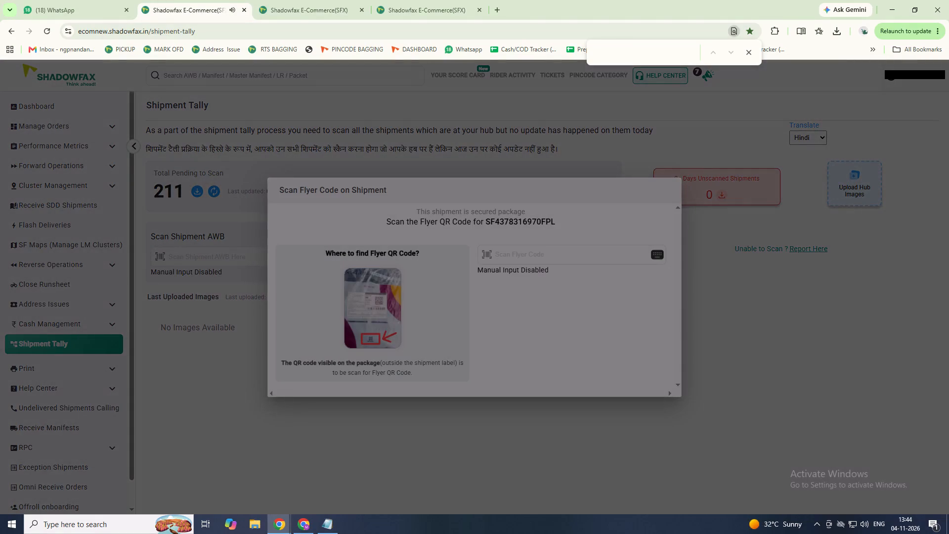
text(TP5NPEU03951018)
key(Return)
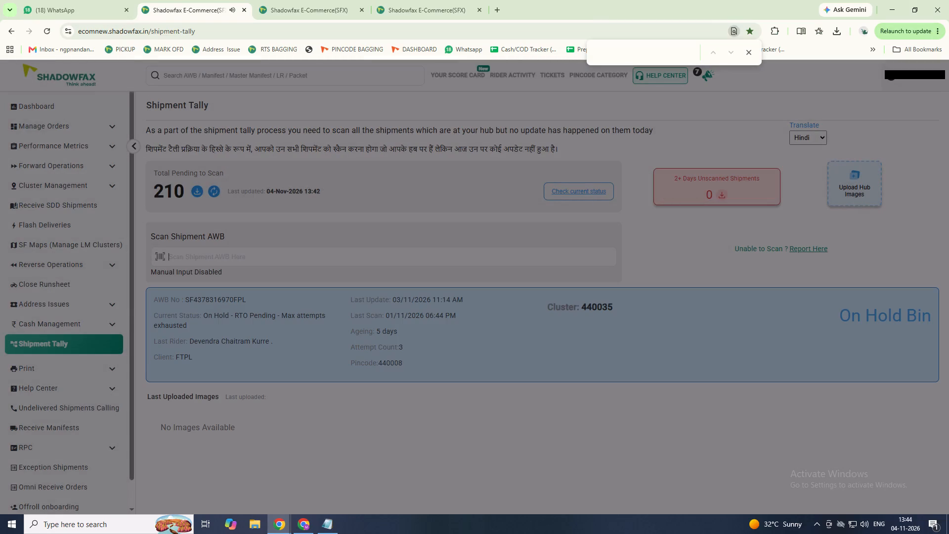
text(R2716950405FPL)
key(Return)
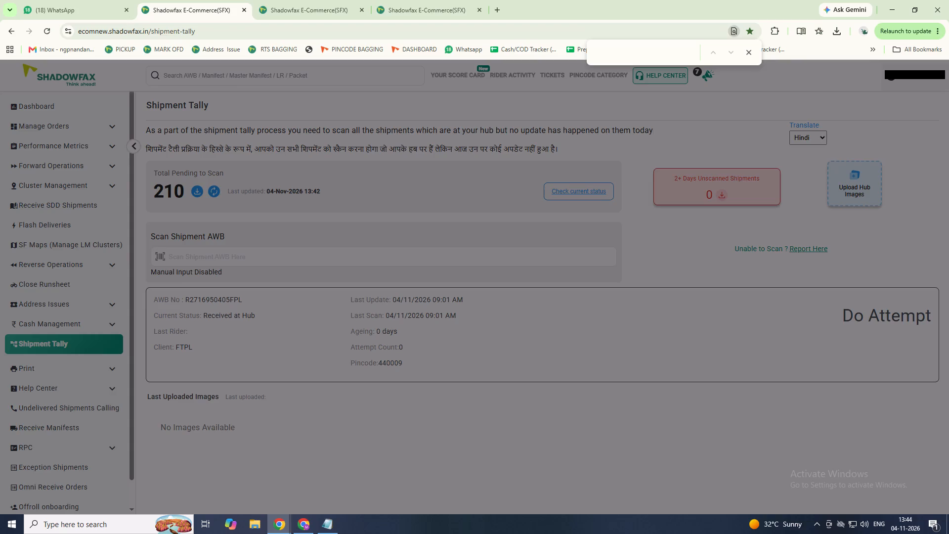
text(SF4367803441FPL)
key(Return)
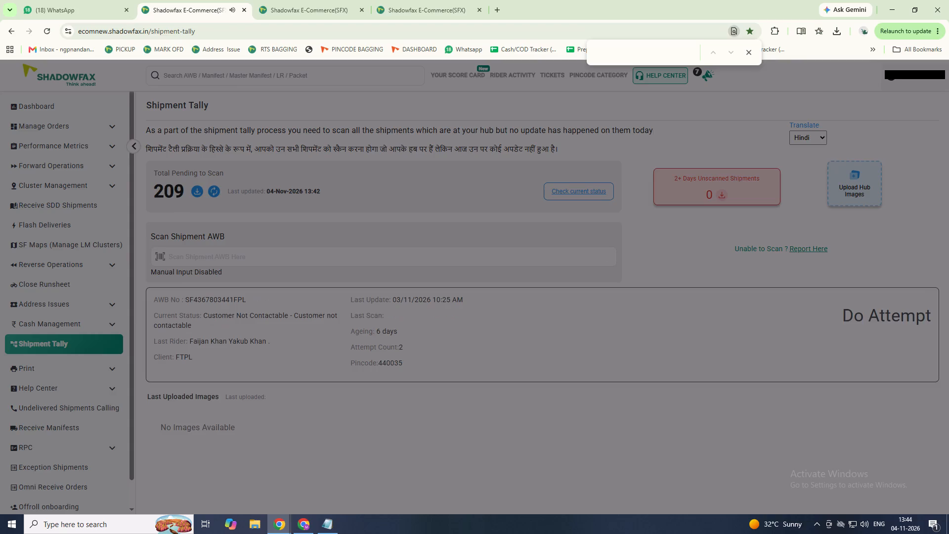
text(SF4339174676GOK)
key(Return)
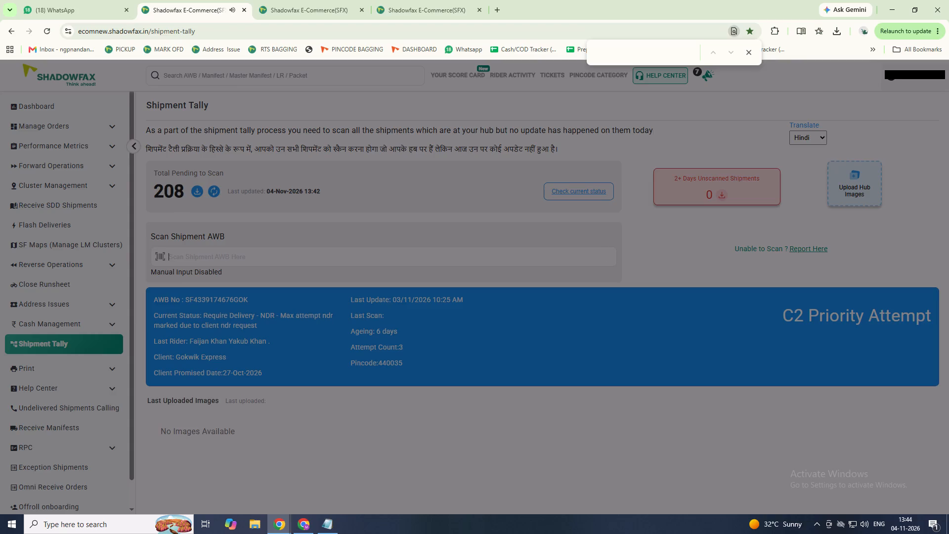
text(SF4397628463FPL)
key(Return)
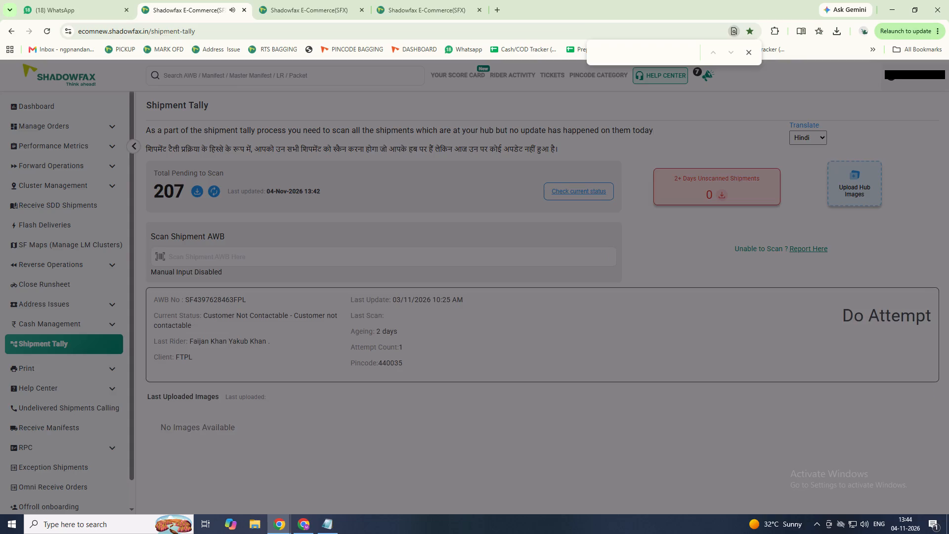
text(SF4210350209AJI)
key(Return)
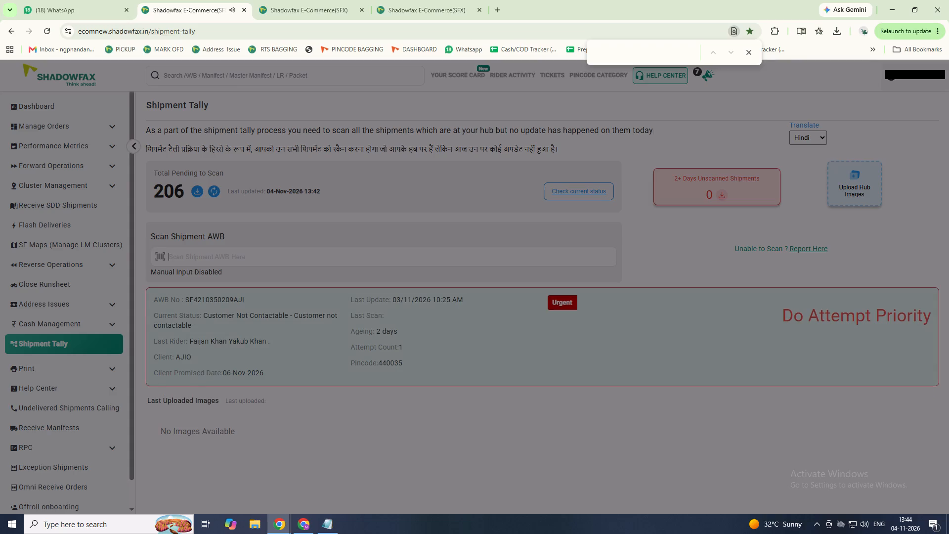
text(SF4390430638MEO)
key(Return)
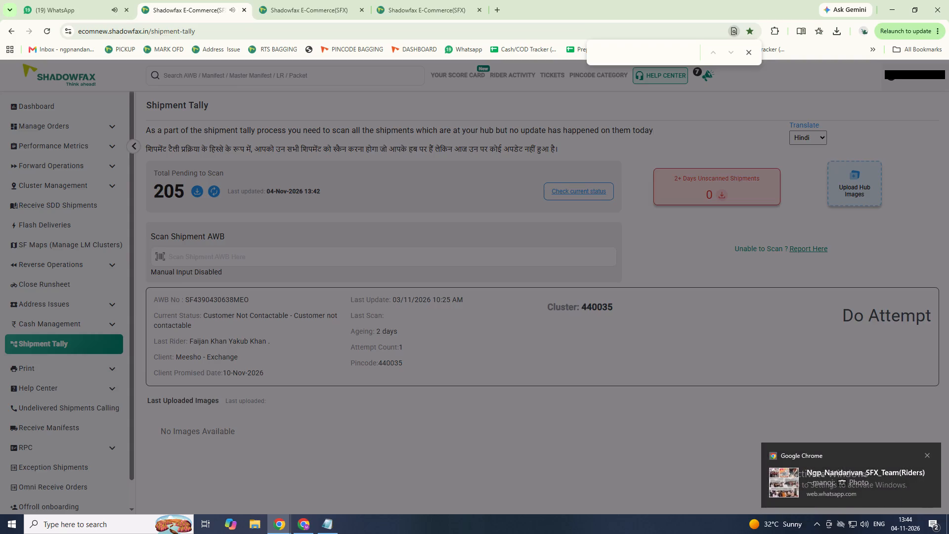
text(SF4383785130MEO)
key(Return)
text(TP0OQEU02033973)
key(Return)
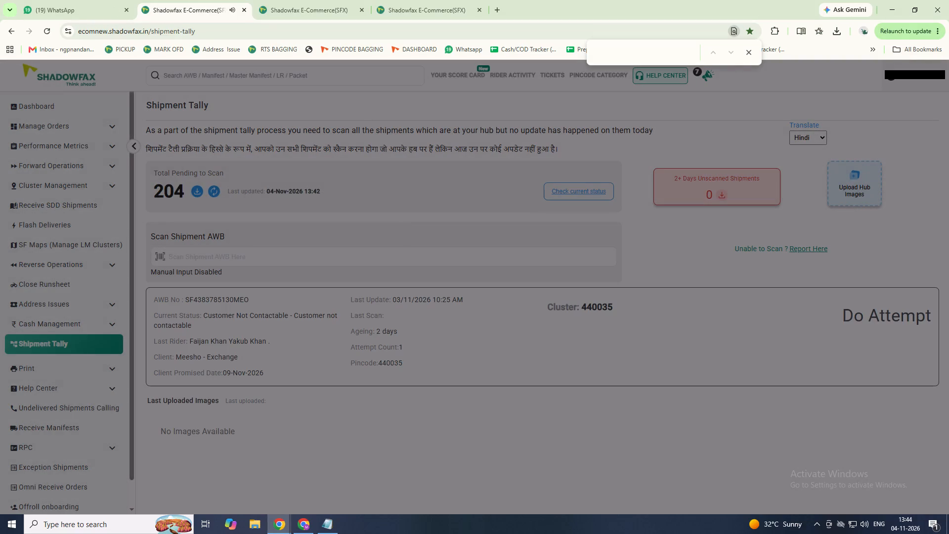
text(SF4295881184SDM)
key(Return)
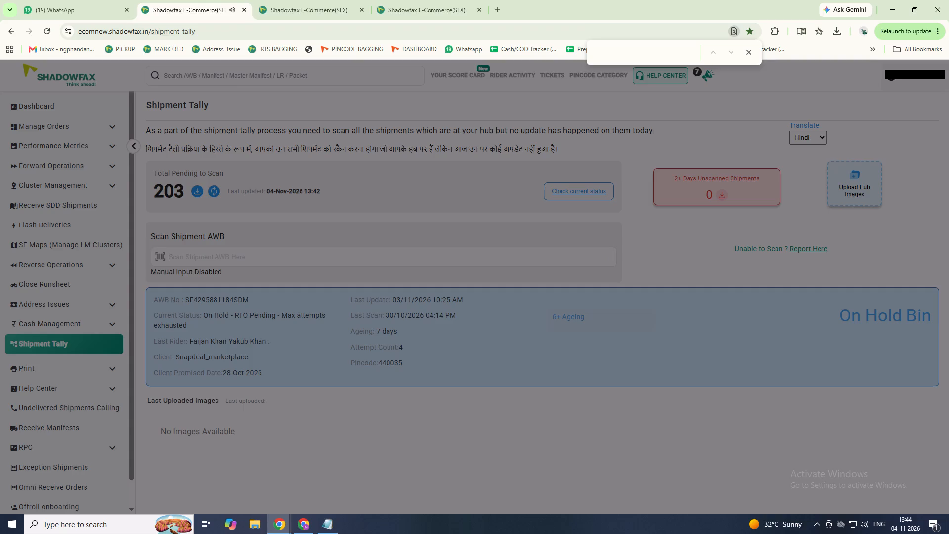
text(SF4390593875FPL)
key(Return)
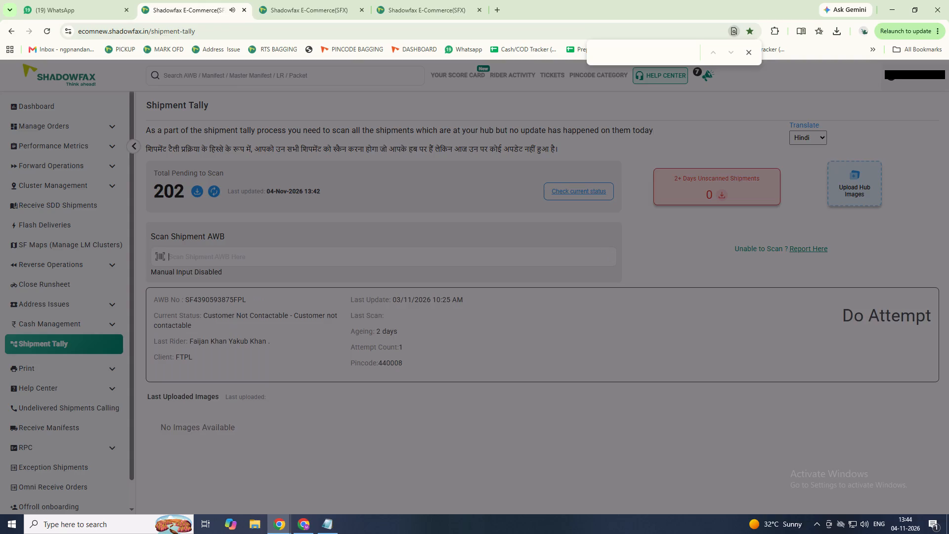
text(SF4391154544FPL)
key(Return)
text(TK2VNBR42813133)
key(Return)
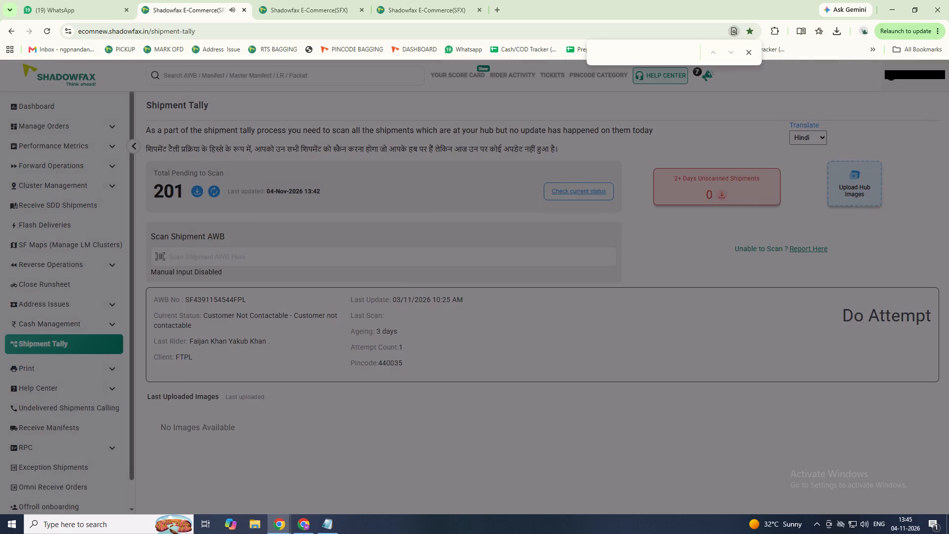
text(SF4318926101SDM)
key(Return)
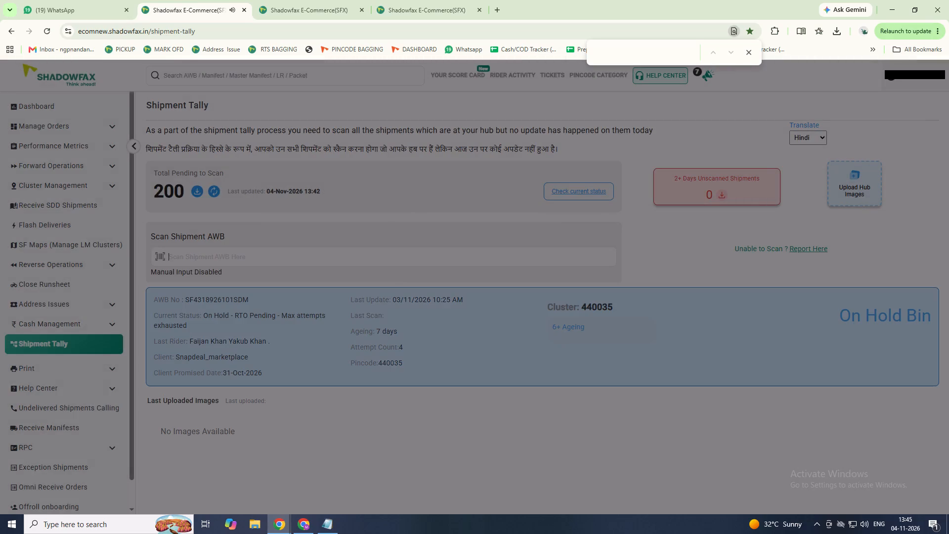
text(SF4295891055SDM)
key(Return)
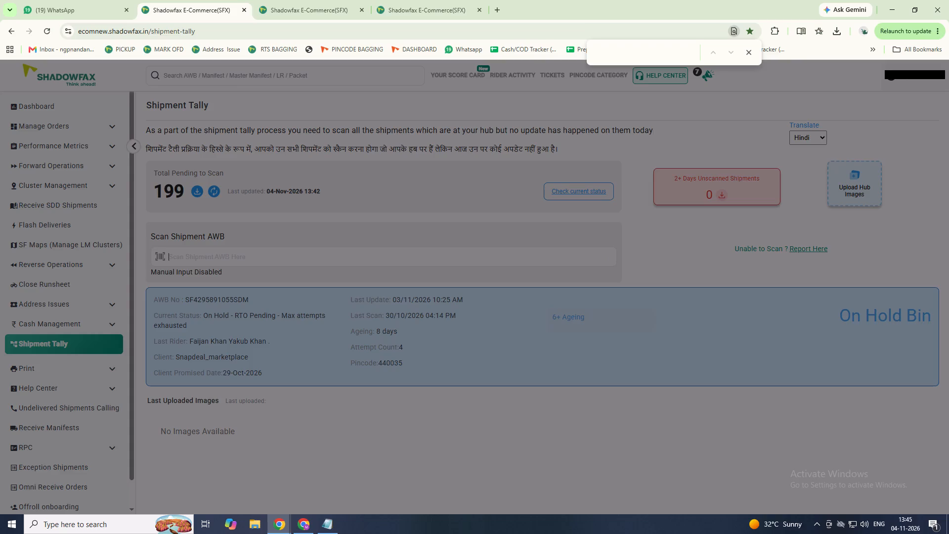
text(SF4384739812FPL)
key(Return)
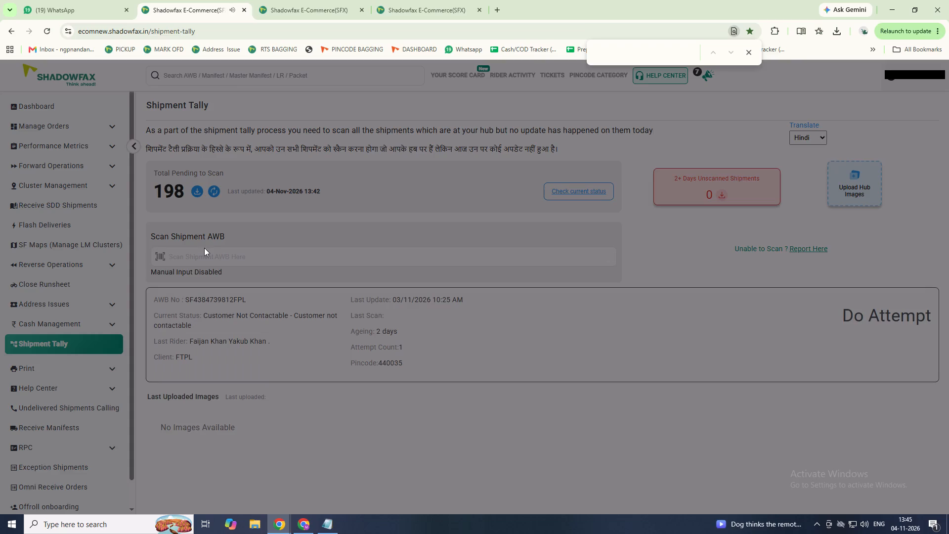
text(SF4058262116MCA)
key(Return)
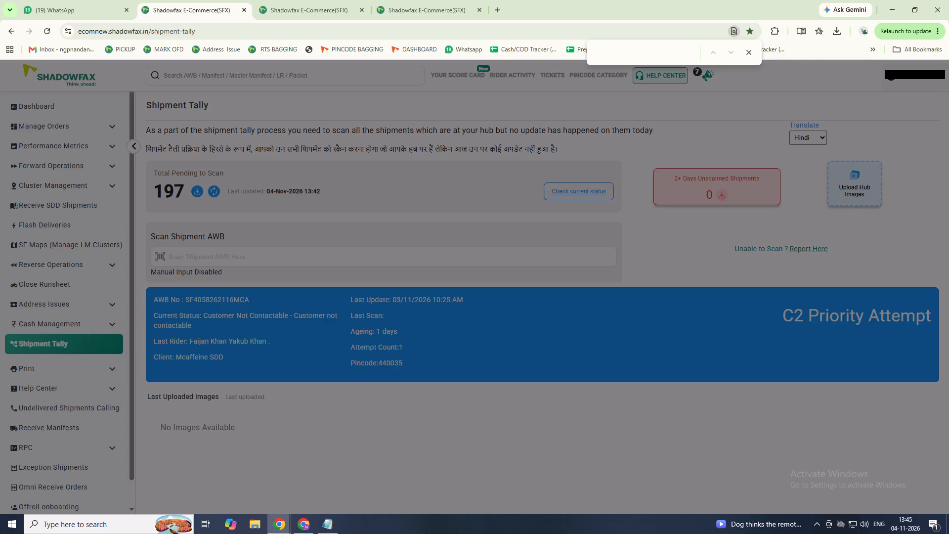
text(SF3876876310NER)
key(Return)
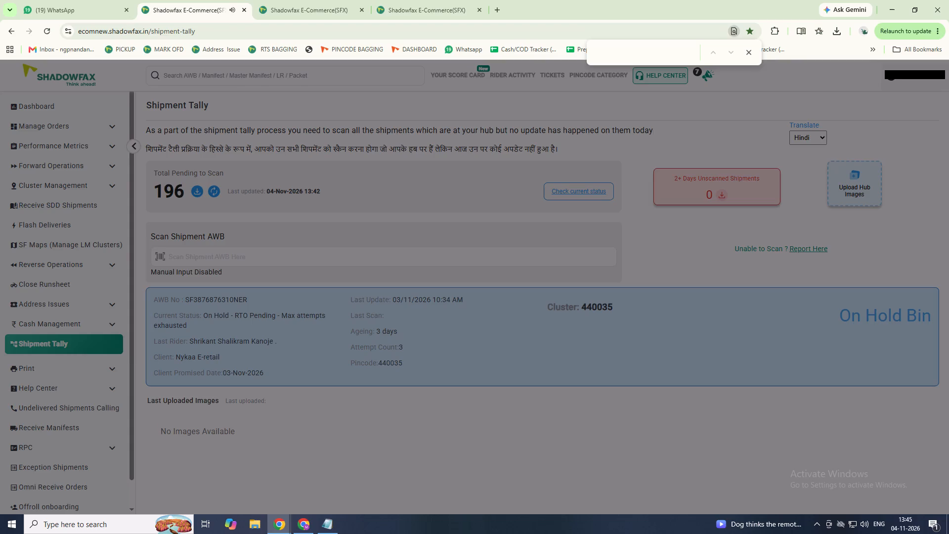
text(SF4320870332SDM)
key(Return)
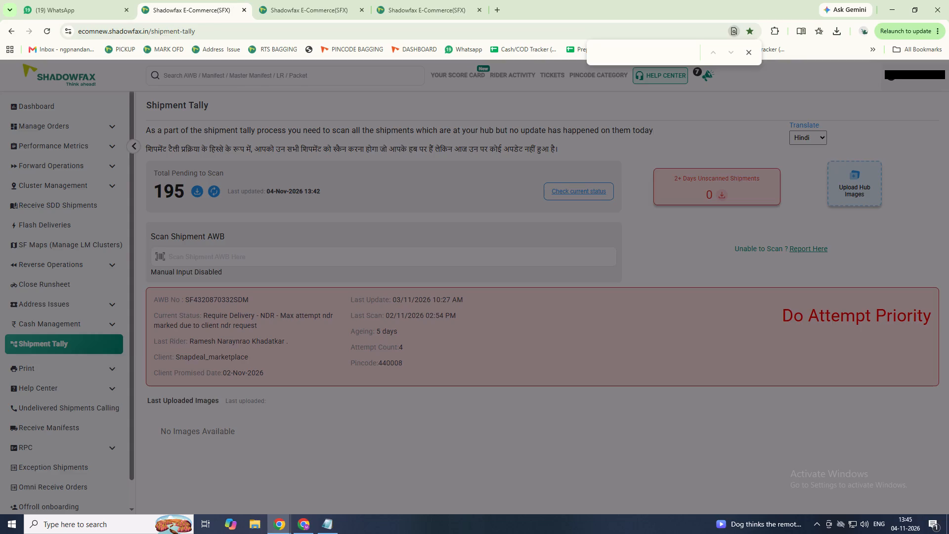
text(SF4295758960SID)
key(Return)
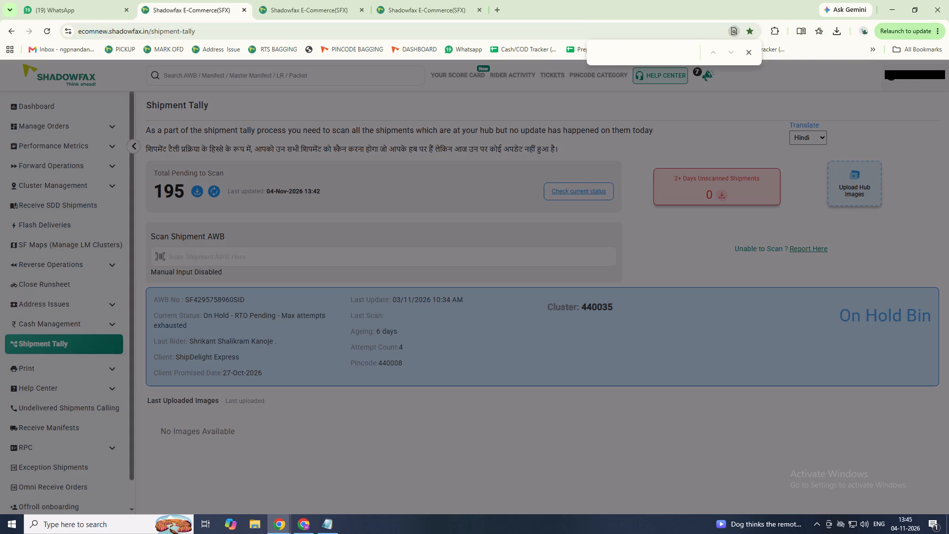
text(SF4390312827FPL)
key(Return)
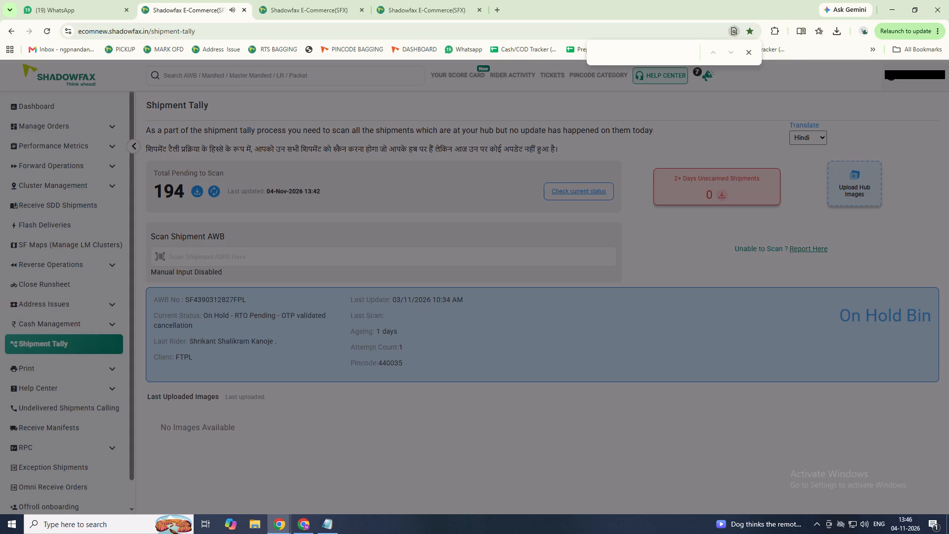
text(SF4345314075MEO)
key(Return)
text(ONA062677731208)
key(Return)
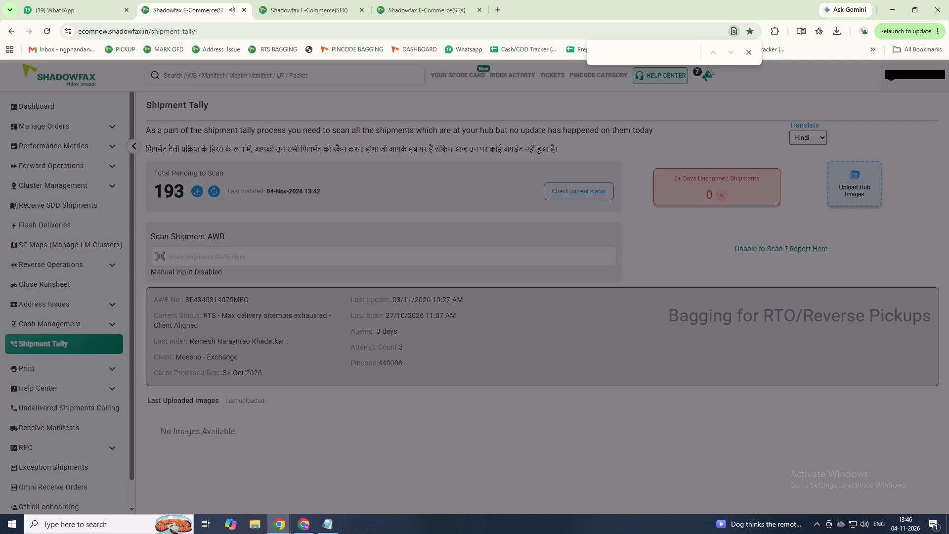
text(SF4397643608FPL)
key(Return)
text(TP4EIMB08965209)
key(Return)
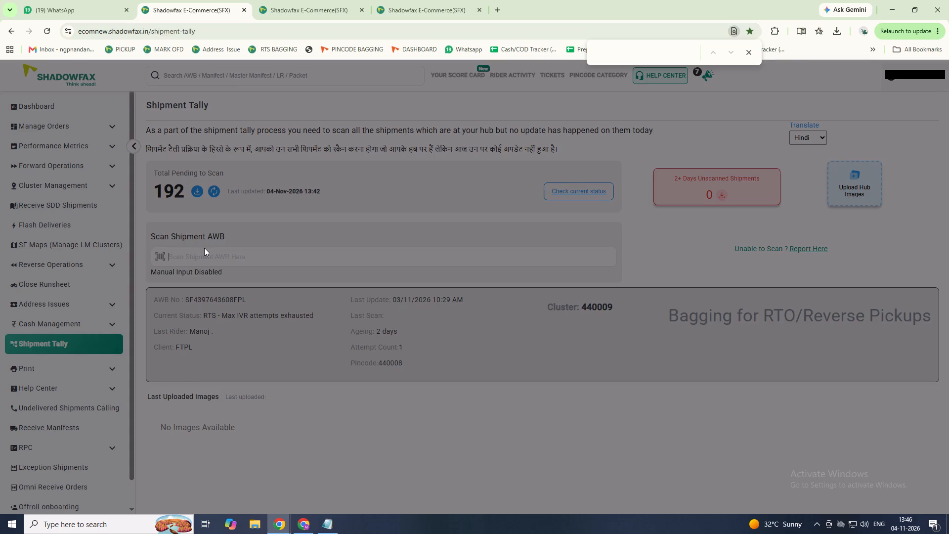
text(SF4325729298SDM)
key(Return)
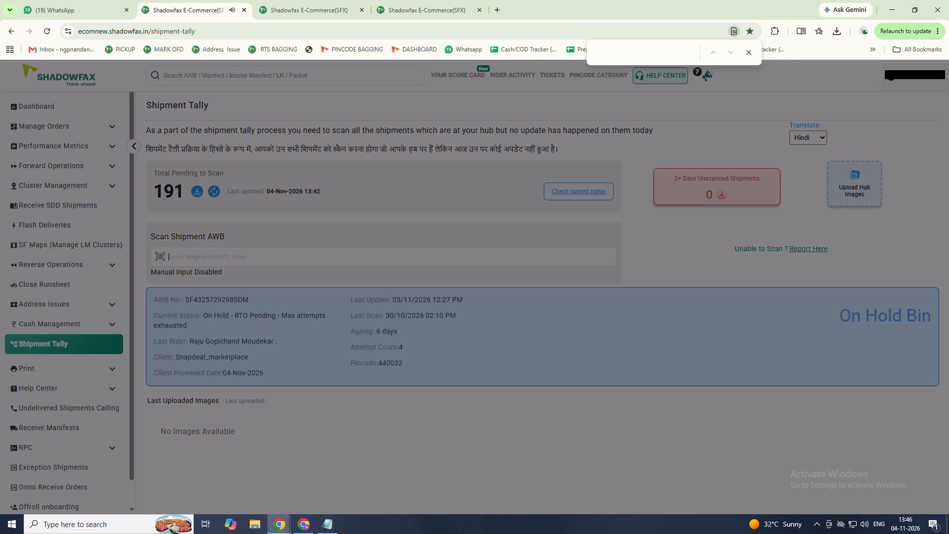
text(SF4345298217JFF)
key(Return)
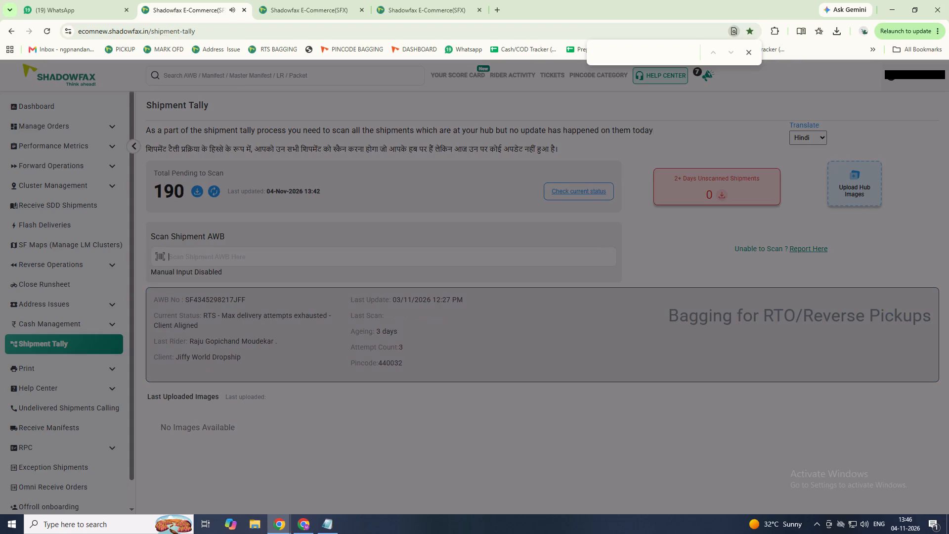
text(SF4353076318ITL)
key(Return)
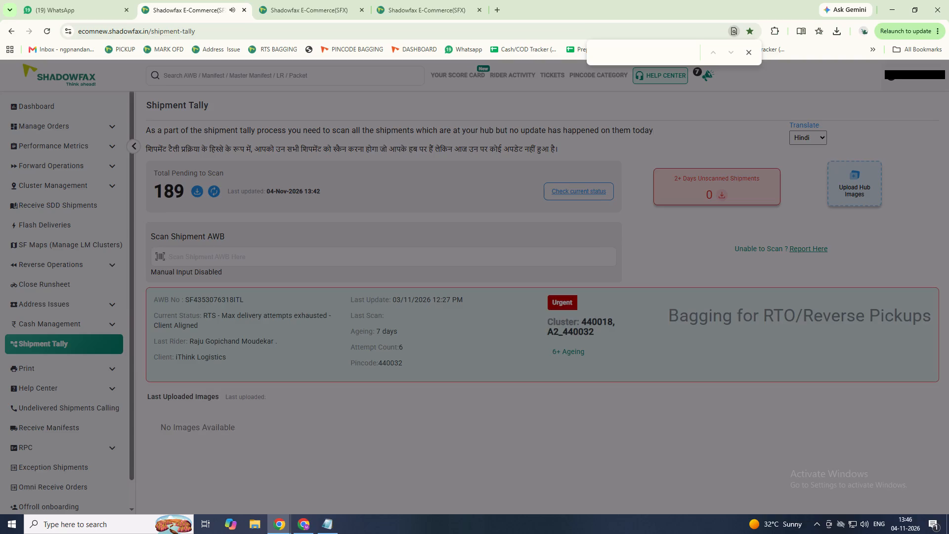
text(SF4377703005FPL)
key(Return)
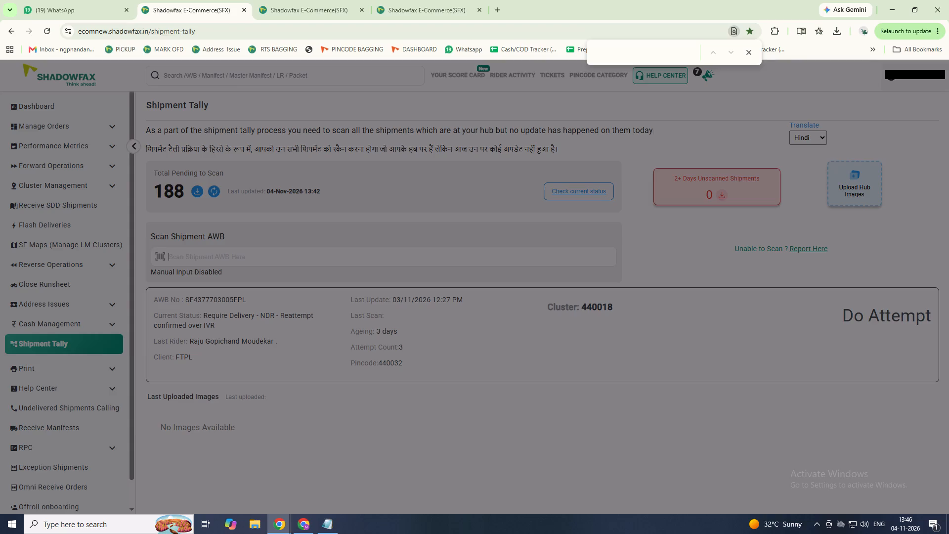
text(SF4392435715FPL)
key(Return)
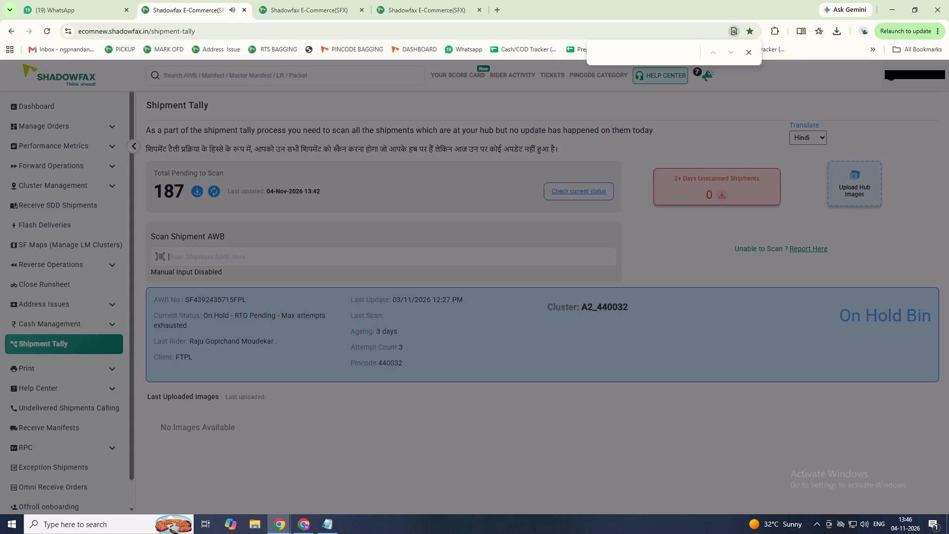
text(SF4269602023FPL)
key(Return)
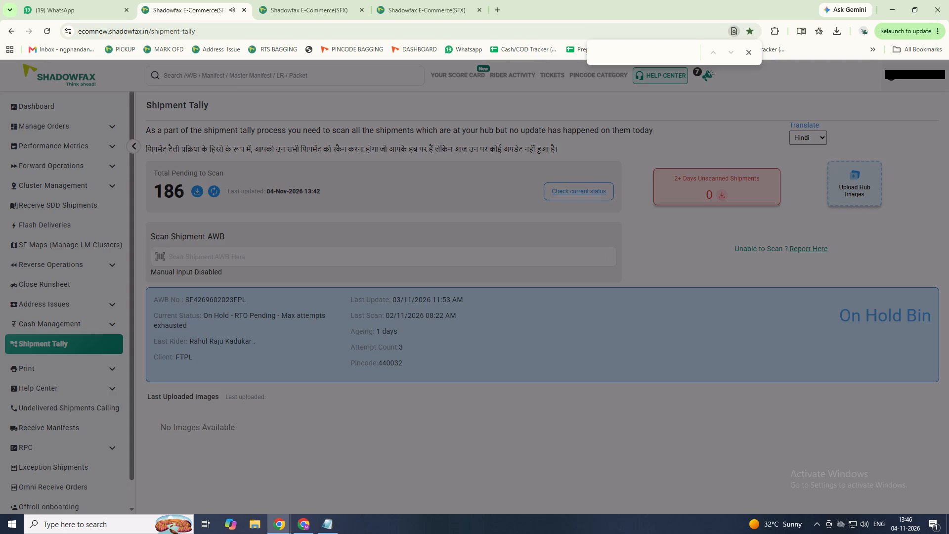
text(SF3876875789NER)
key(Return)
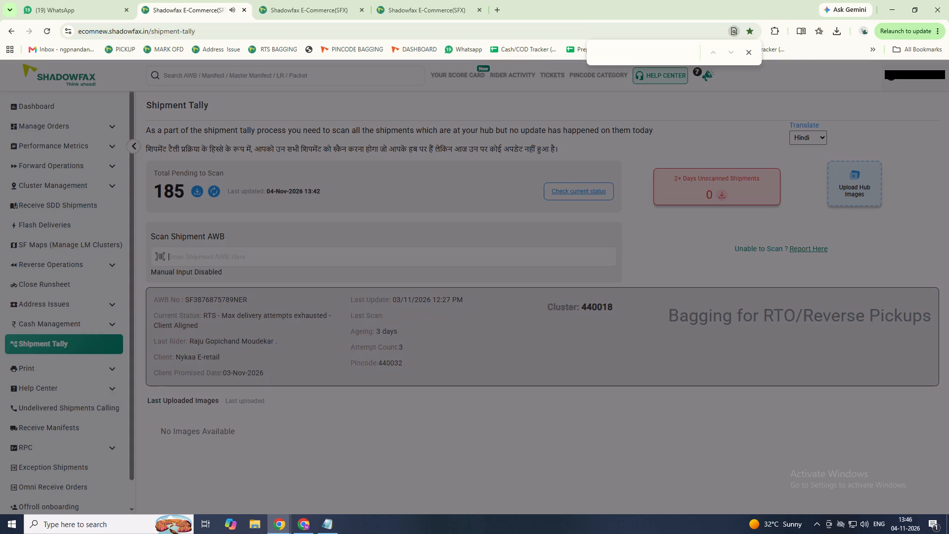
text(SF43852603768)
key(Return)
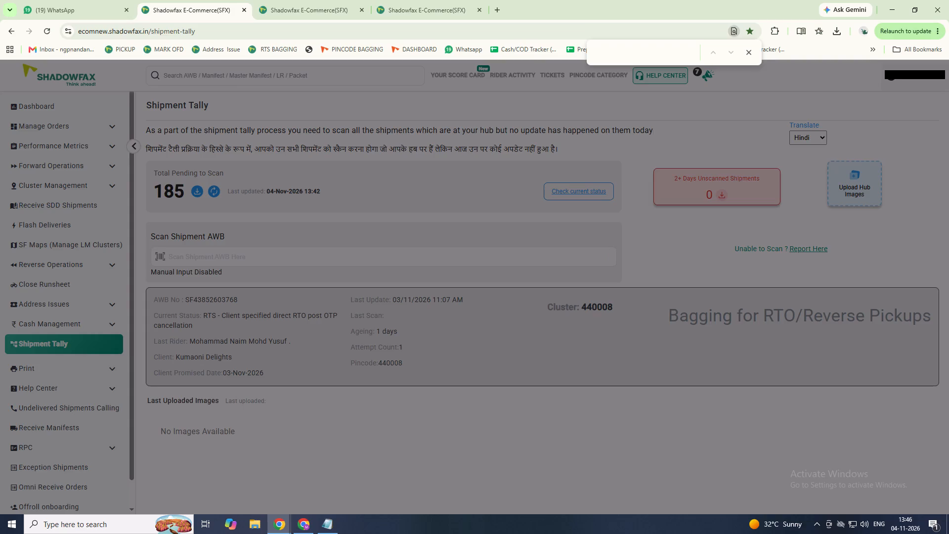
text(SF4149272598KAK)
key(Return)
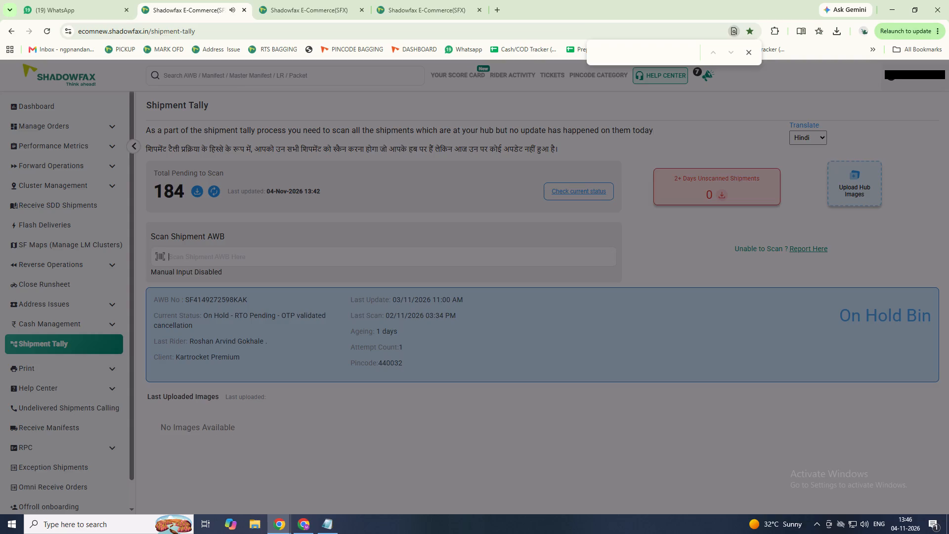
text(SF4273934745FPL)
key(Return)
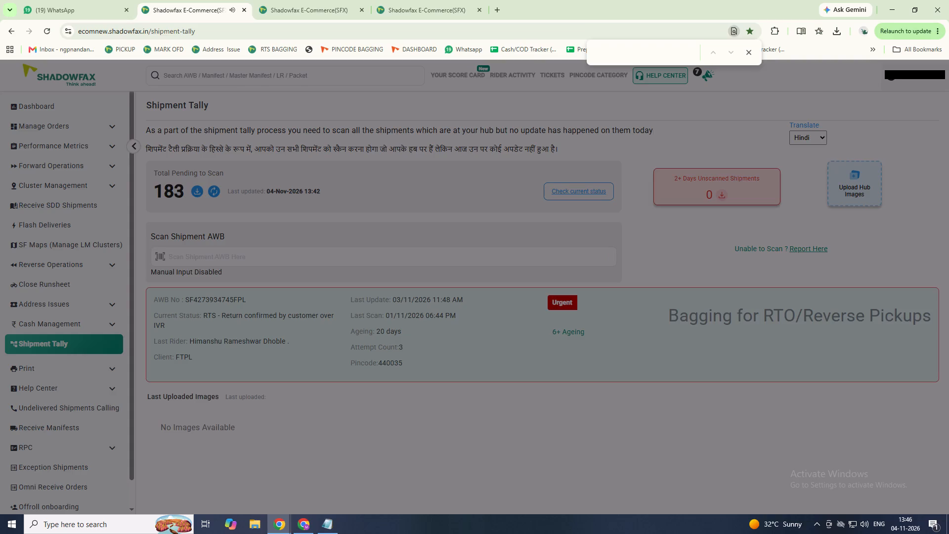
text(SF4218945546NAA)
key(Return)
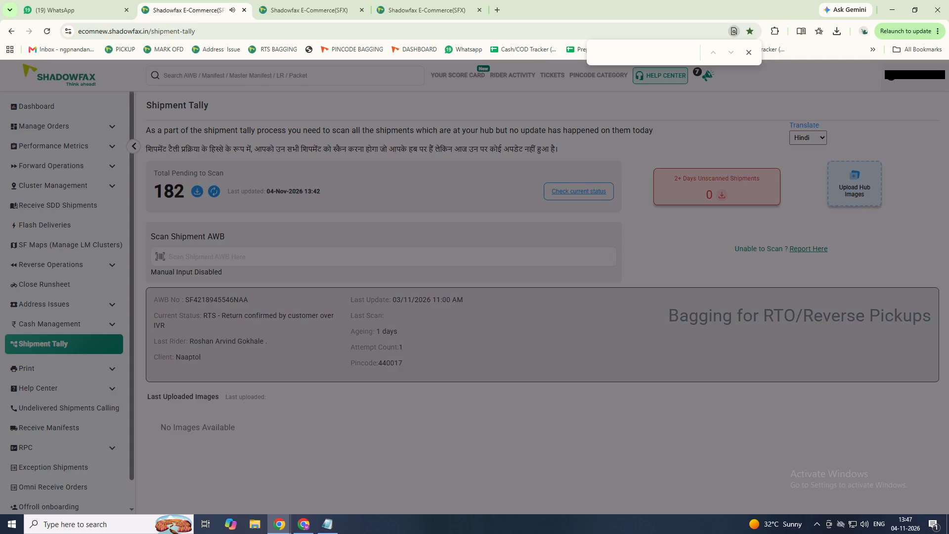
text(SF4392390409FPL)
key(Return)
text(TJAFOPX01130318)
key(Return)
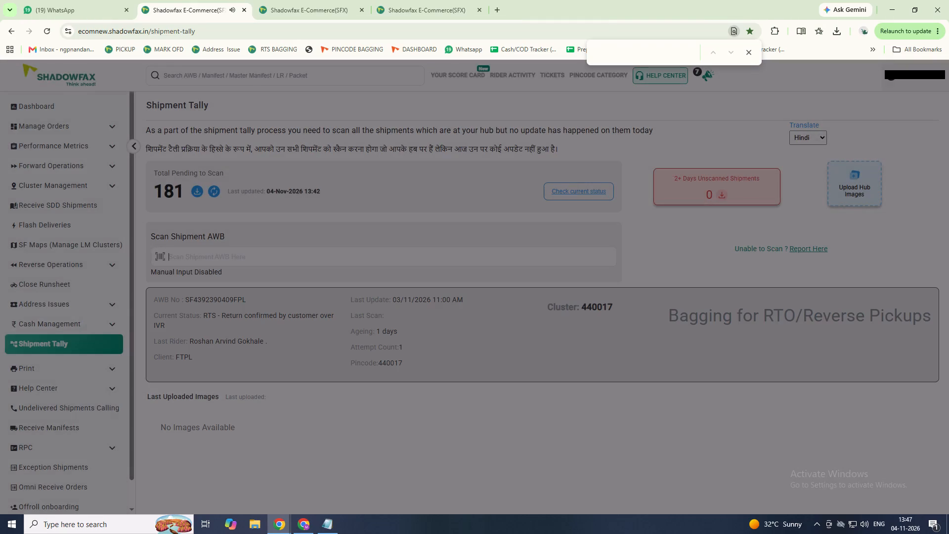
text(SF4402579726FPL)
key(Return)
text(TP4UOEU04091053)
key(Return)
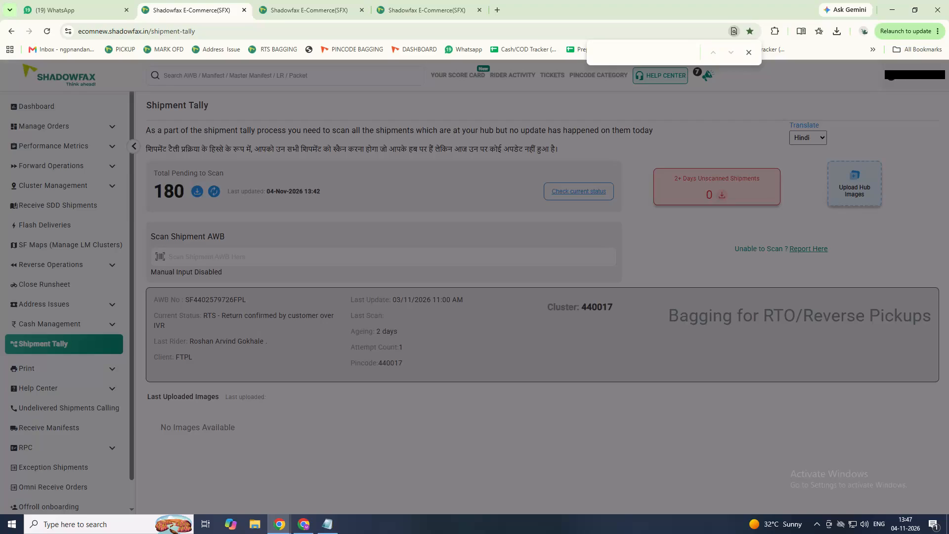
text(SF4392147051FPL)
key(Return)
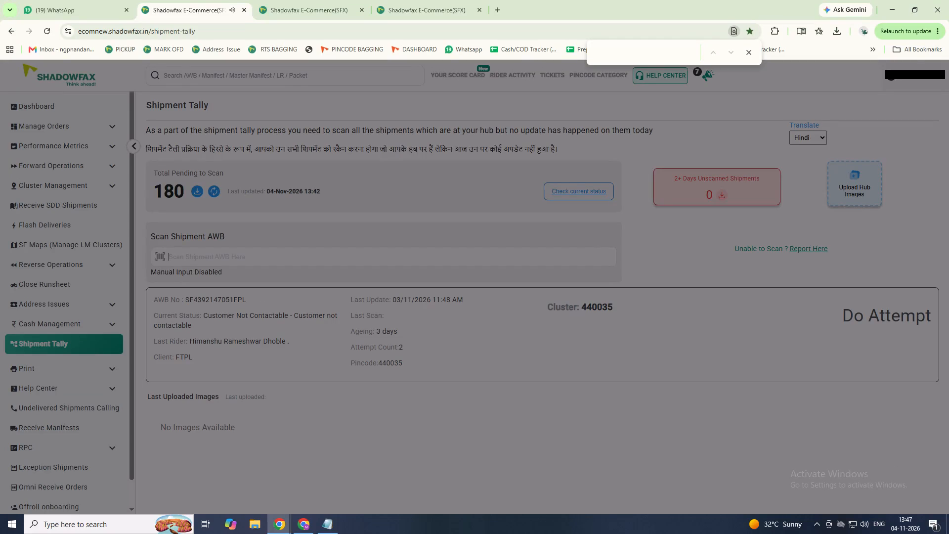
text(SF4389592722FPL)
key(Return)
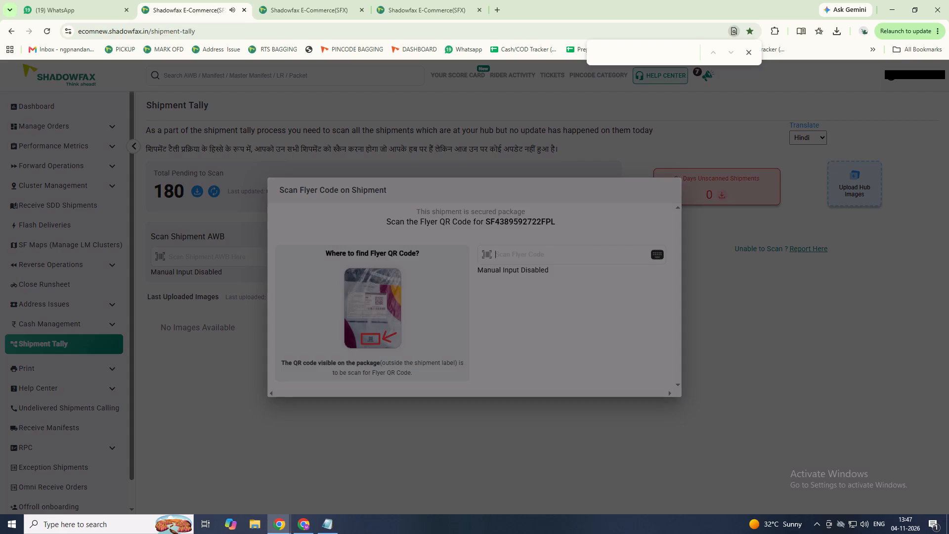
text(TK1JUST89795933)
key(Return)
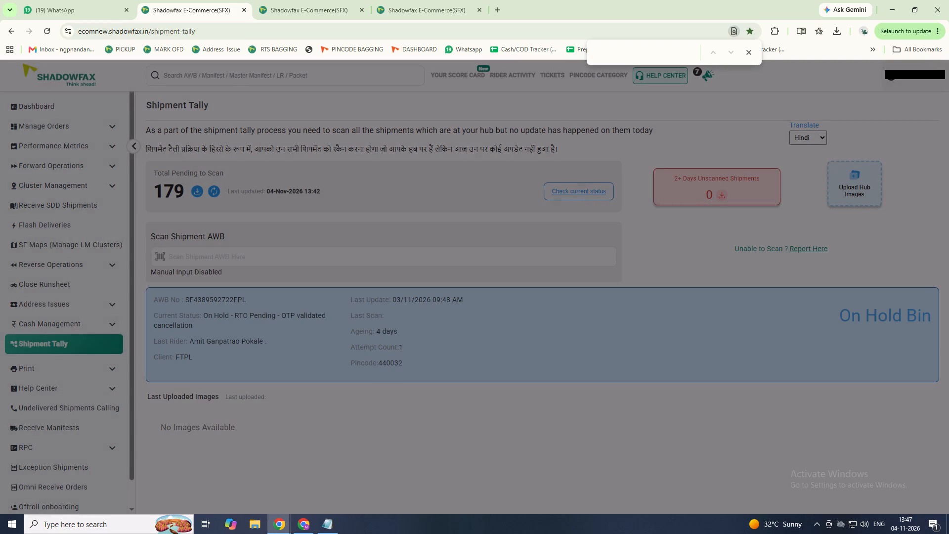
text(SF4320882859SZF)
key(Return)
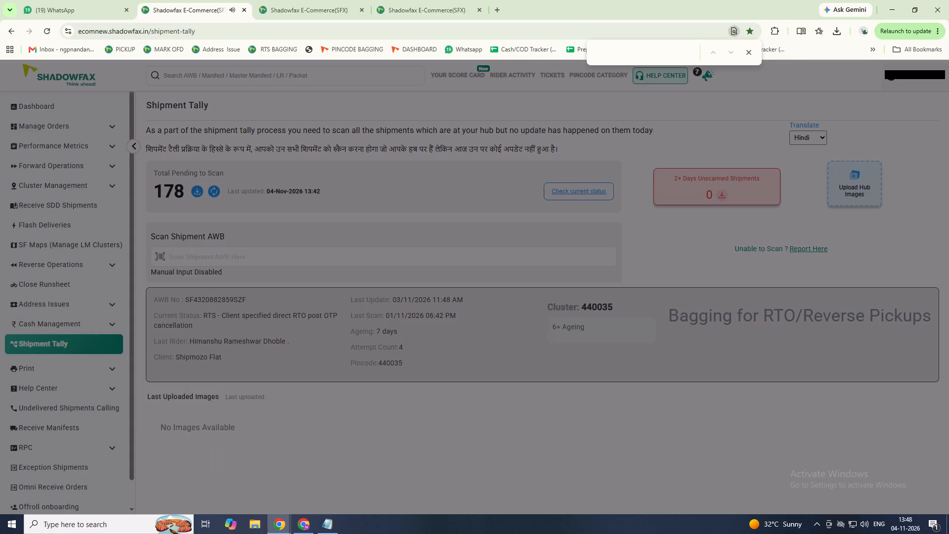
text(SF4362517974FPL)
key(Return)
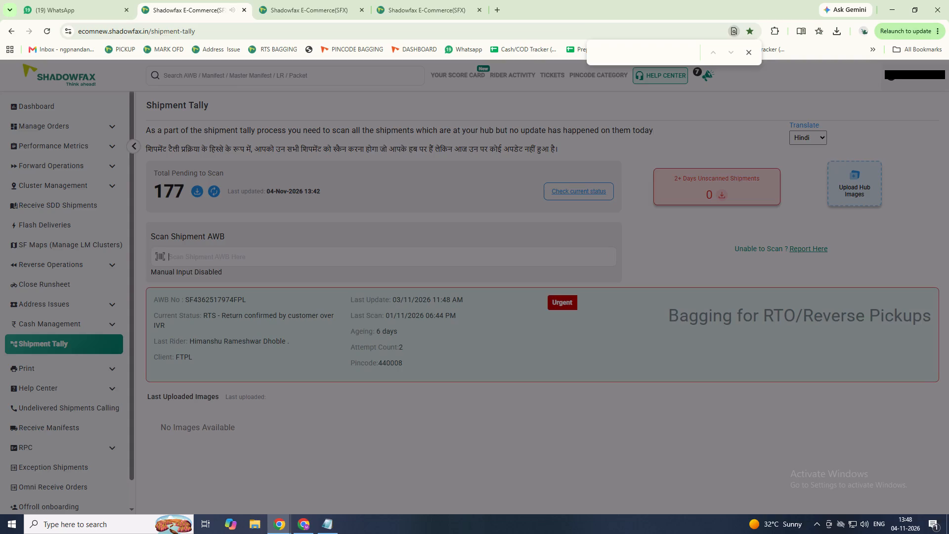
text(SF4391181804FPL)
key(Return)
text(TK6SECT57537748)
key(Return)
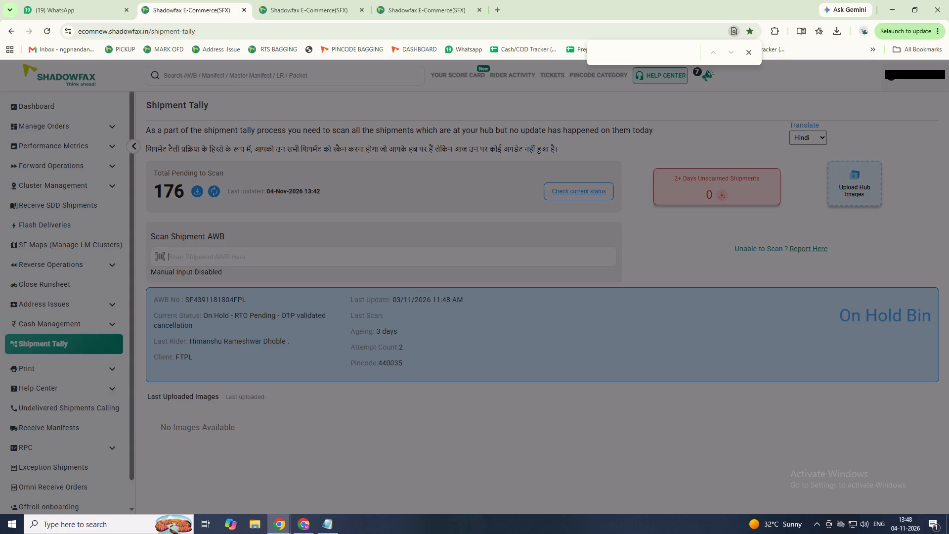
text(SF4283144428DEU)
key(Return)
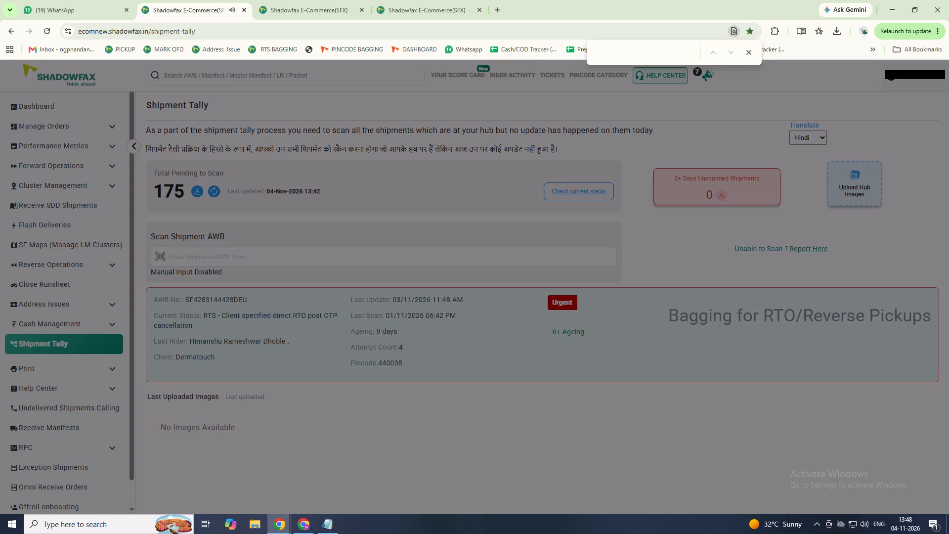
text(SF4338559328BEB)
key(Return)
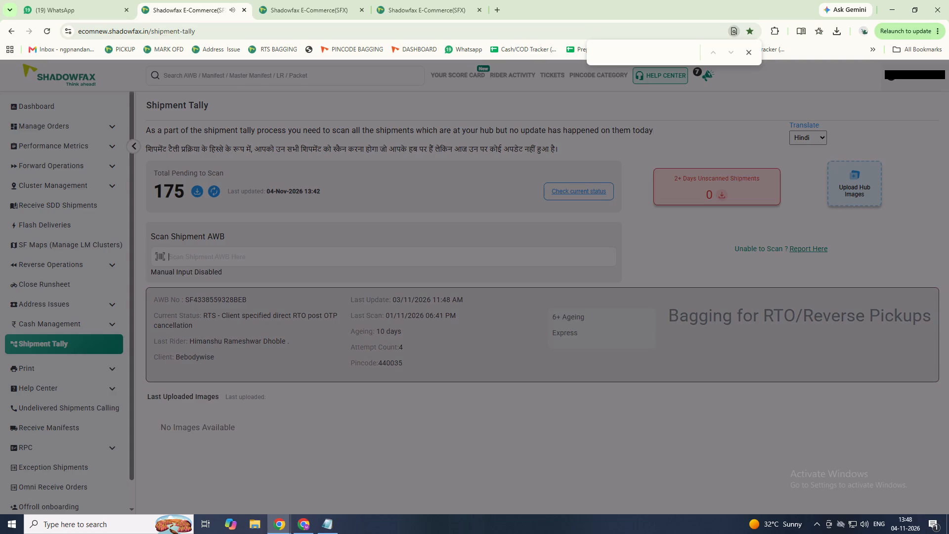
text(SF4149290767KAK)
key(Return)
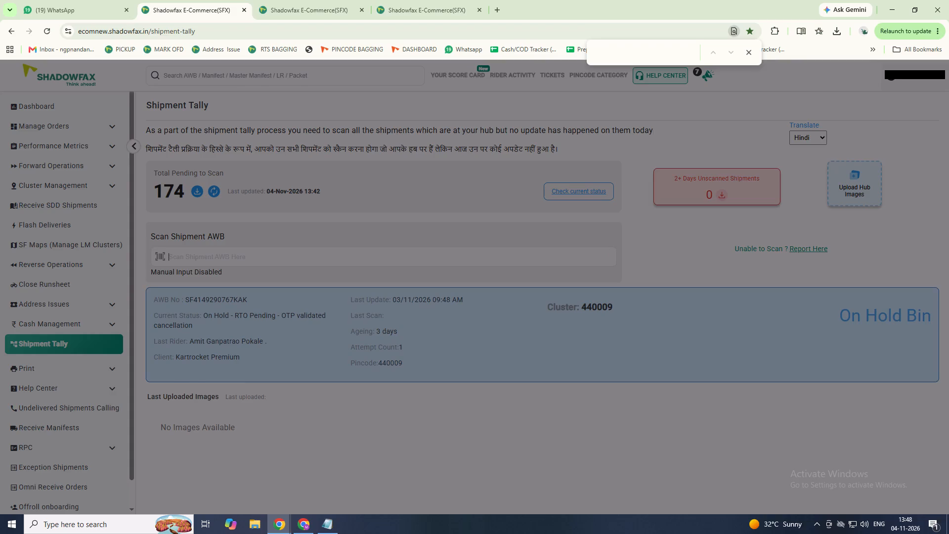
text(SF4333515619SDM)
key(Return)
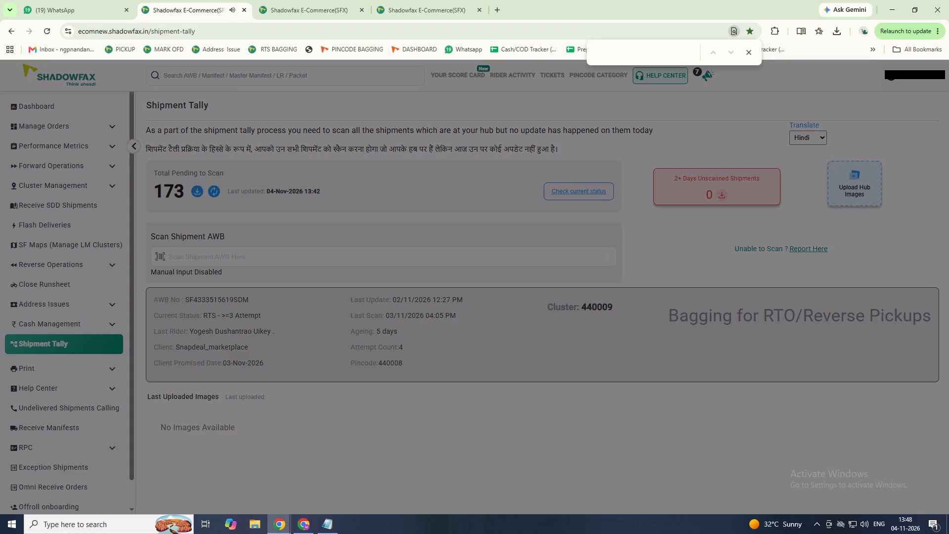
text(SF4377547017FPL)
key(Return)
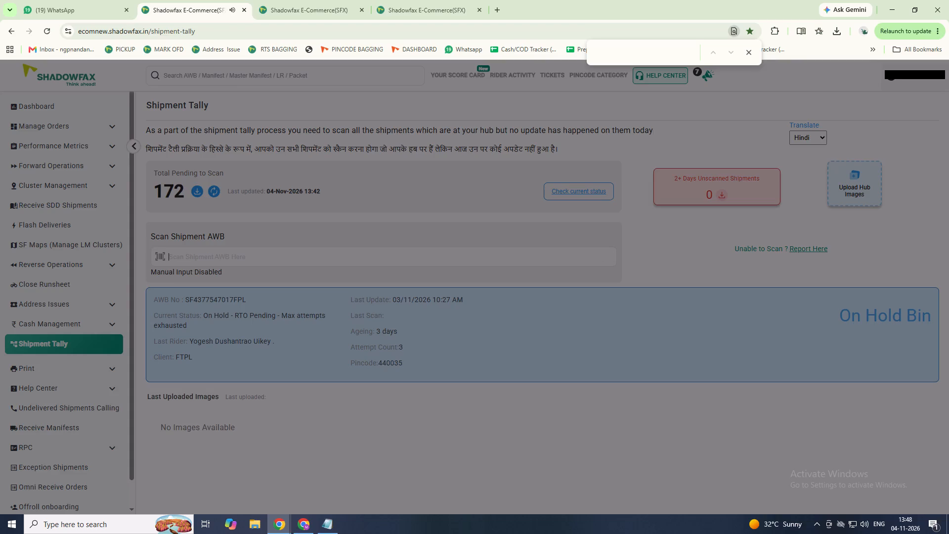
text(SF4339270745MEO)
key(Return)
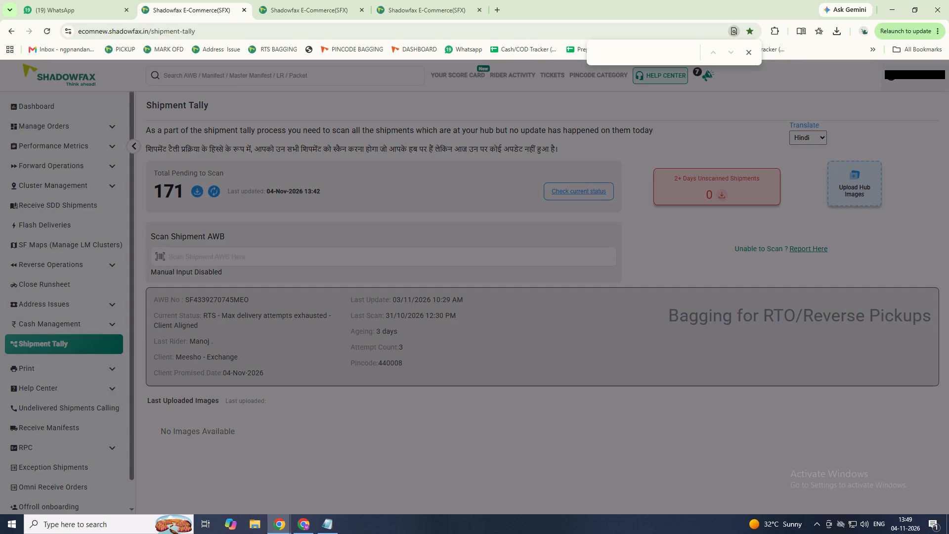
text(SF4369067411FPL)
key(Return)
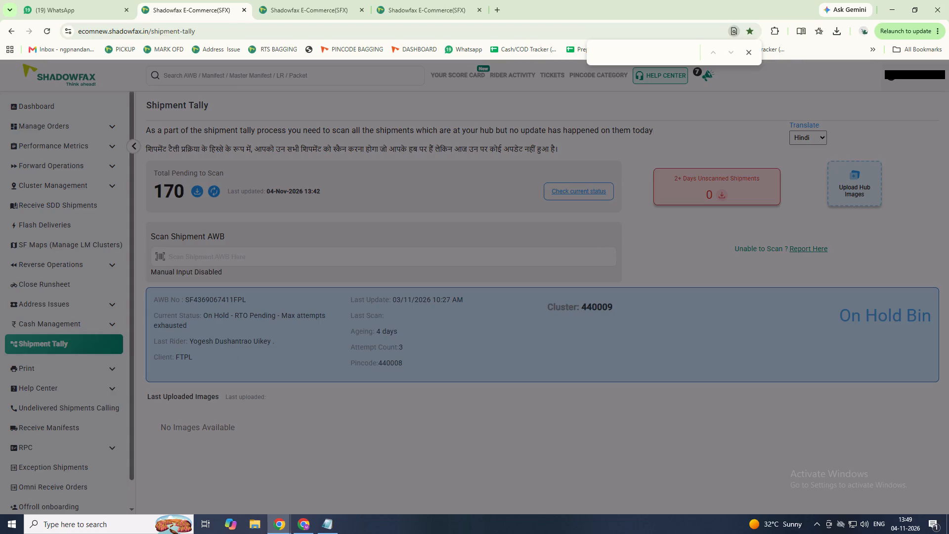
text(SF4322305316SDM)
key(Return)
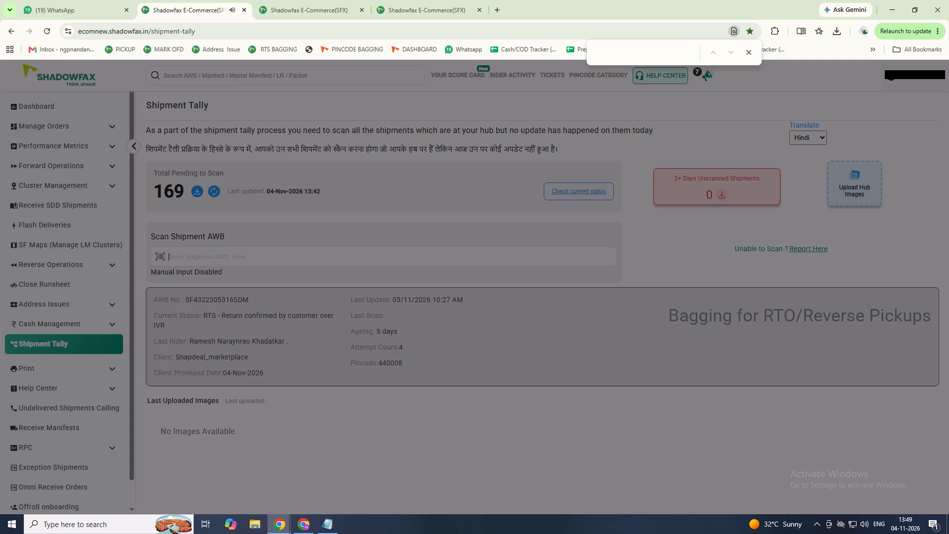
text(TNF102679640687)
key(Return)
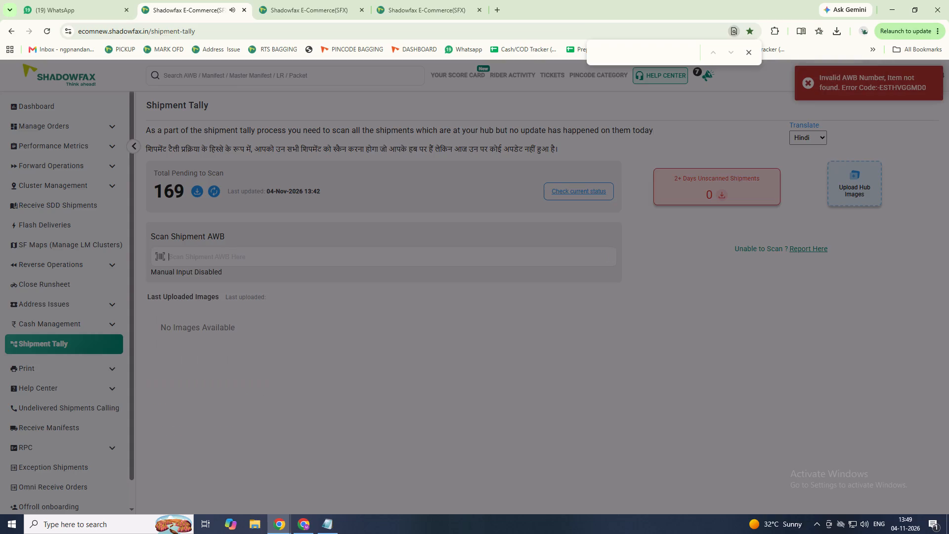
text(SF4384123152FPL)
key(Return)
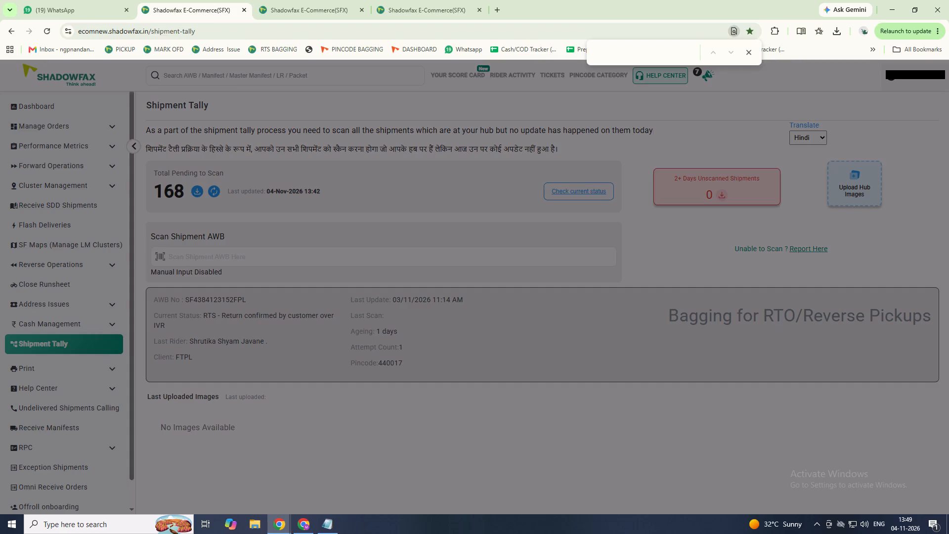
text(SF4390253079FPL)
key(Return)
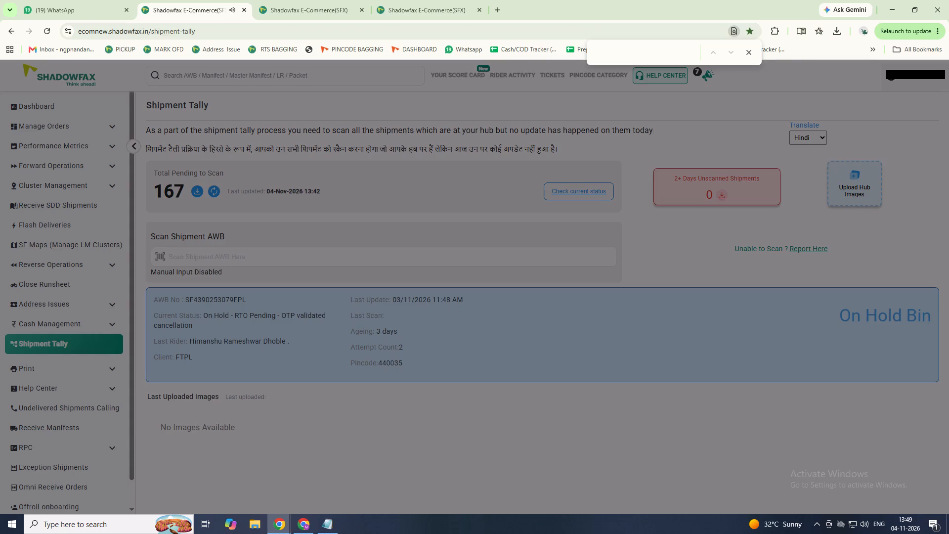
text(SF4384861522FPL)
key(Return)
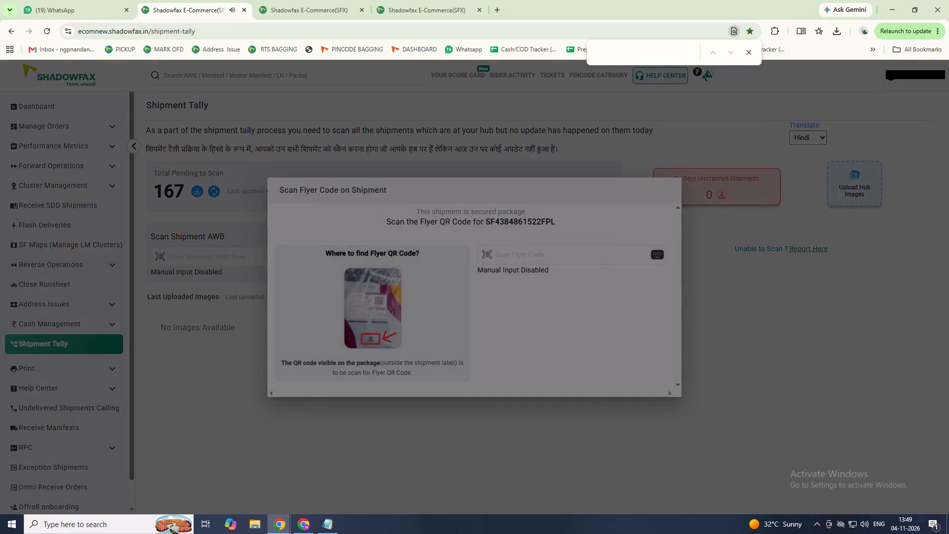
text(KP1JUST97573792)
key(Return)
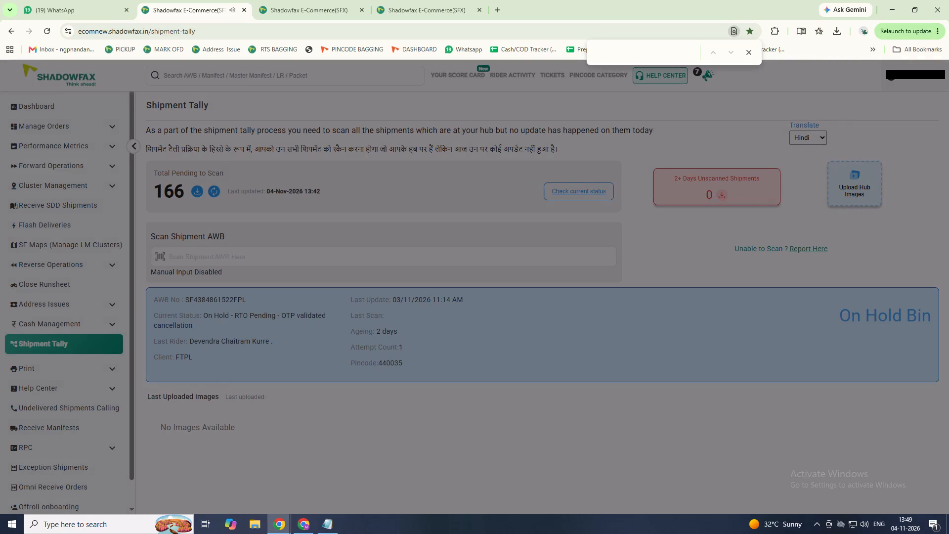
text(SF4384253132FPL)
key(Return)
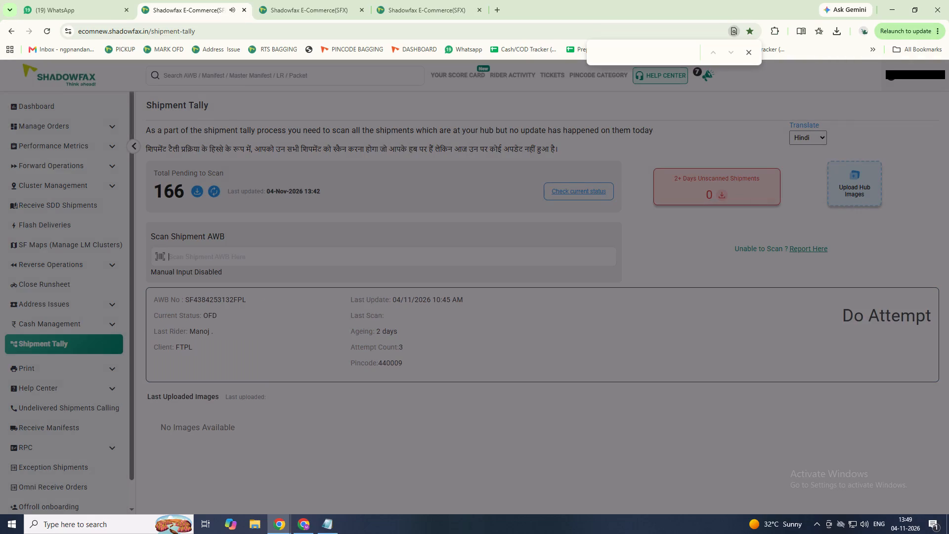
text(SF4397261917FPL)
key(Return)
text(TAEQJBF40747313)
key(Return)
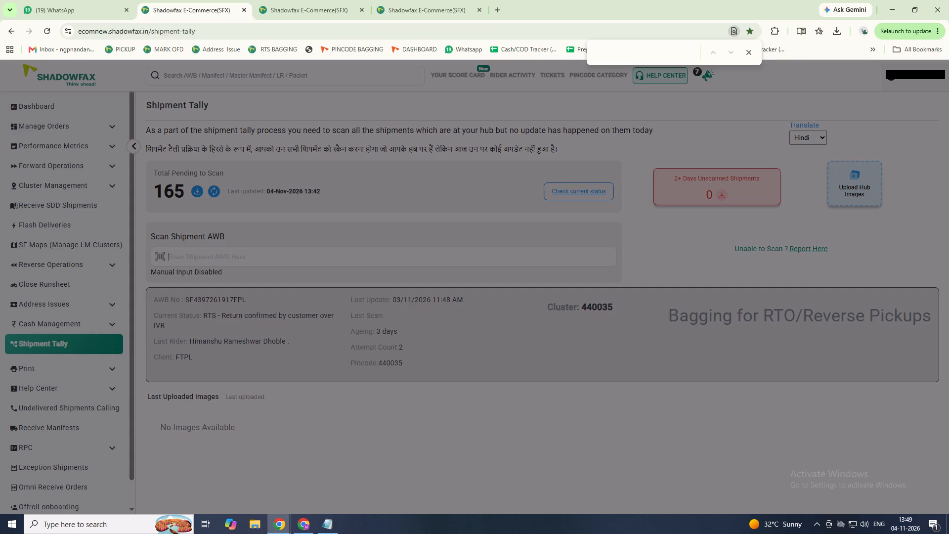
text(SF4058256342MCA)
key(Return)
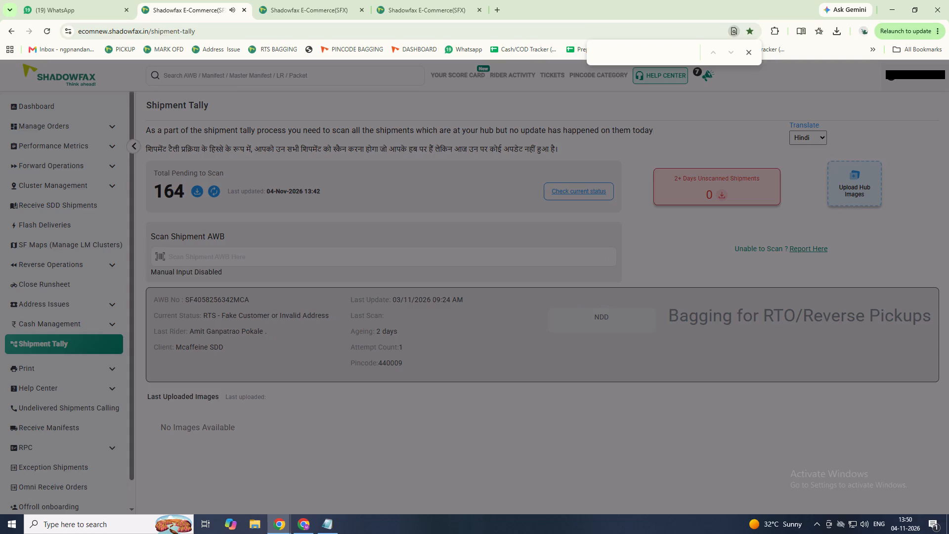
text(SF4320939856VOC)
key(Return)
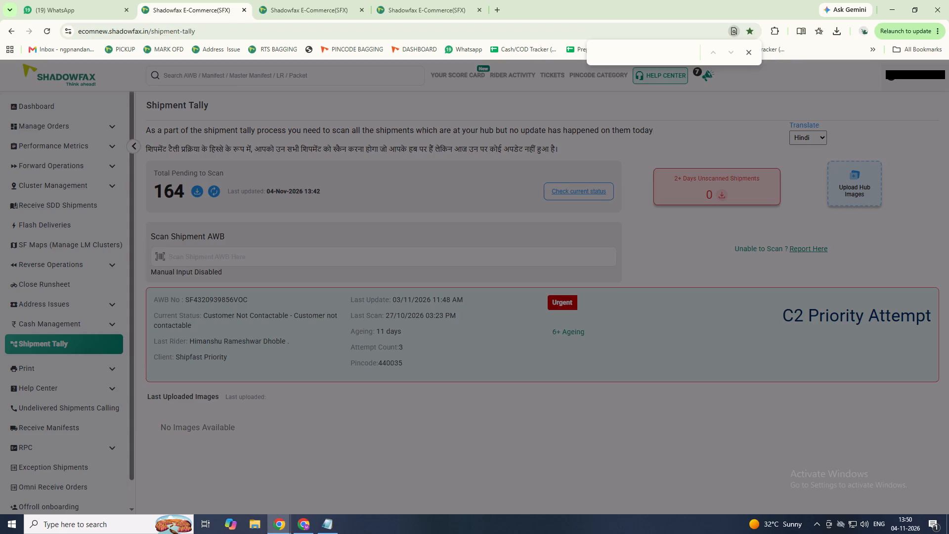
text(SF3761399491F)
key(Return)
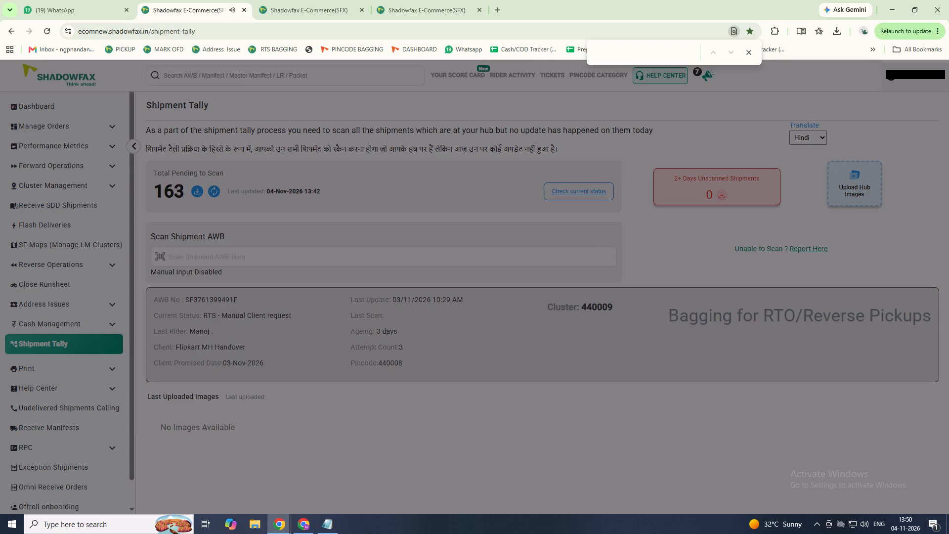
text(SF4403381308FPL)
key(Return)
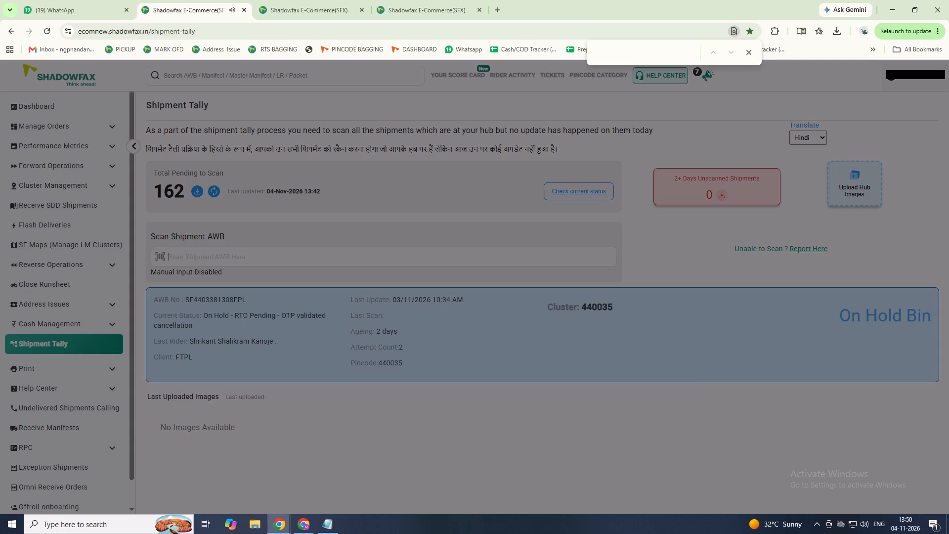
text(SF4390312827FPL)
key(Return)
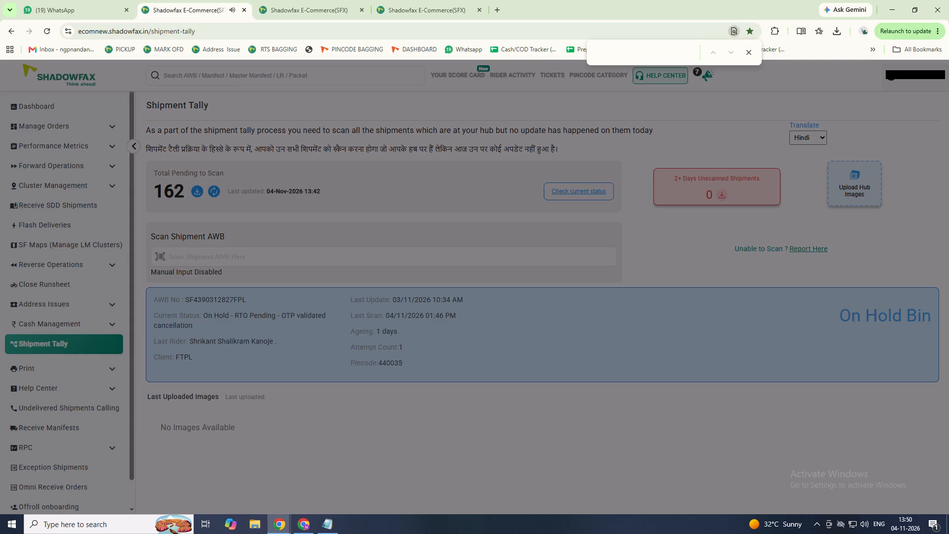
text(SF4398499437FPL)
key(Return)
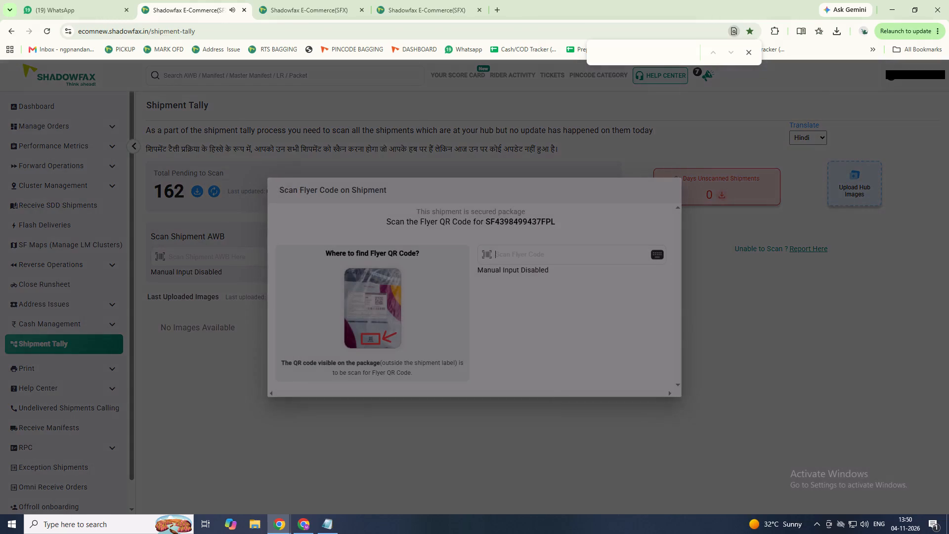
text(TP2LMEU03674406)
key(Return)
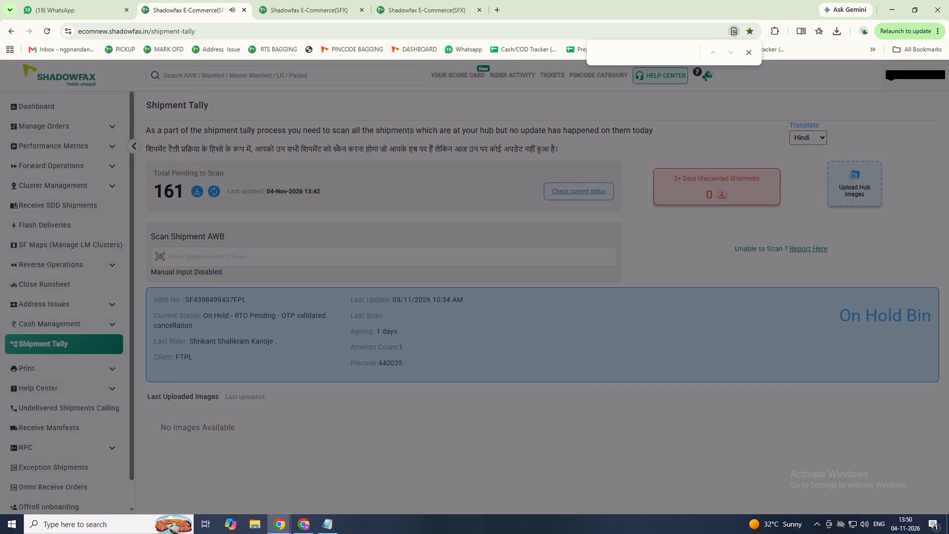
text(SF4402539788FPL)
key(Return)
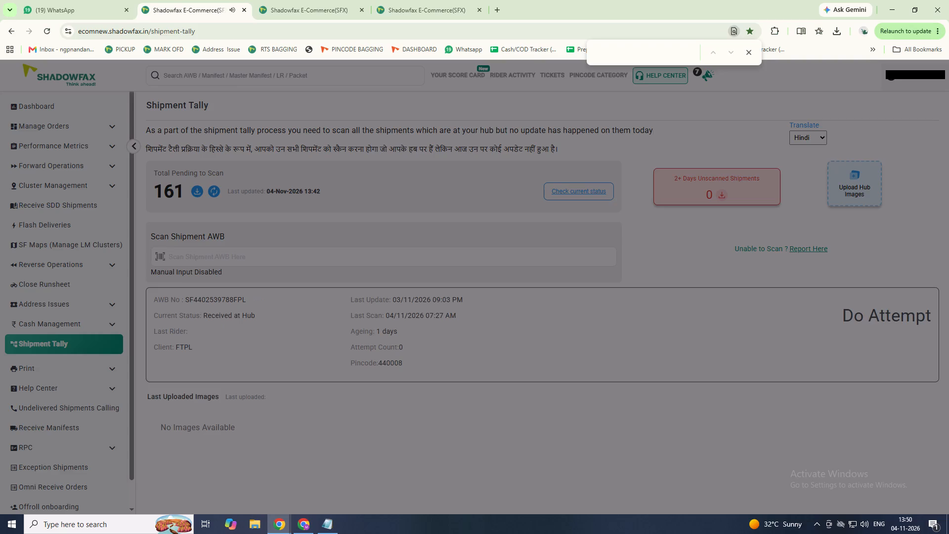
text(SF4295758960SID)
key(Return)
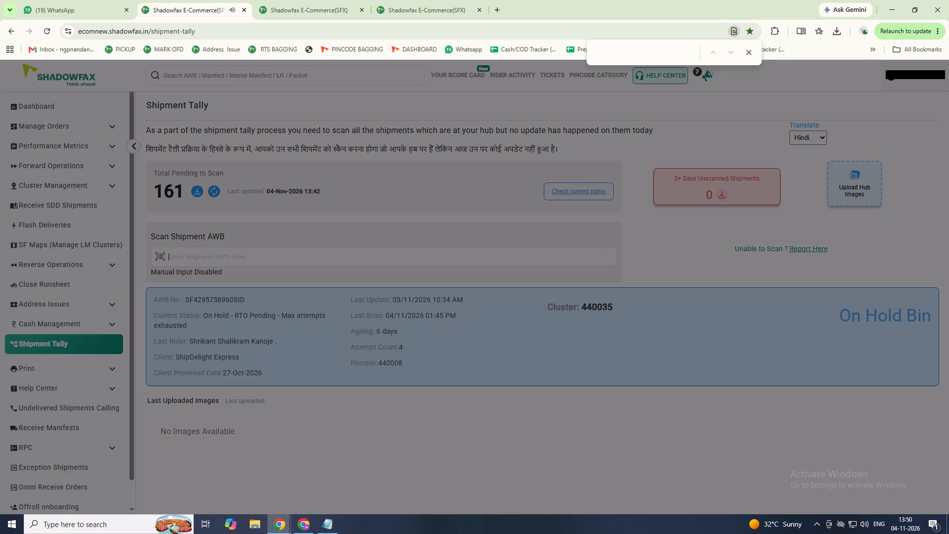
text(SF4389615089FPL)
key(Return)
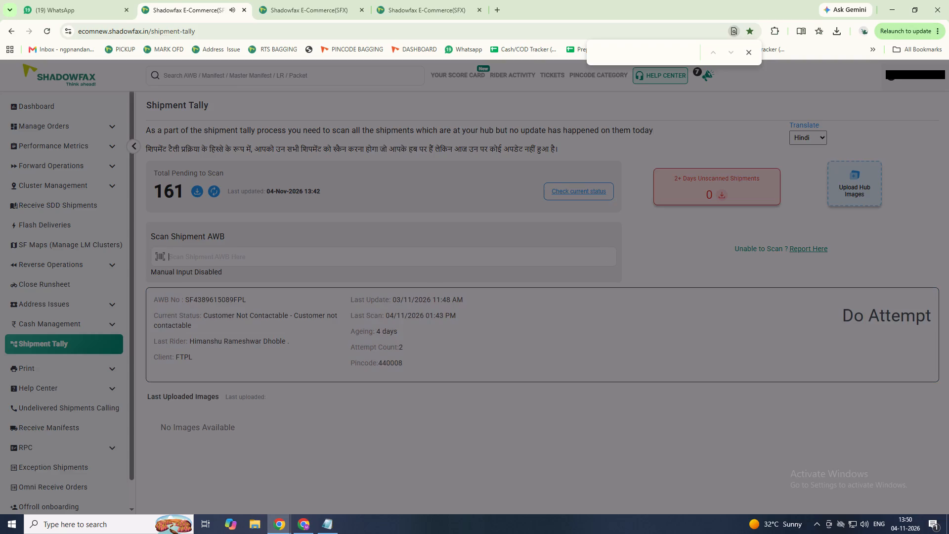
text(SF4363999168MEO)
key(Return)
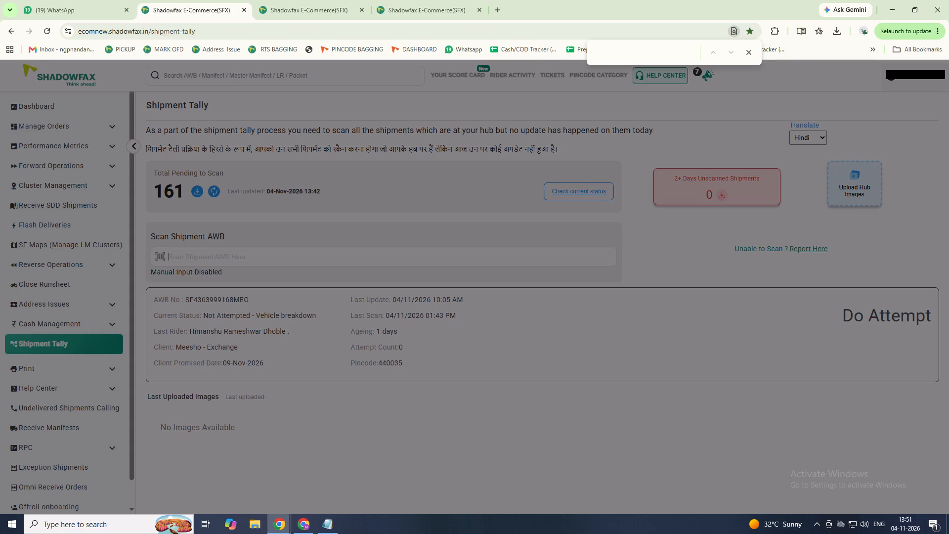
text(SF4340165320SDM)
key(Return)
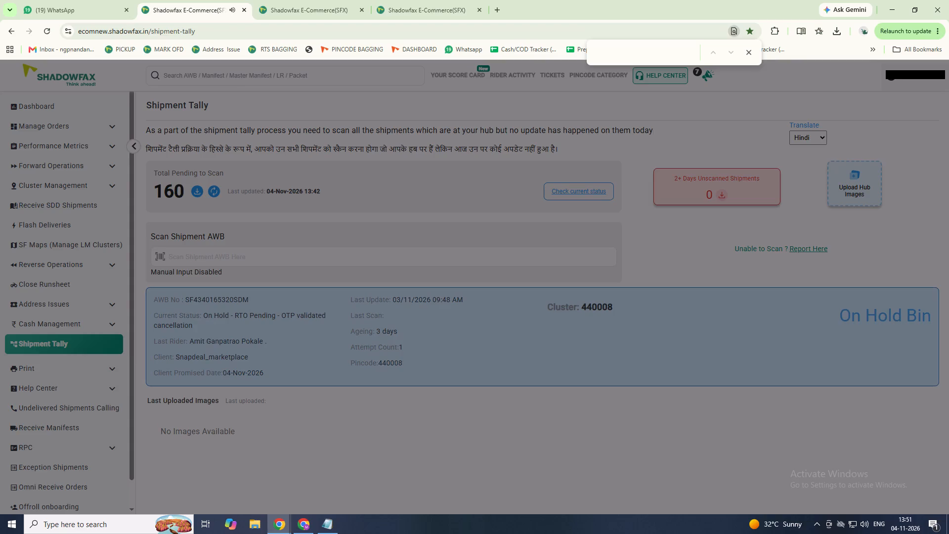
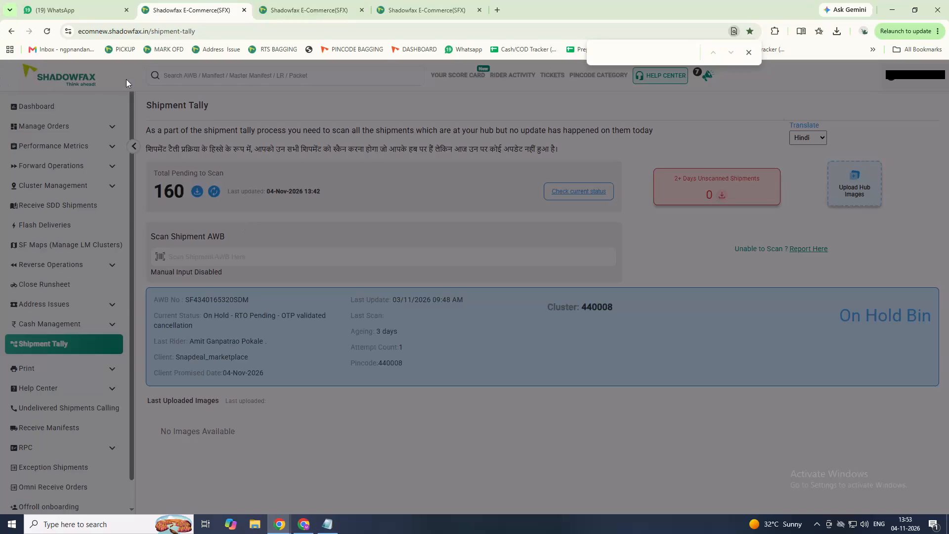
click(197, 46)
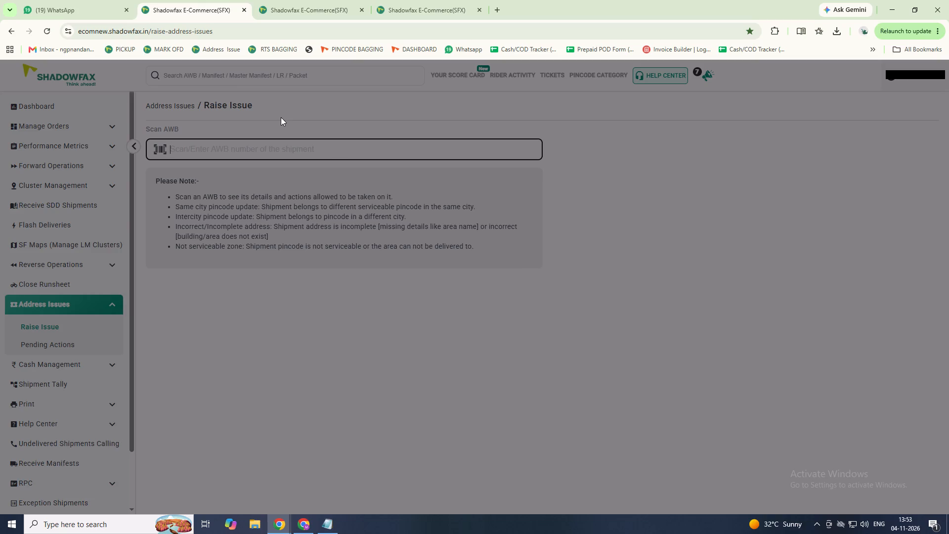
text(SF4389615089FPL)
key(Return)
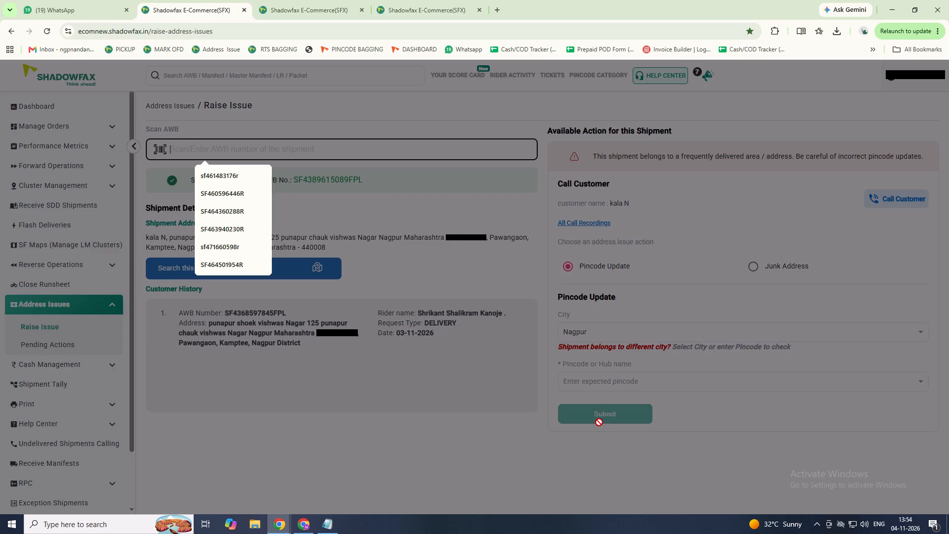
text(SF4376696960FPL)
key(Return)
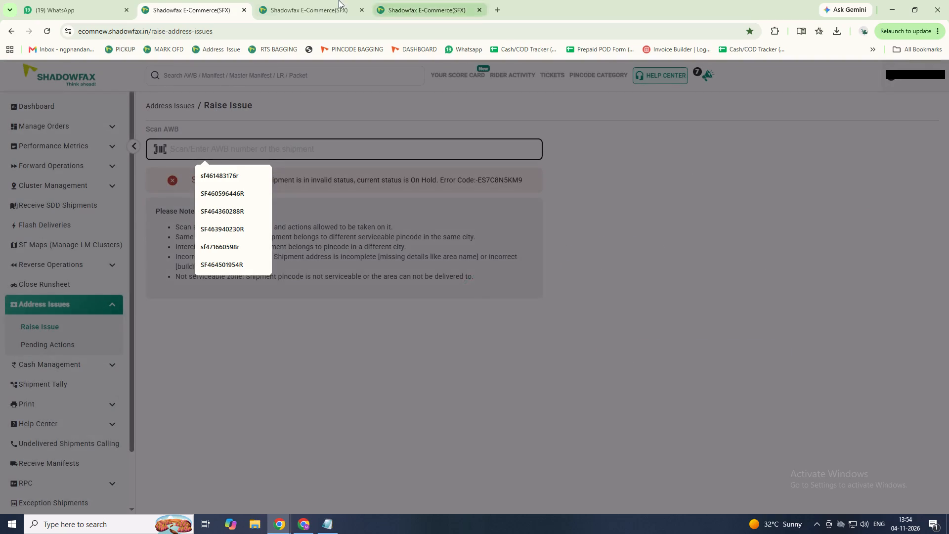
click(321, 0)
click(55, 429)
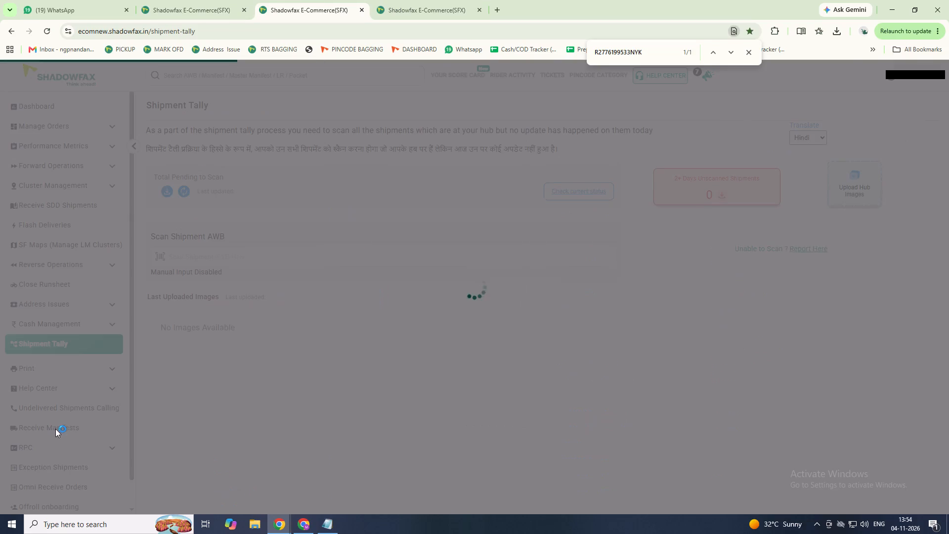
click(221, 251)
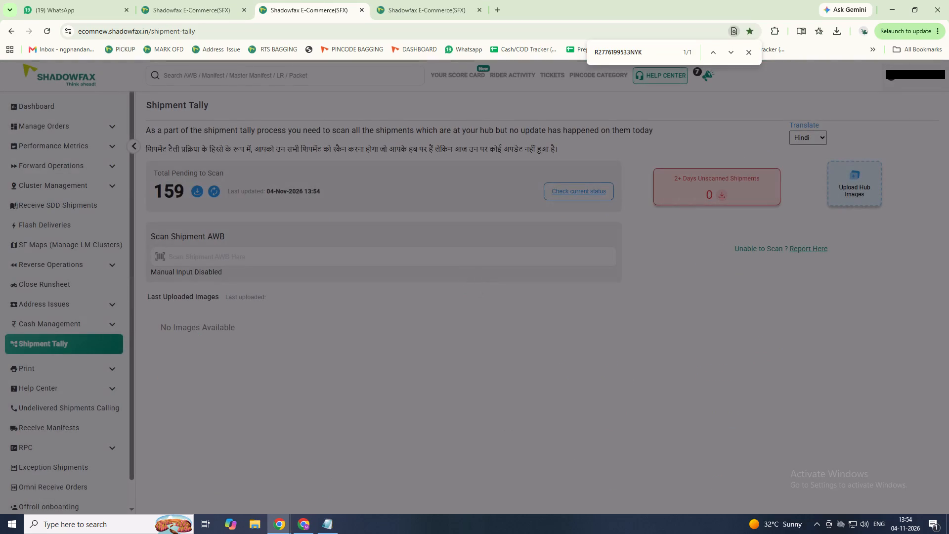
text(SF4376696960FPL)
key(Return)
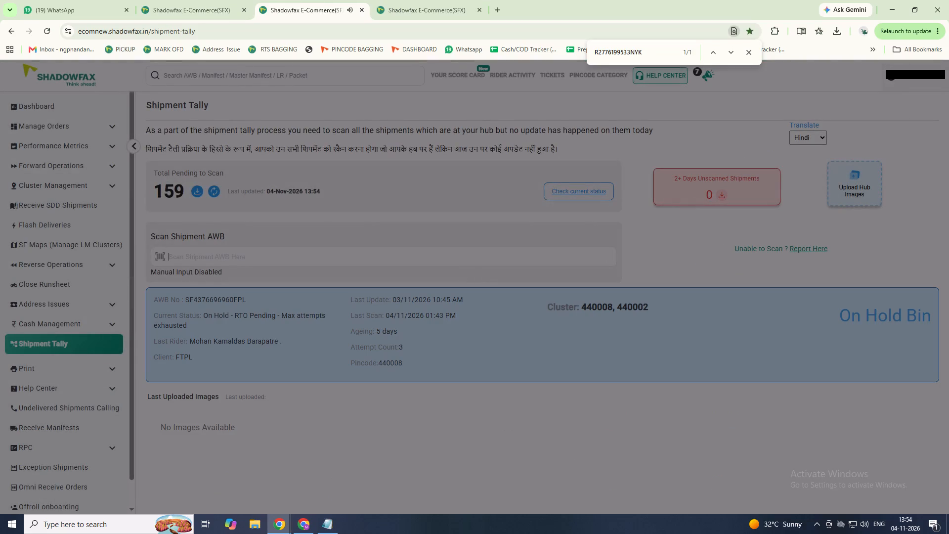
click(158, 0)
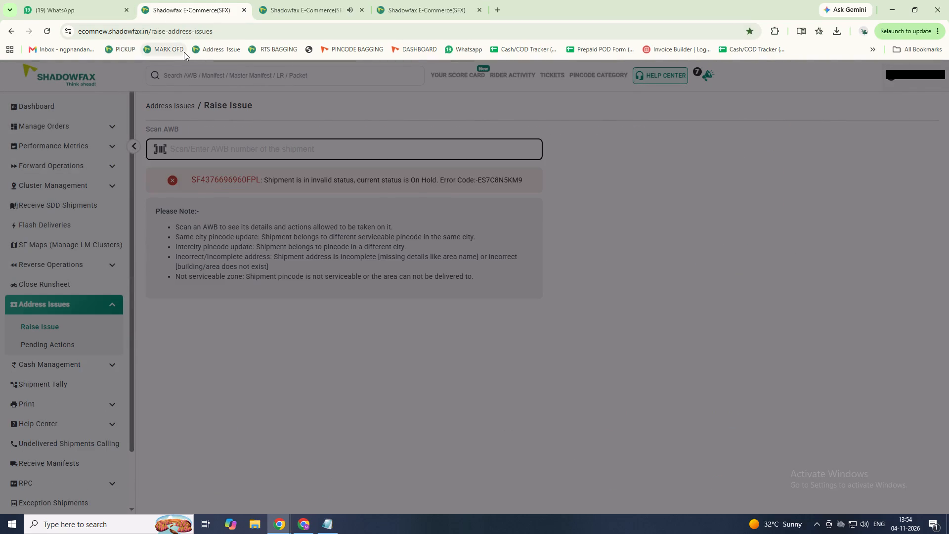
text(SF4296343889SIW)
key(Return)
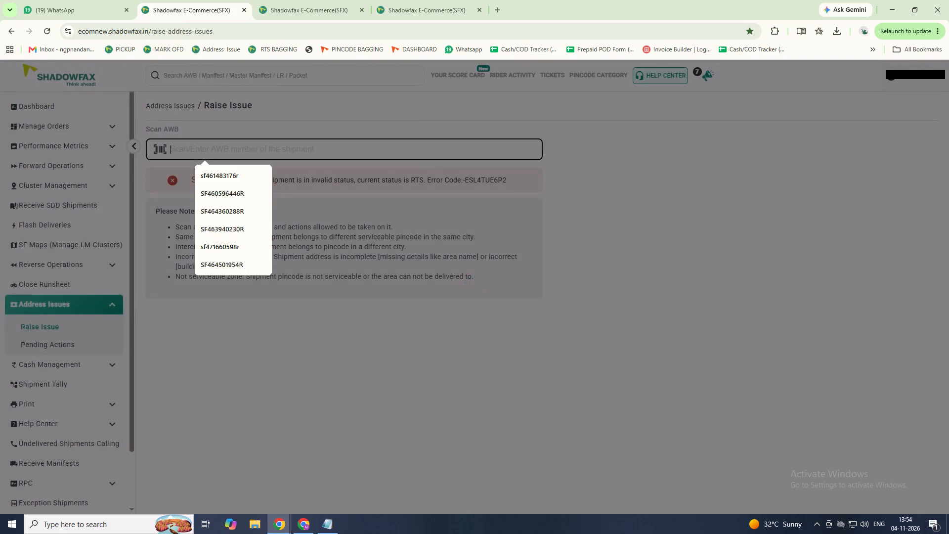
click(272, 0)
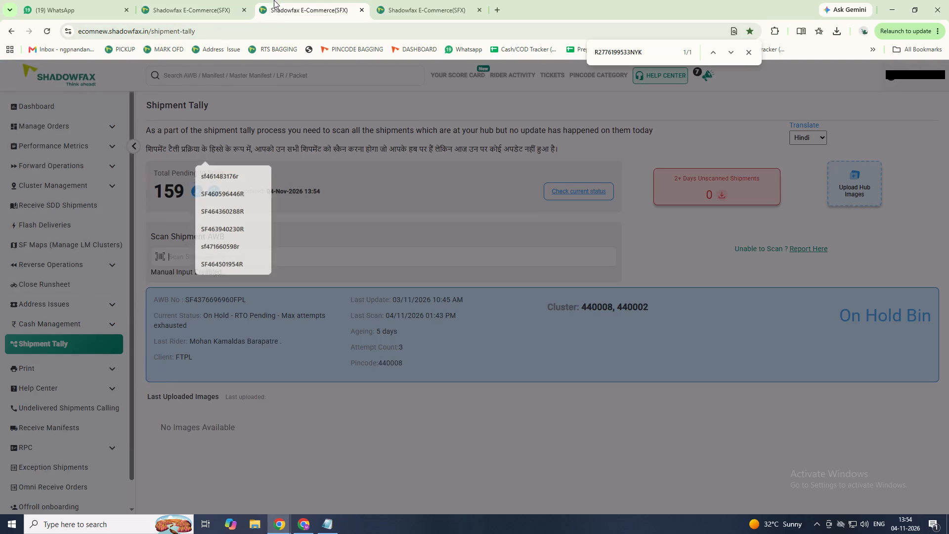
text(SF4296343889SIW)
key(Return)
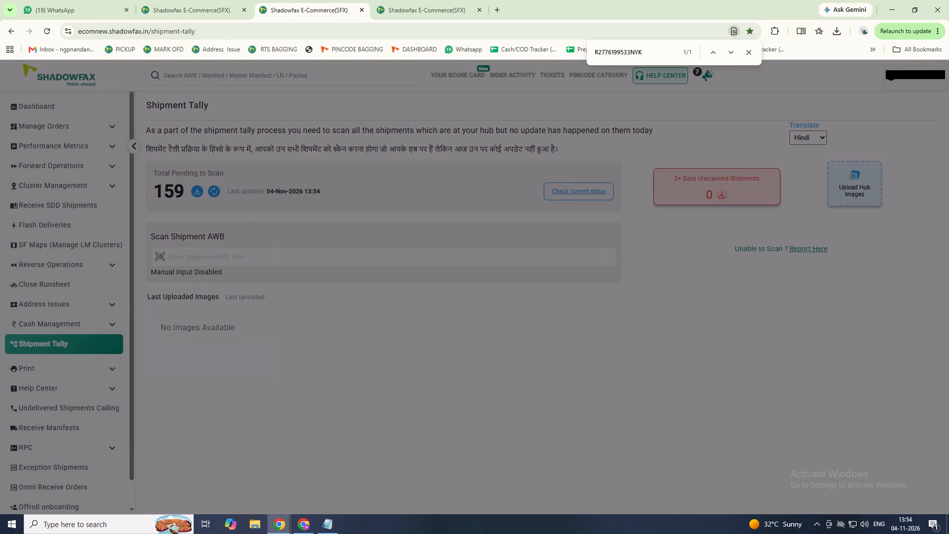
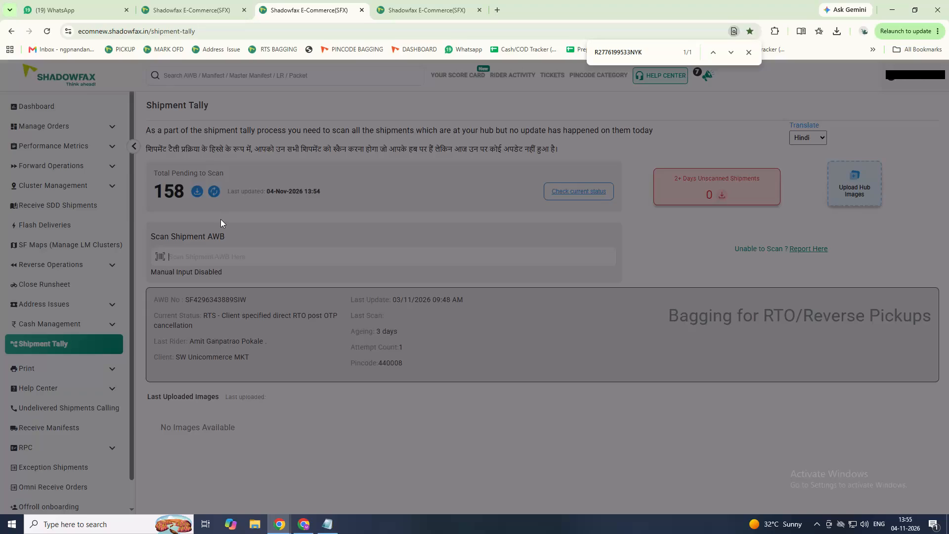
click(174, 0)
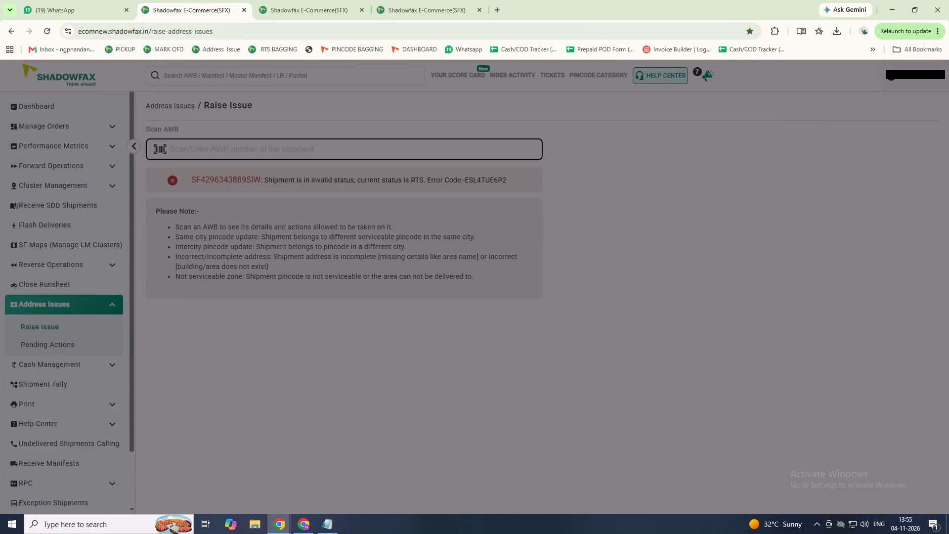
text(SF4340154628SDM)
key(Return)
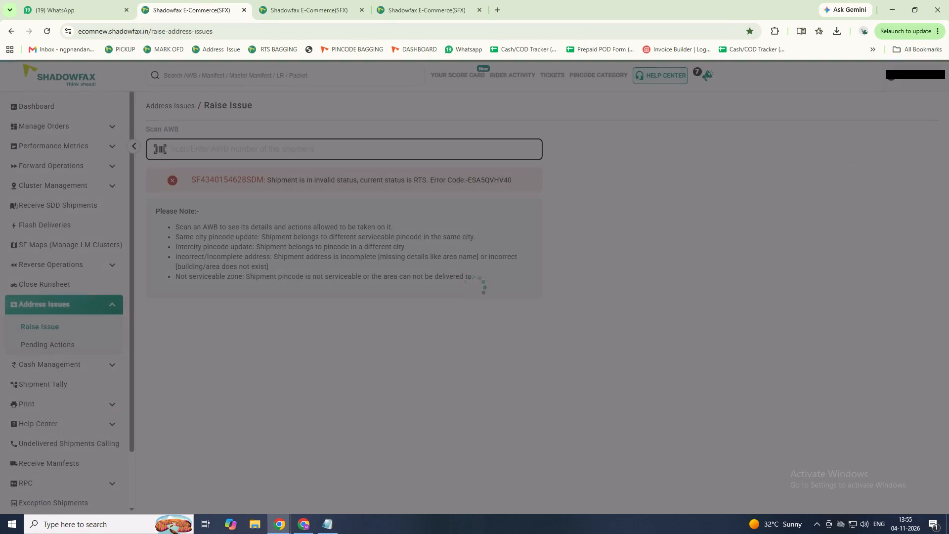
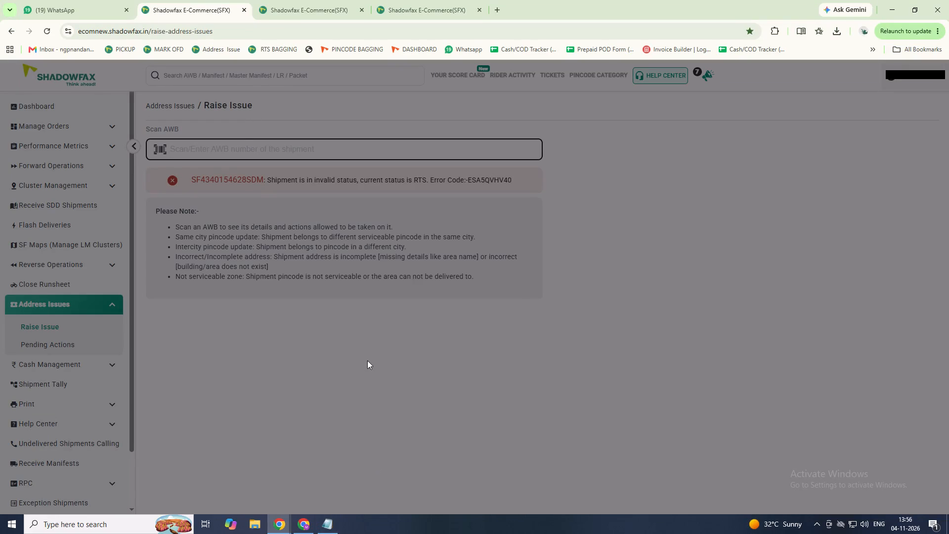
click(218, 155)
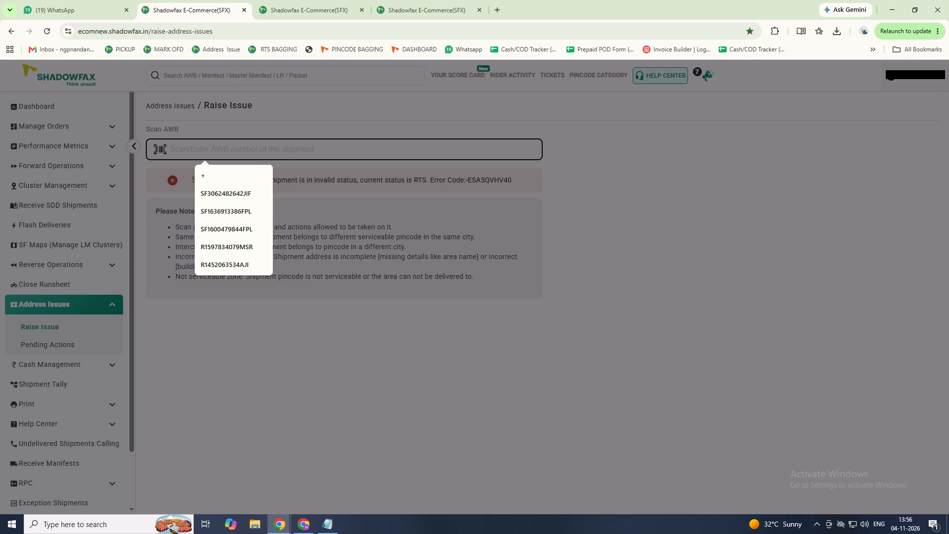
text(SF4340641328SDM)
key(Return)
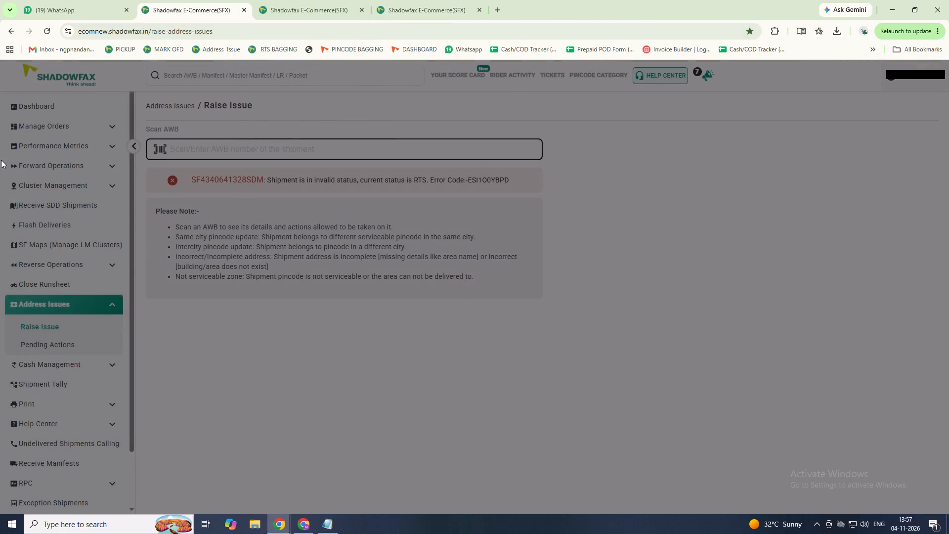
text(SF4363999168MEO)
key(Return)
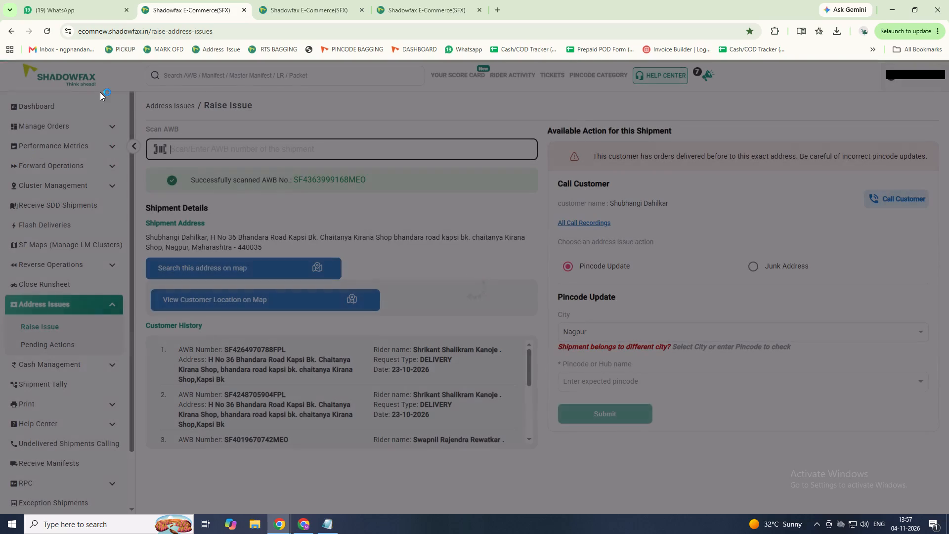
click(570, 378)
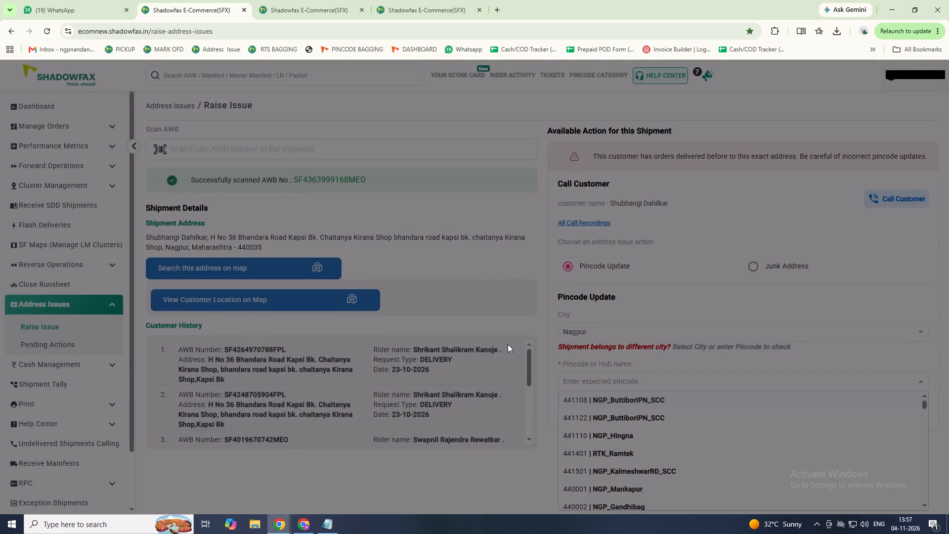
click(310, 151)
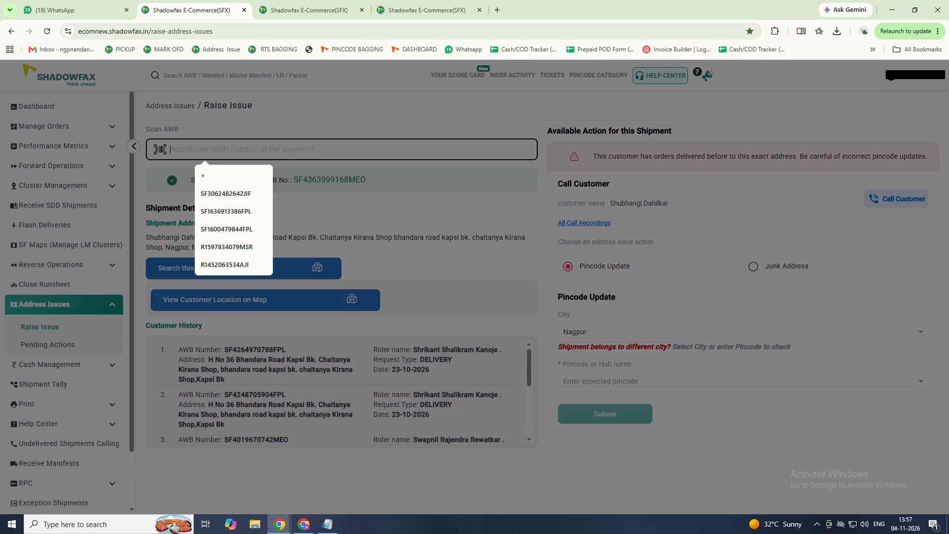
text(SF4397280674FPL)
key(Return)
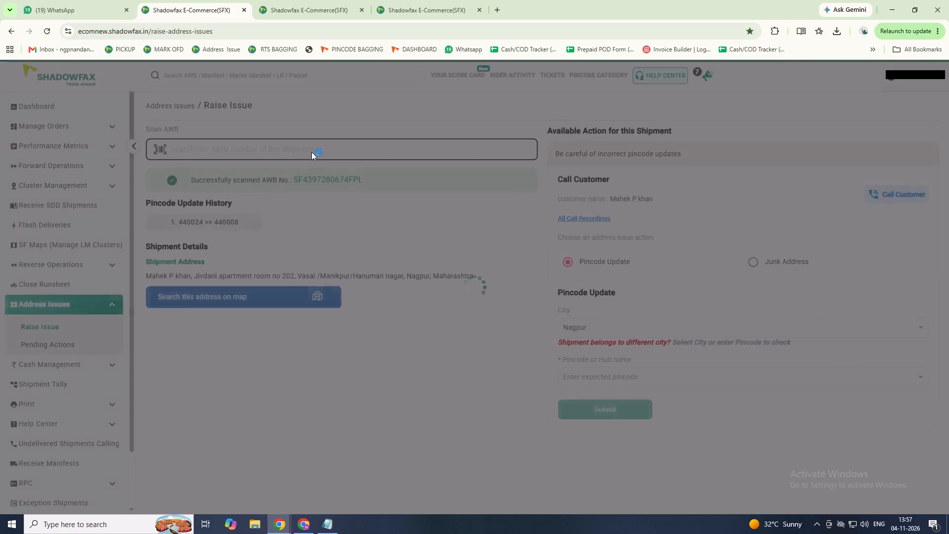
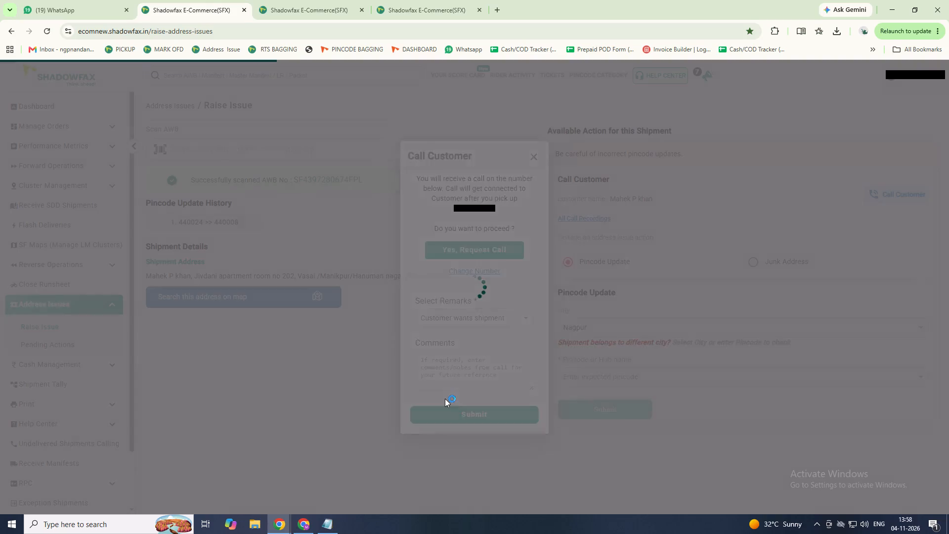
click(625, 396)
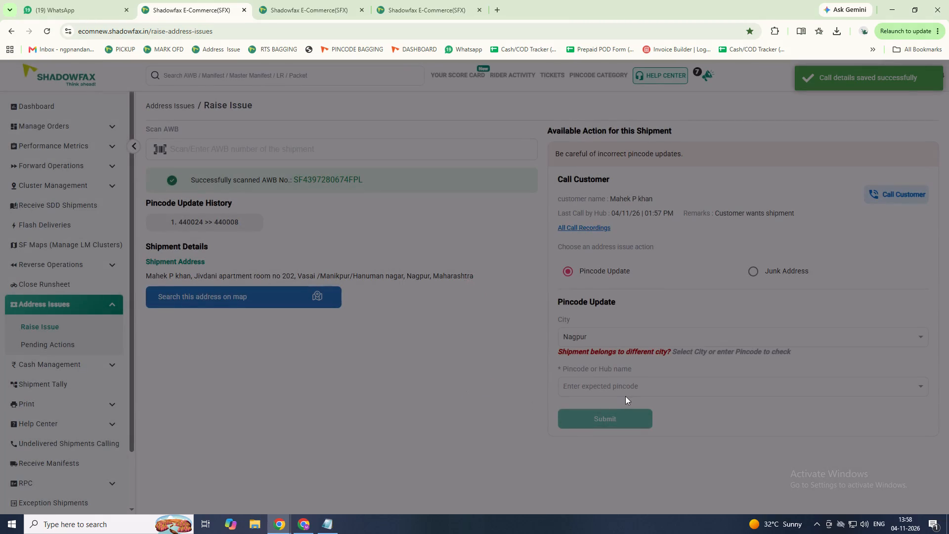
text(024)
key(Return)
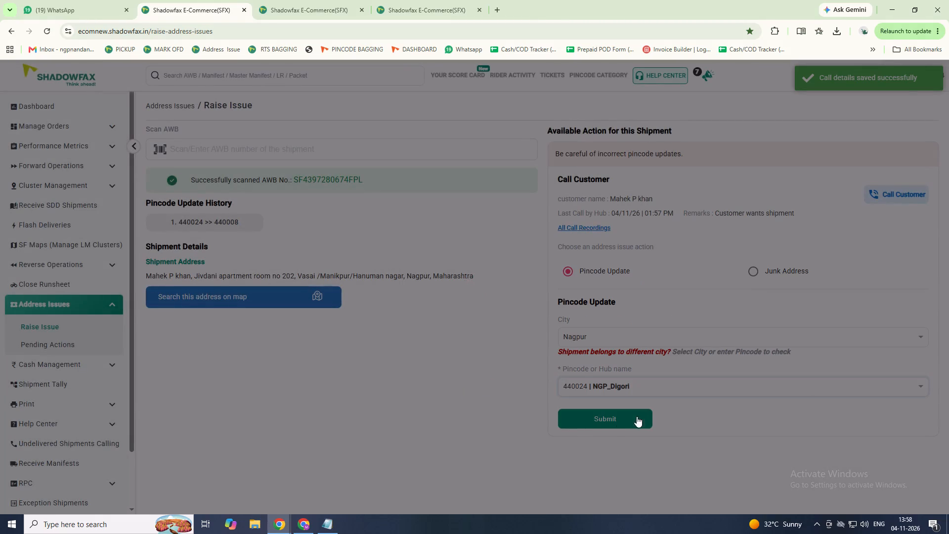
click(613, 424)
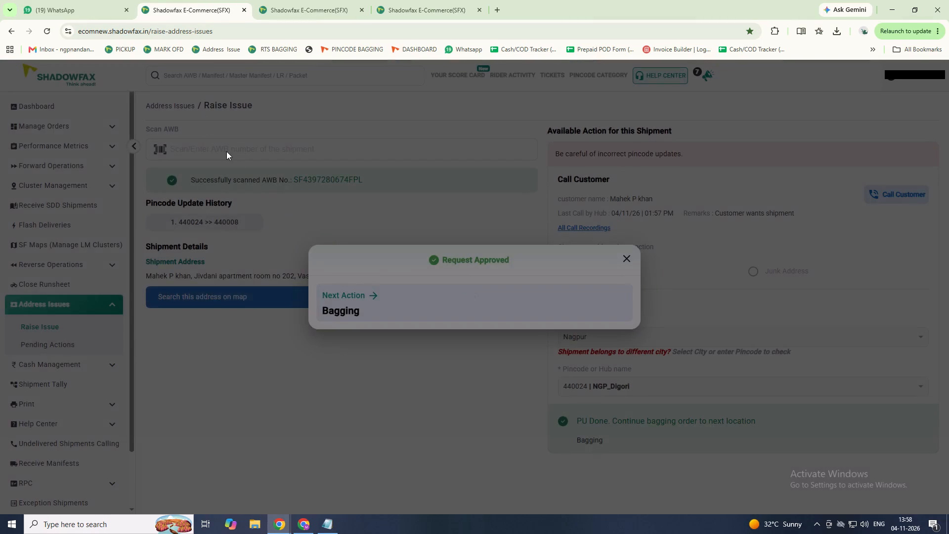
double_click(238, 162)
click(238, 159)
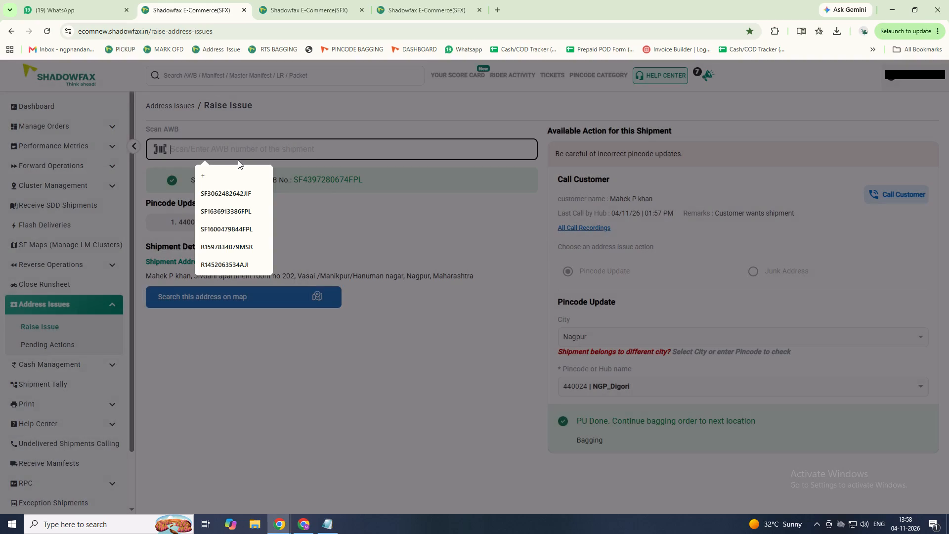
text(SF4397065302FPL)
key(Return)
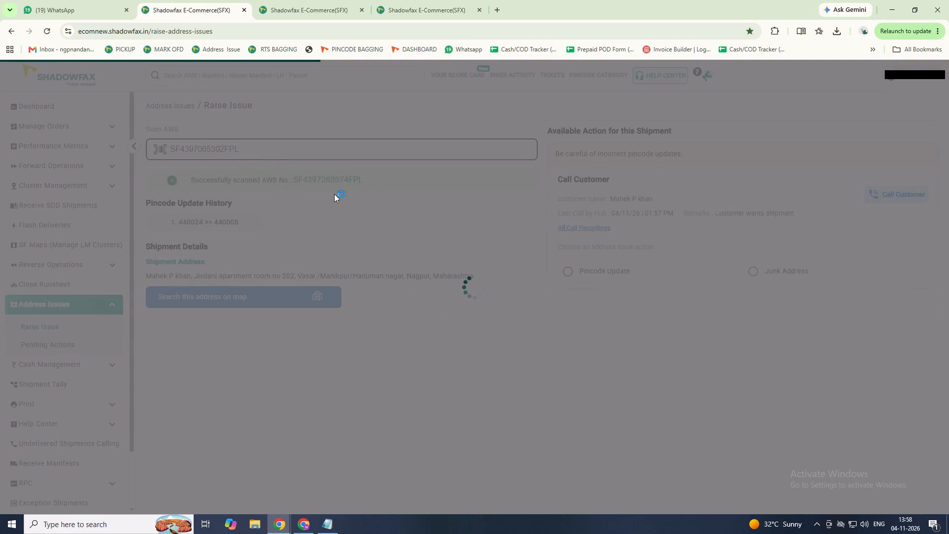
click(582, 383)
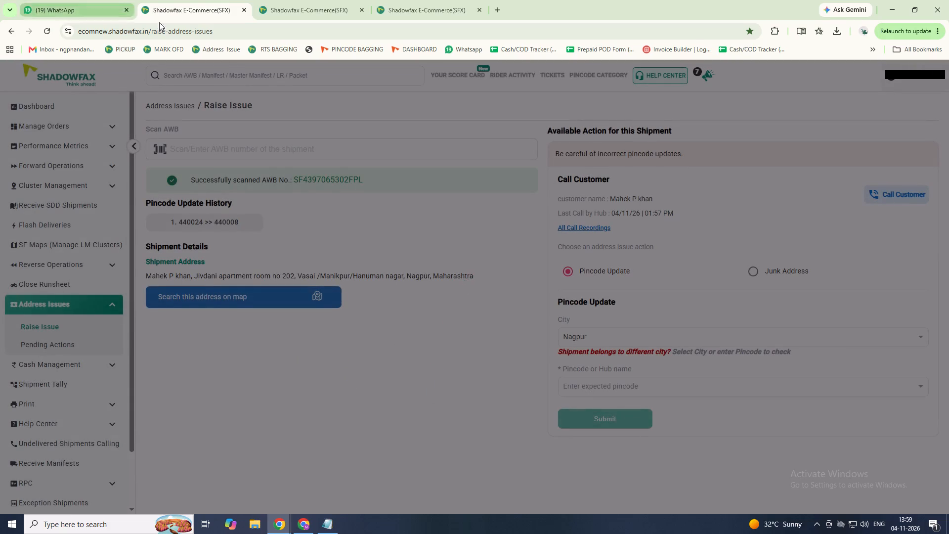
click(639, 393)
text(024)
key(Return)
click(613, 424)
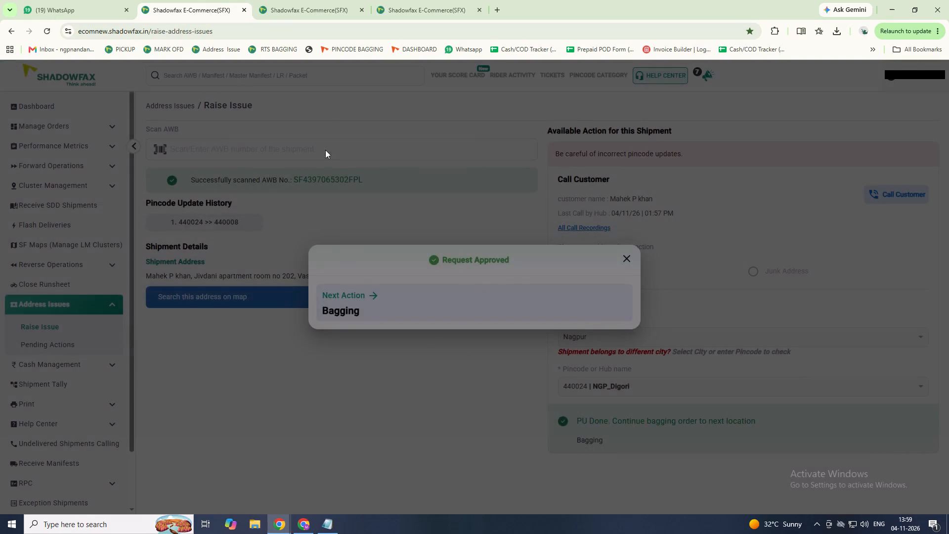
double_click(323, 143)
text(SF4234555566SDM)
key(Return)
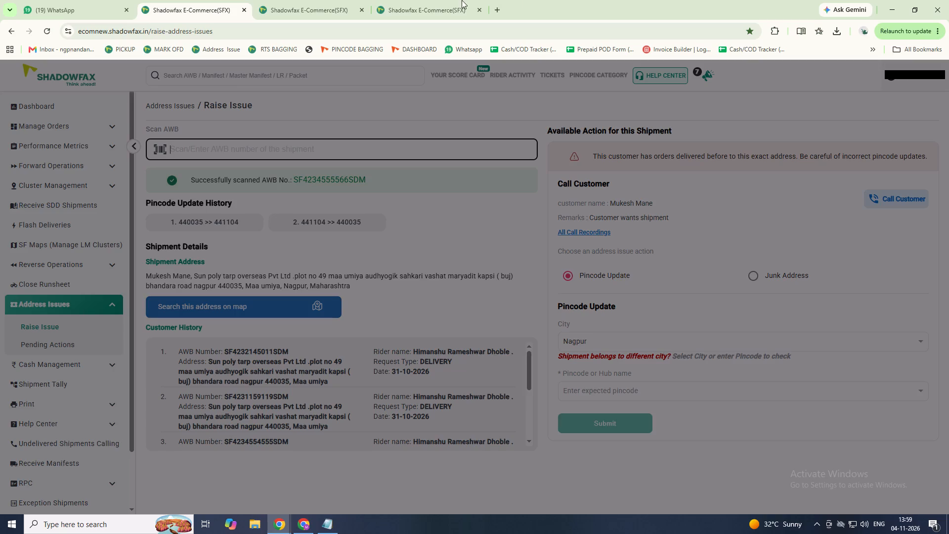
Open Rider Activity and search the customer/seller deliveries list for the rider matching "dho".
click(300, 0)
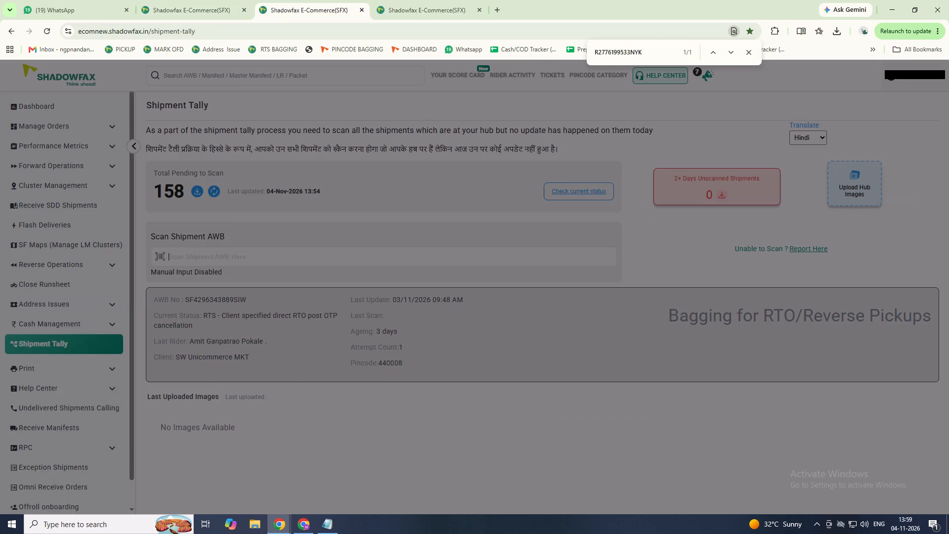
click(448, 0)
click(502, 73)
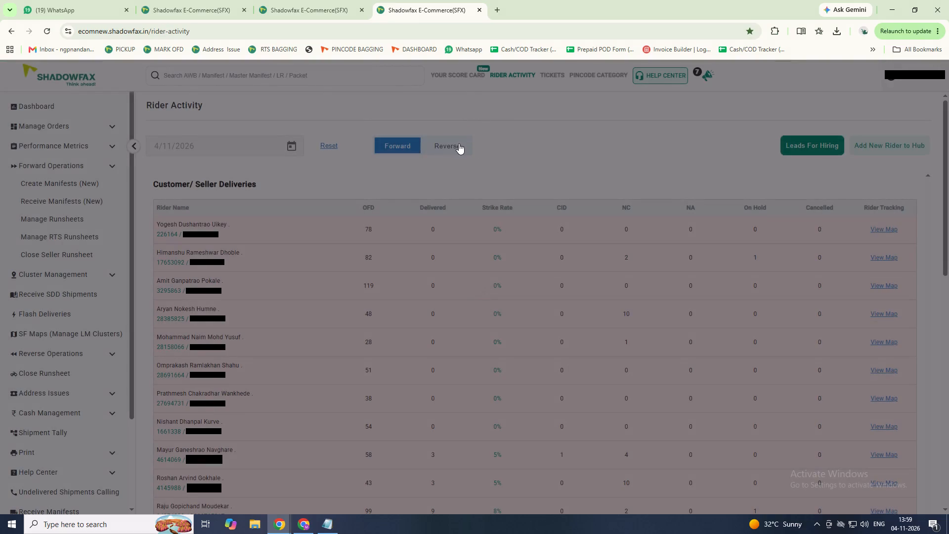
key(ctrl+f)
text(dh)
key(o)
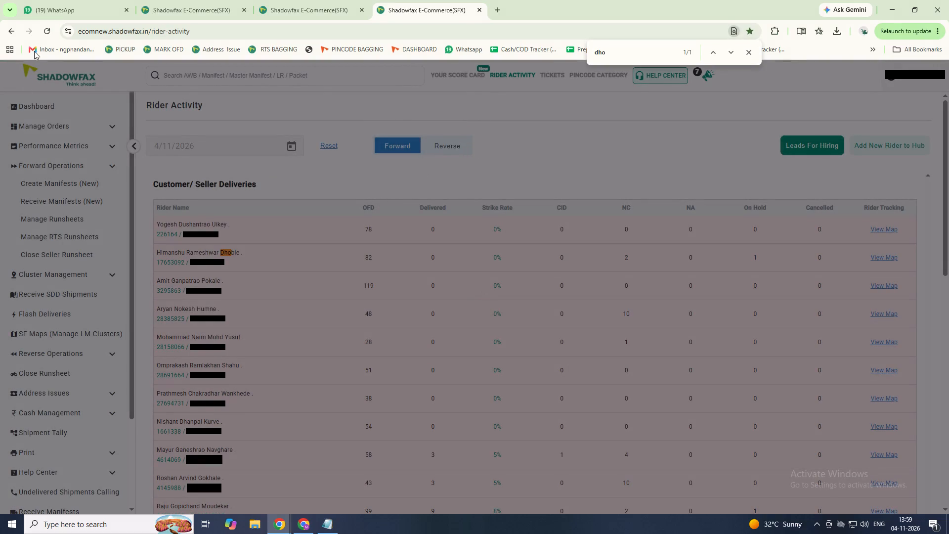
click(196, 5)
click(240, 149)
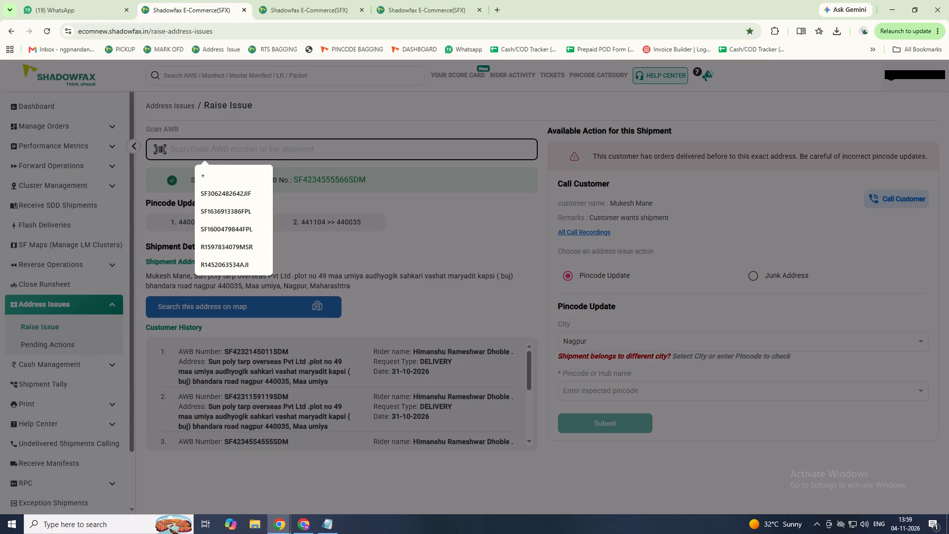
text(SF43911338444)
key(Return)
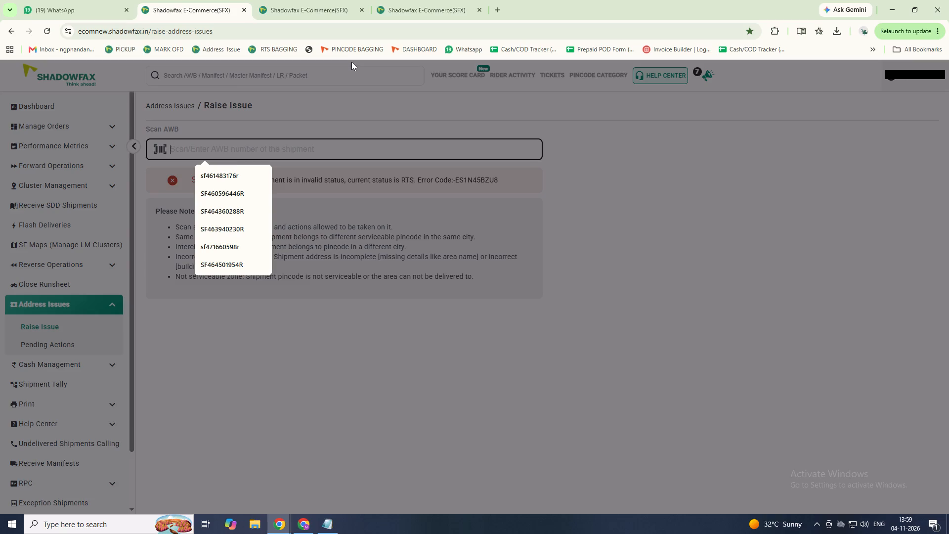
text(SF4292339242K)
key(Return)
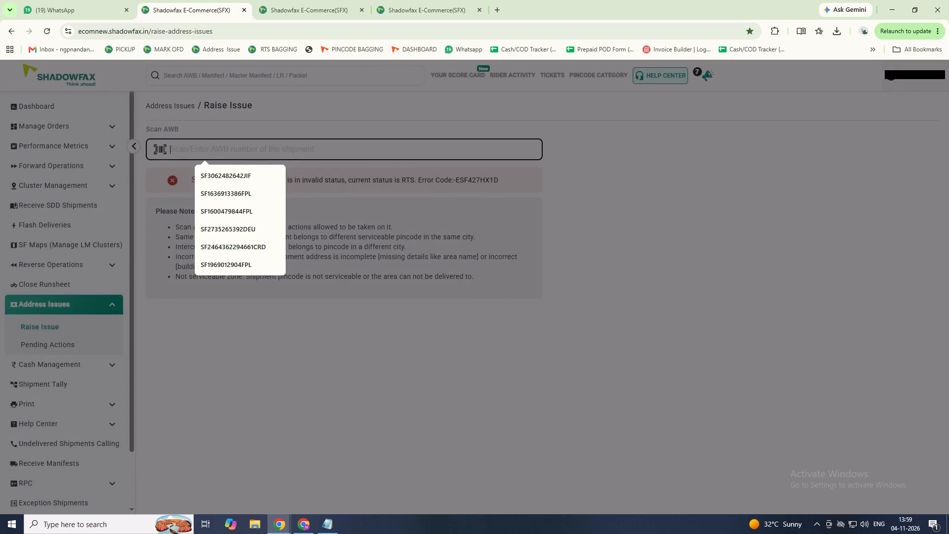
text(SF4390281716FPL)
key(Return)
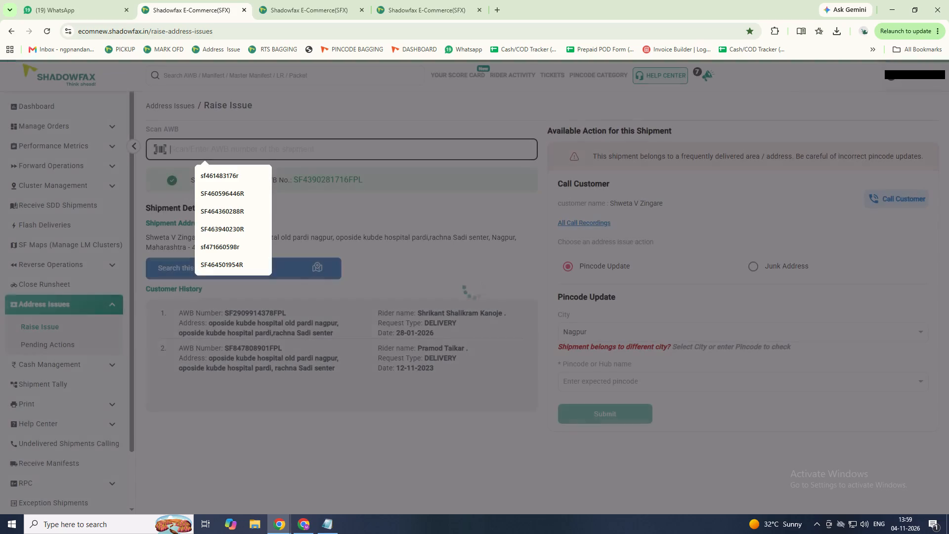
click(382, 265)
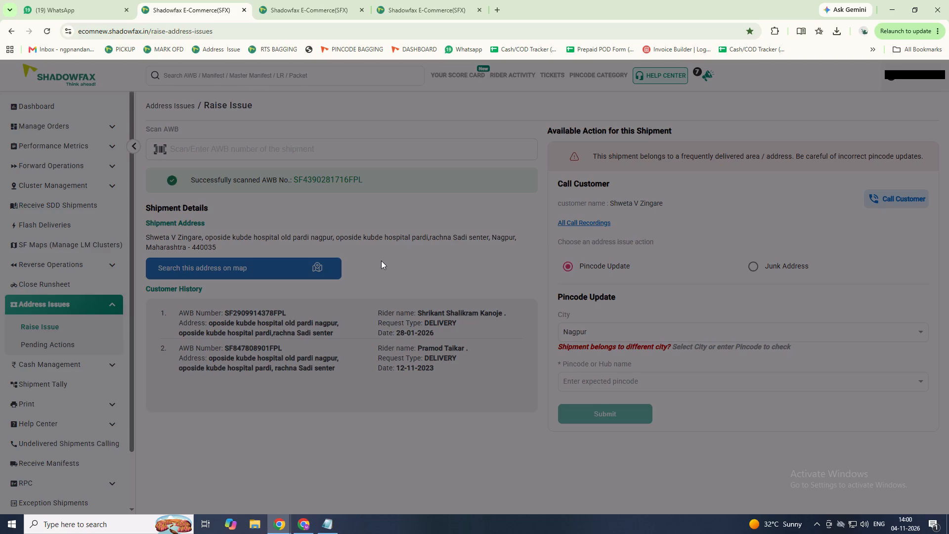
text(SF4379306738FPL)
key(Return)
click(344, 138)
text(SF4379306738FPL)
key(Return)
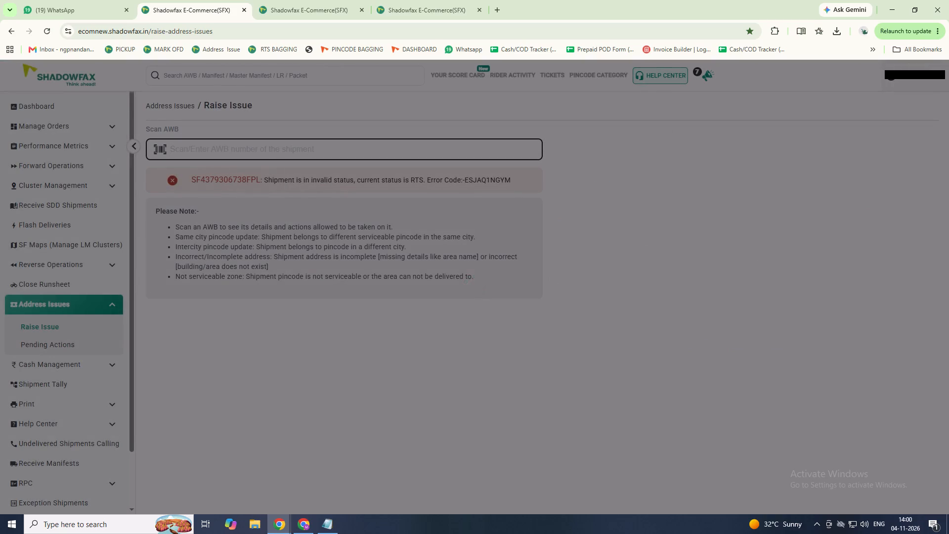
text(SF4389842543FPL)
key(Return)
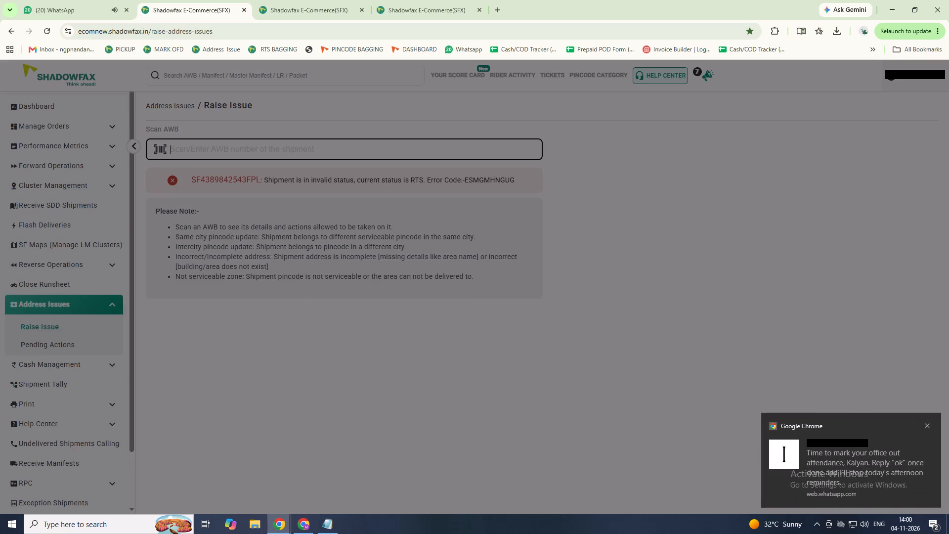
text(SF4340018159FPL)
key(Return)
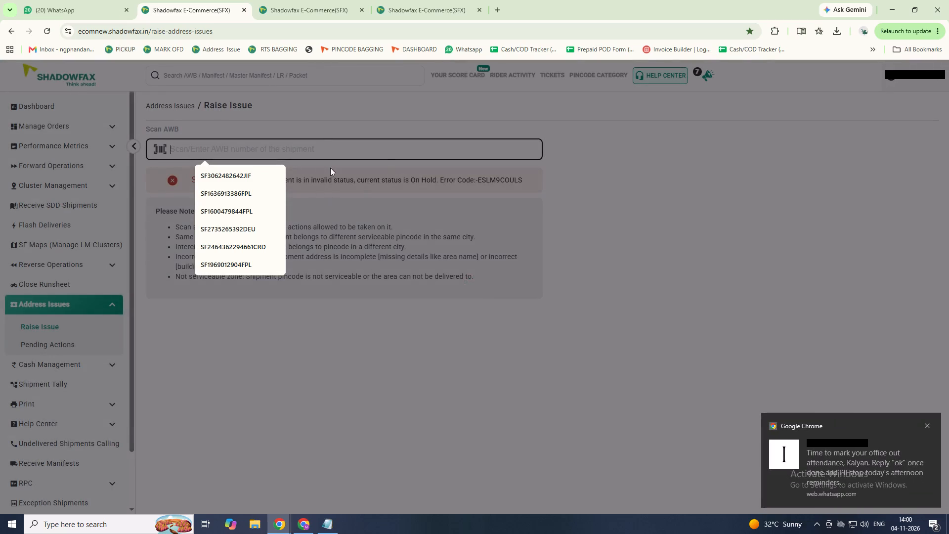
click(326, 0)
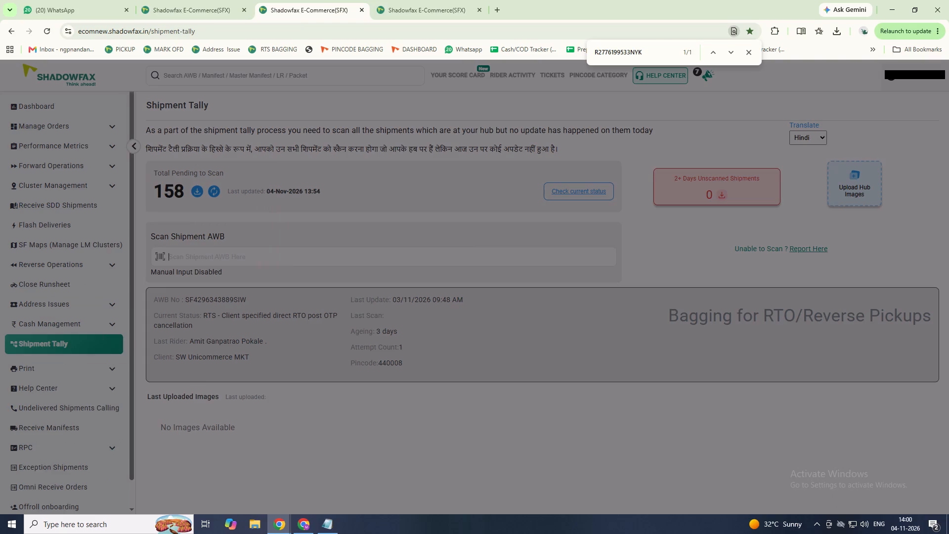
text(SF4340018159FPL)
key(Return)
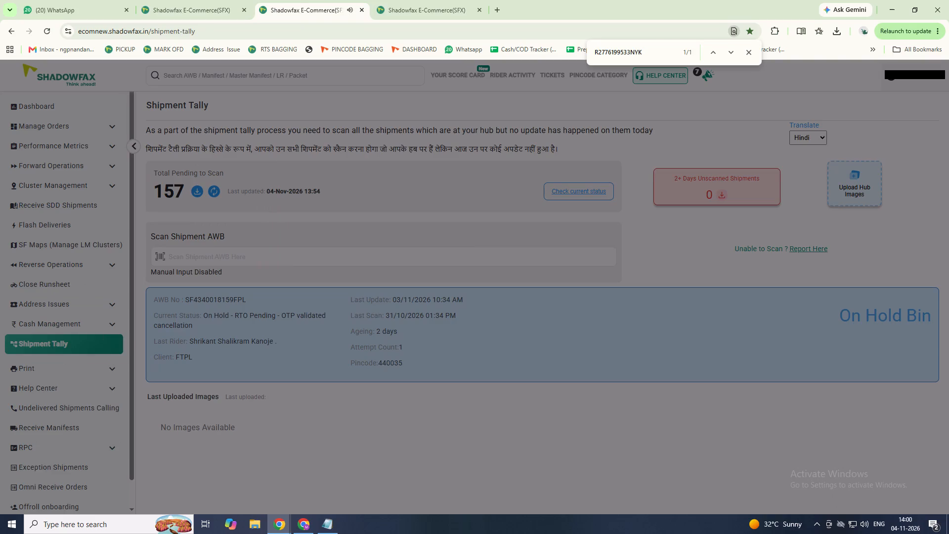
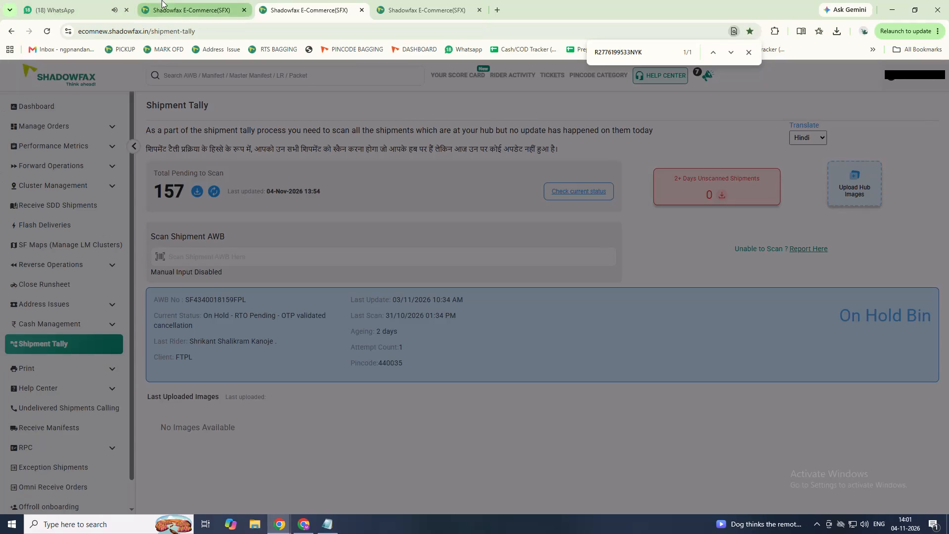
click(237, 257)
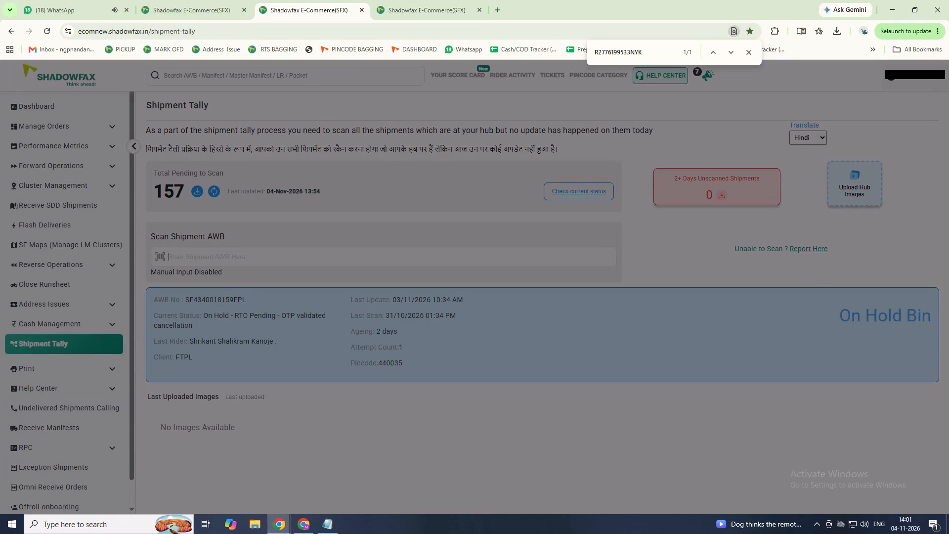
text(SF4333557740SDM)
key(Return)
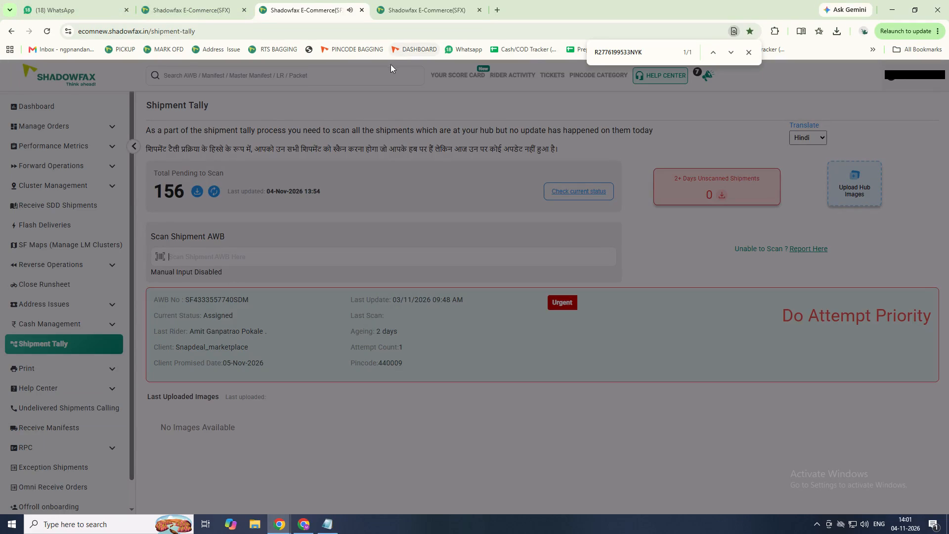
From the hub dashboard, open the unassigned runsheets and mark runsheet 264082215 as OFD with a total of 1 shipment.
click(397, 51)
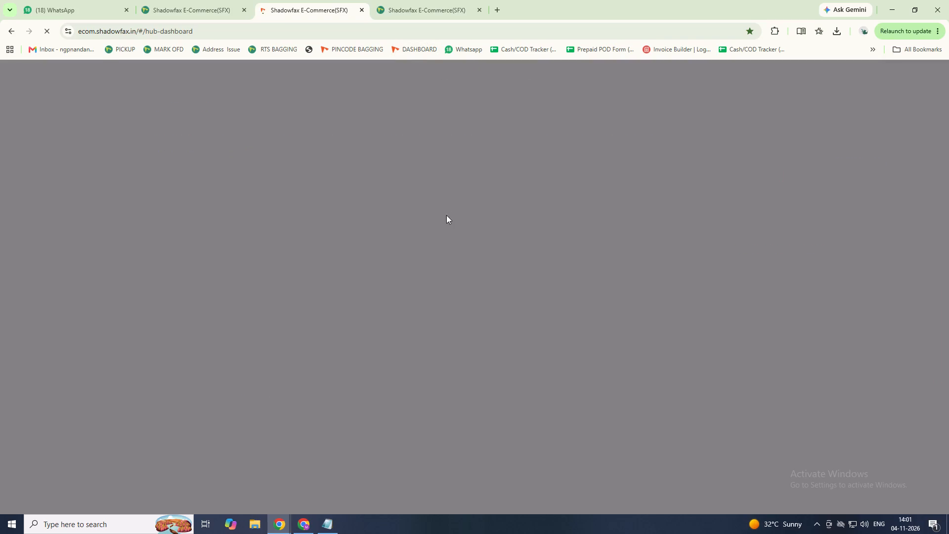
click(541, 270)
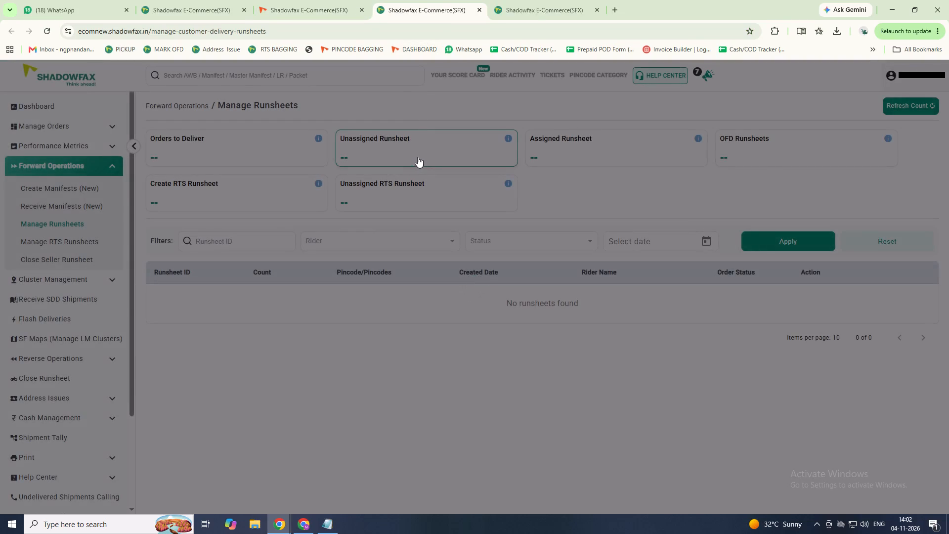
click(404, 149)
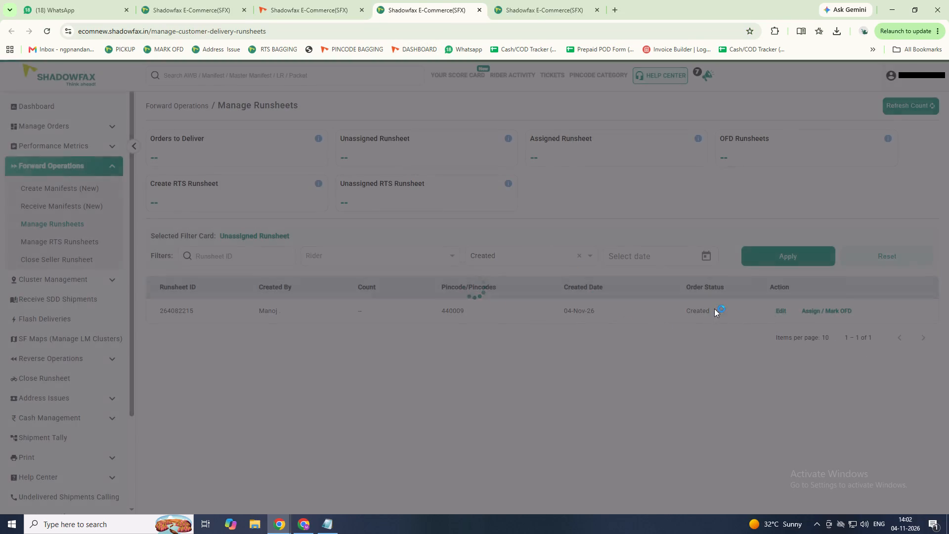
click(813, 307)
key(1)
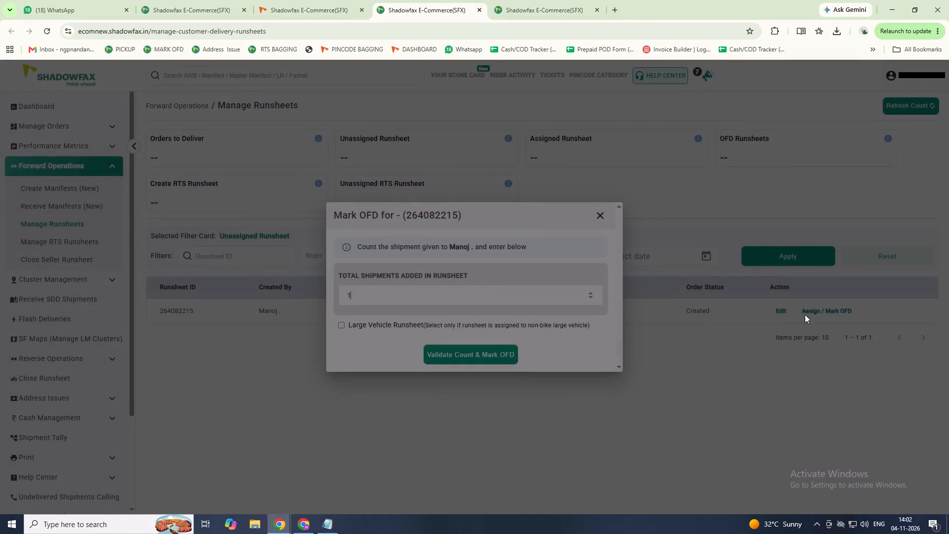
click(438, 357)
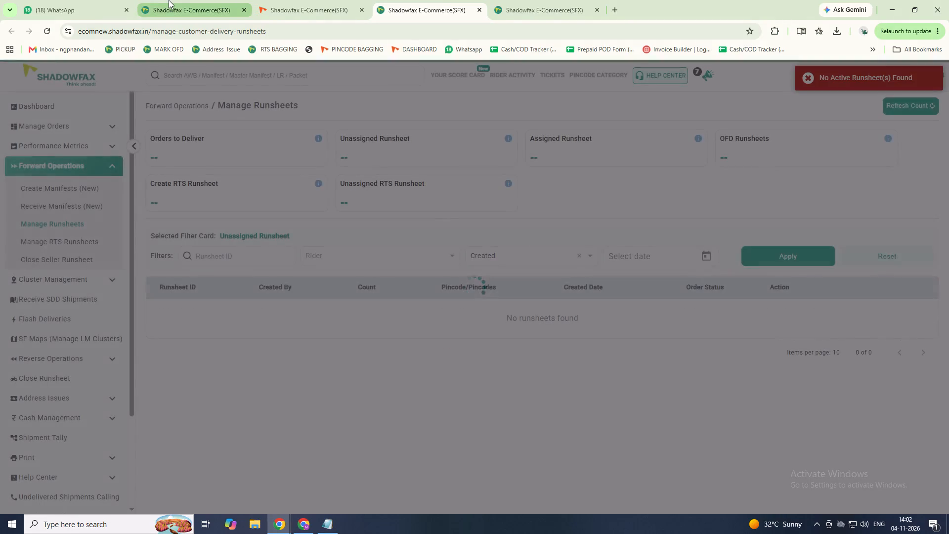
click(169, 0)
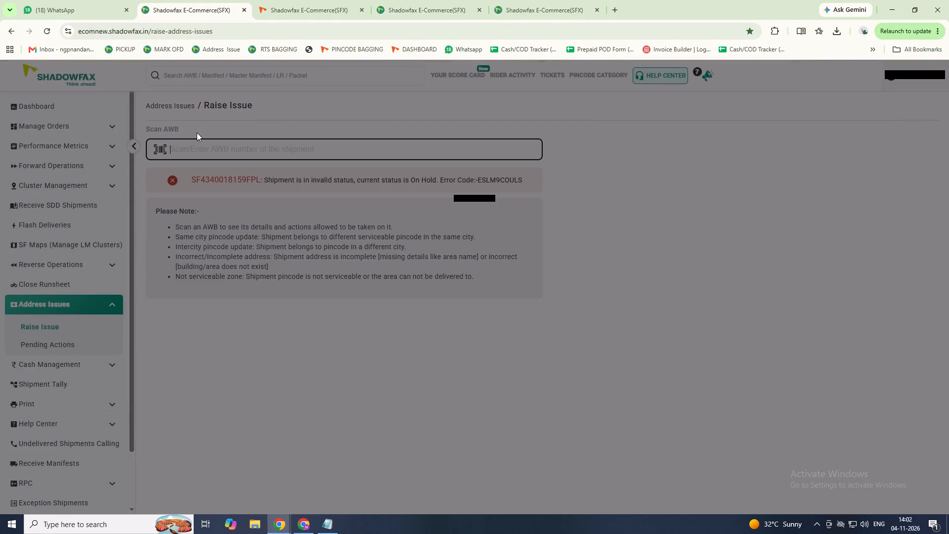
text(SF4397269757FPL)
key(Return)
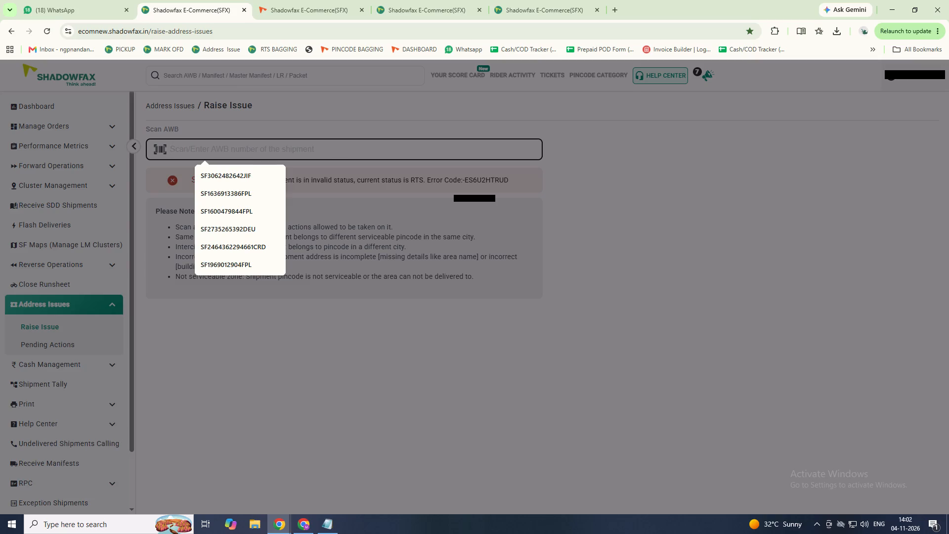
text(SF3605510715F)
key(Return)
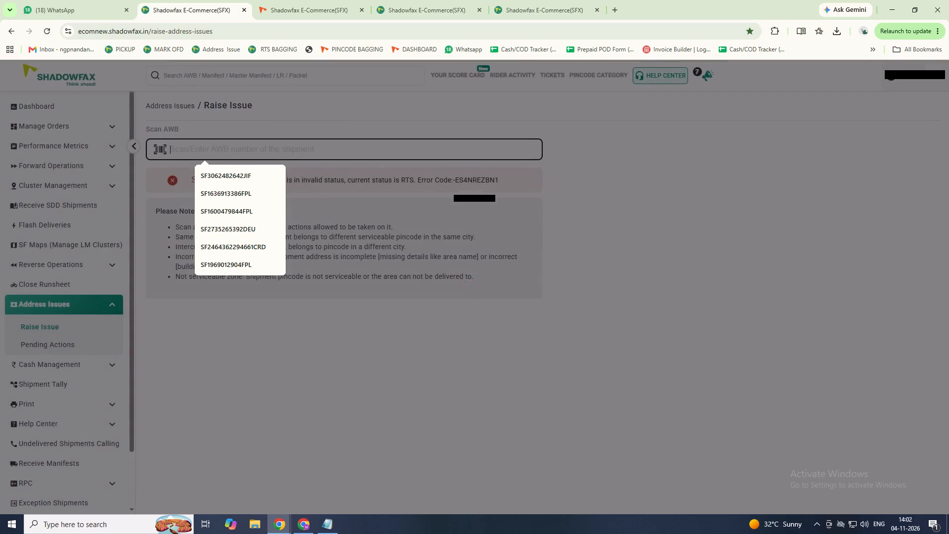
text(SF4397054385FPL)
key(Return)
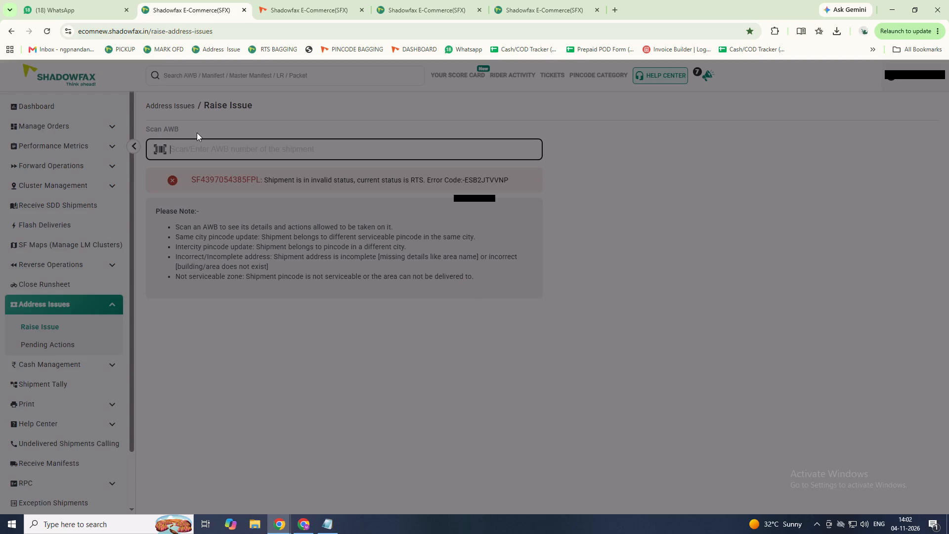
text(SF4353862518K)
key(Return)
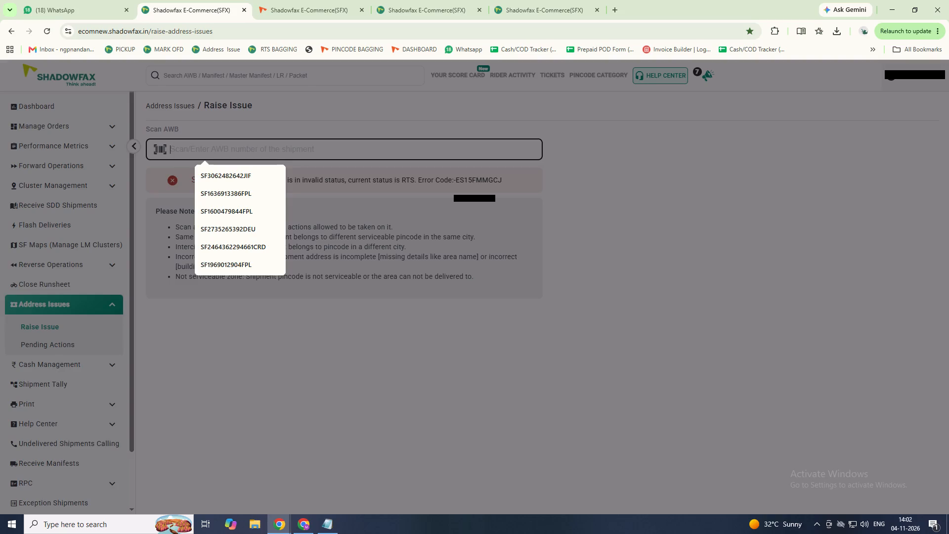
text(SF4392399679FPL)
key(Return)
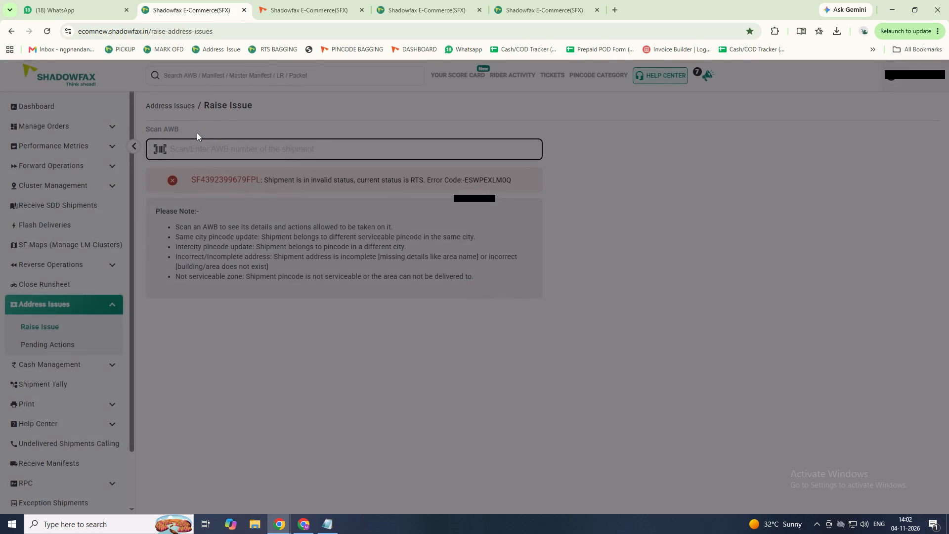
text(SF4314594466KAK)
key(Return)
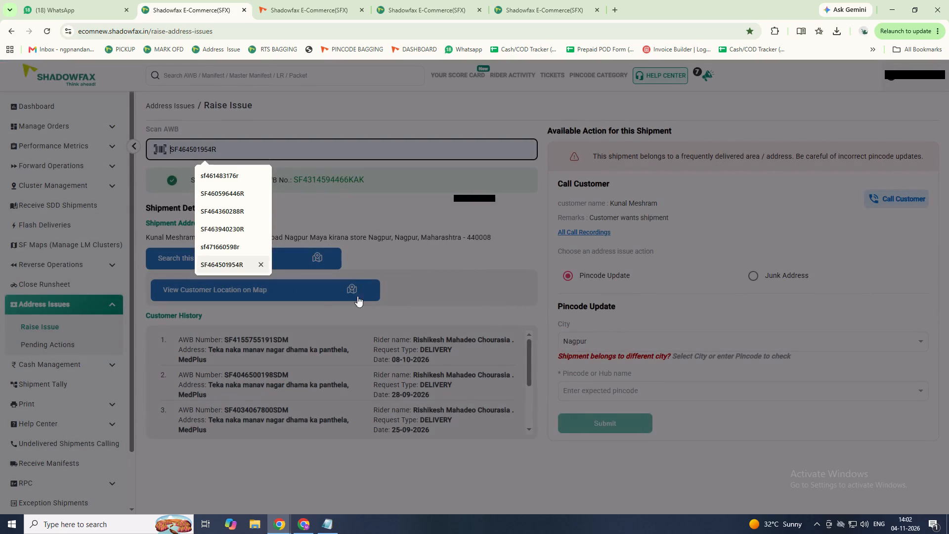
click(471, 277)
click(884, 198)
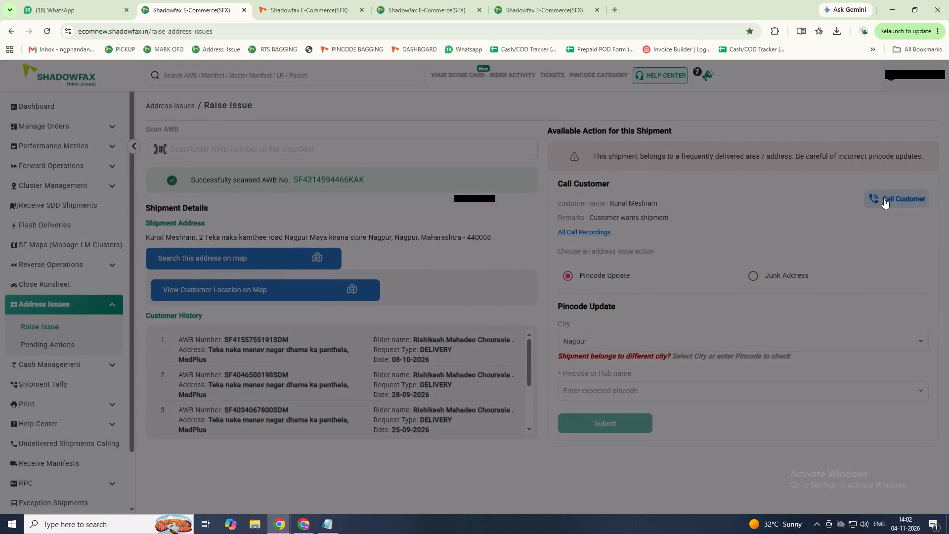
click(506, 244)
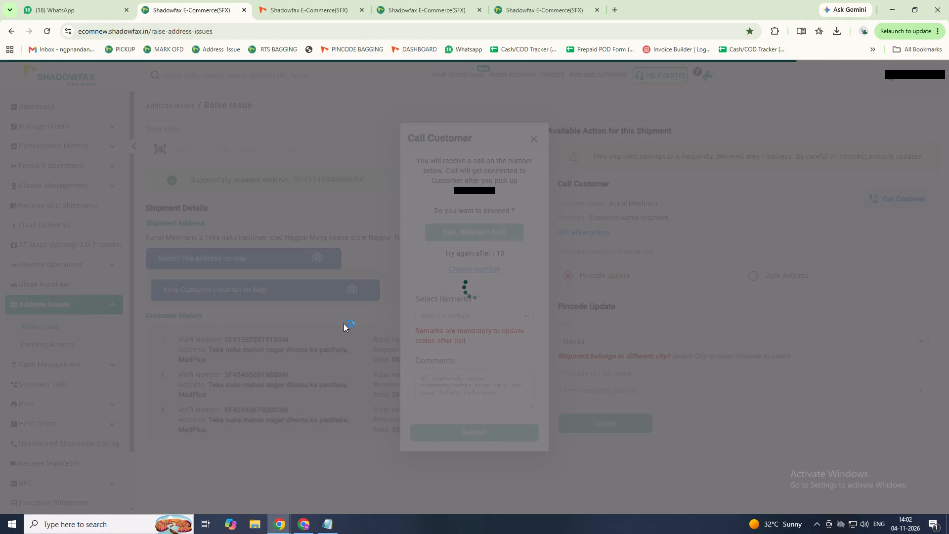
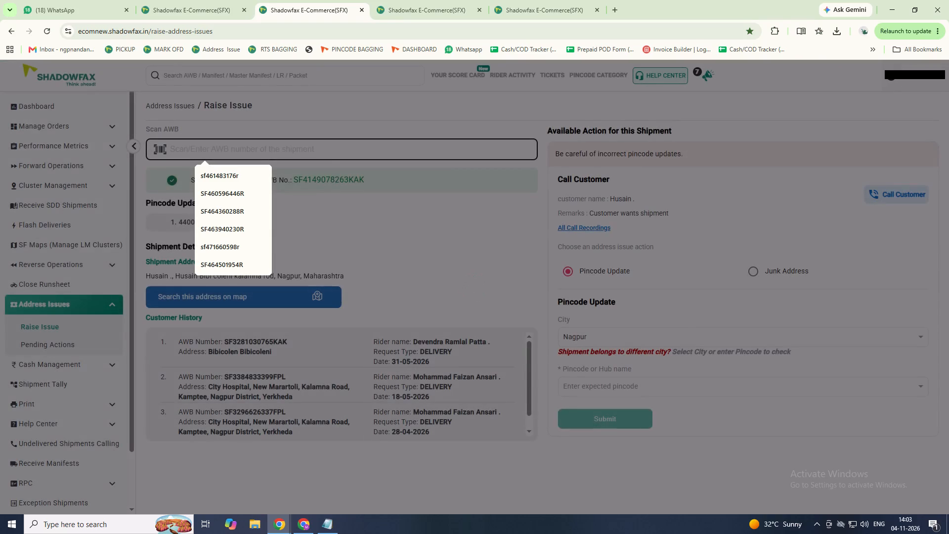
click(339, 178)
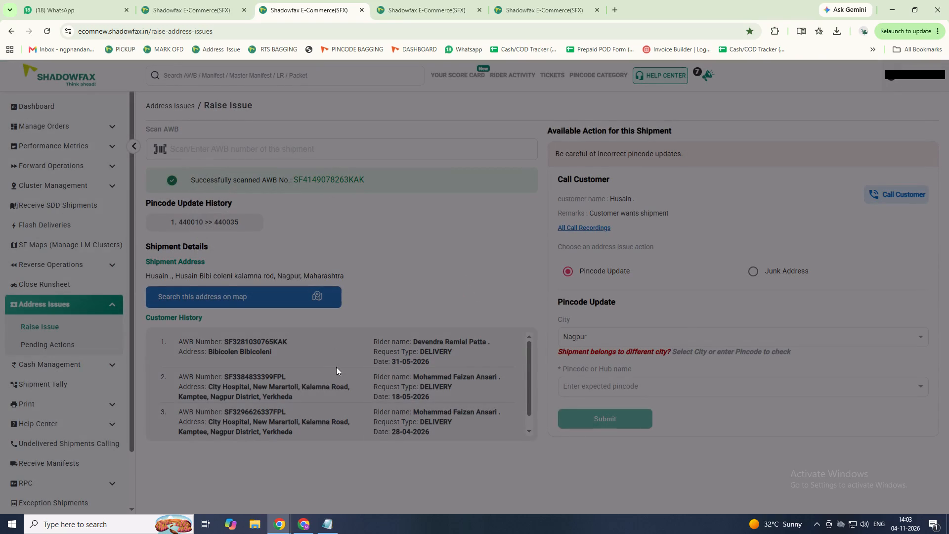
scroll(329, 374, down, 1)
scroll(329, 374, up, 3)
scroll(345, 339, down, 1)
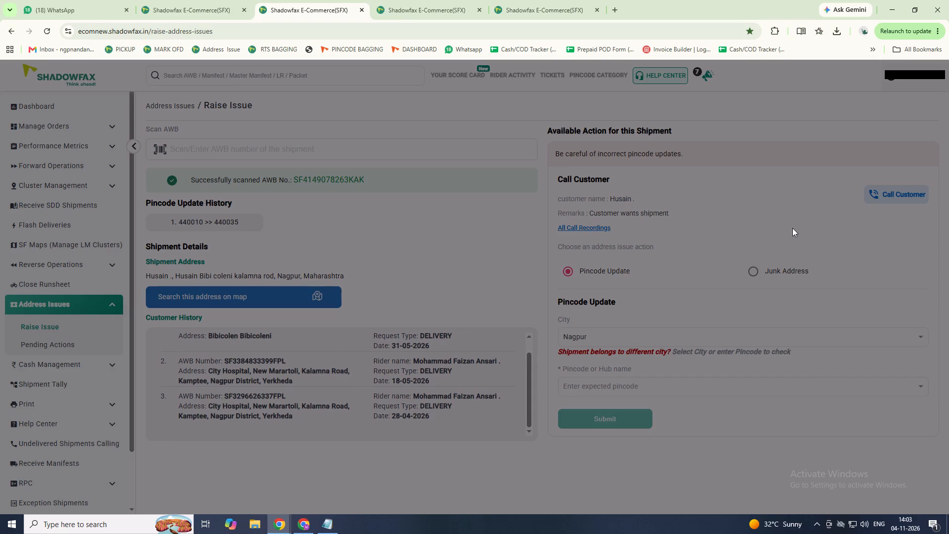
scroll(352, 406, up, 2)
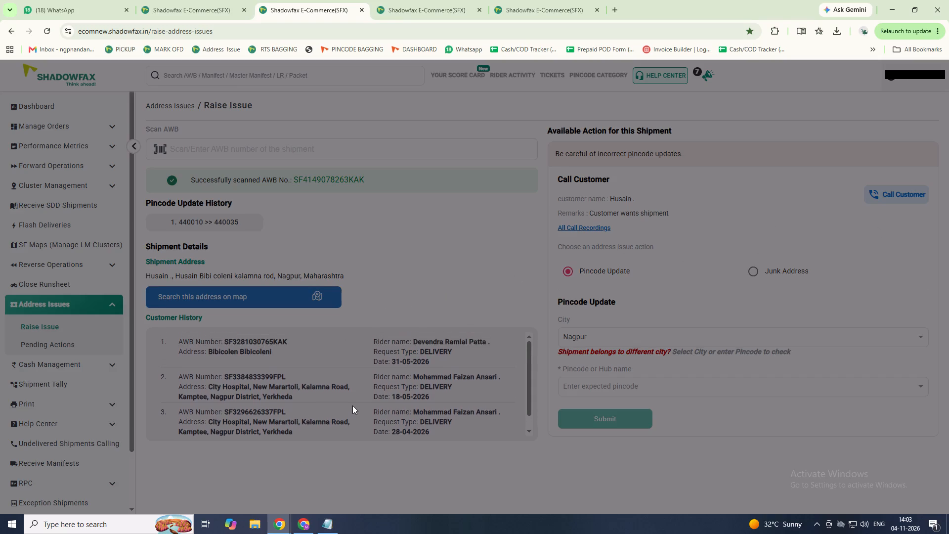
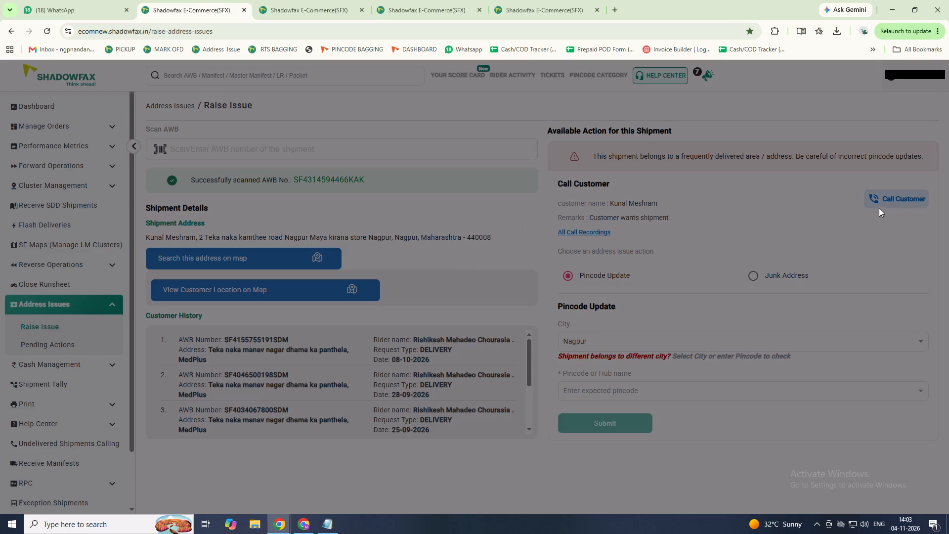
click(881, 207)
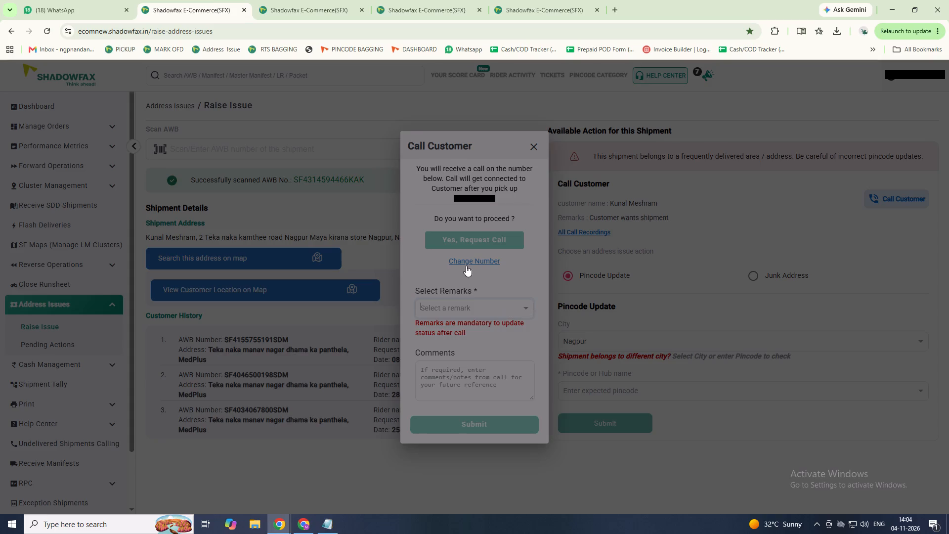
click(461, 297)
click(464, 300)
click(454, 321)
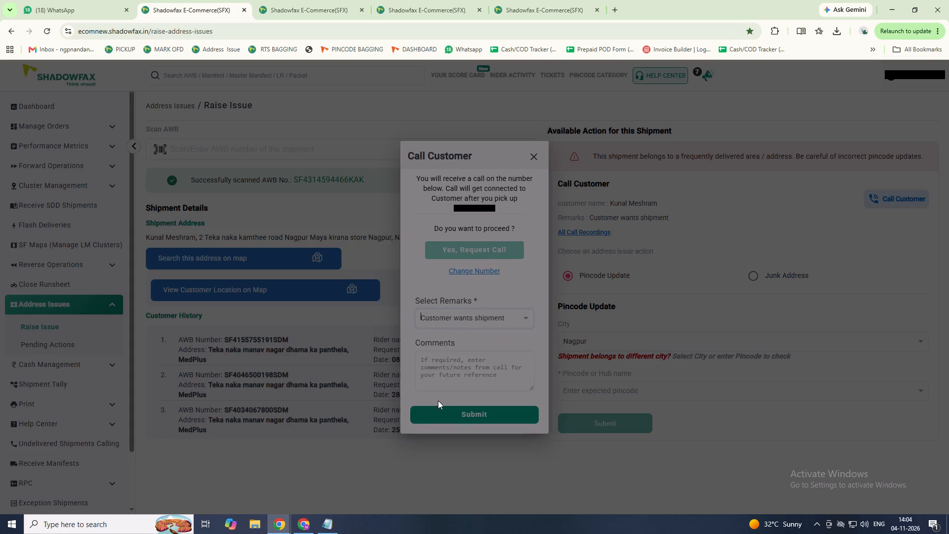
click(439, 405)
click(588, 395)
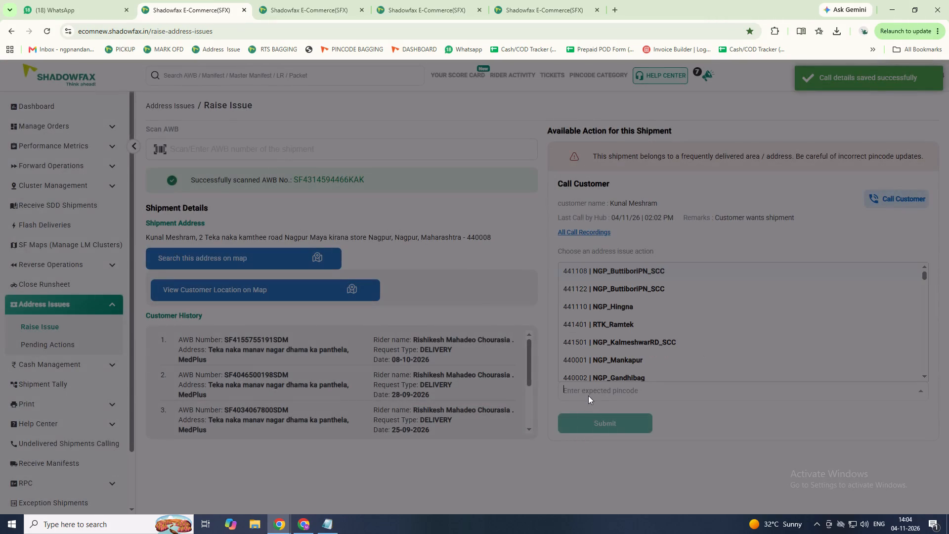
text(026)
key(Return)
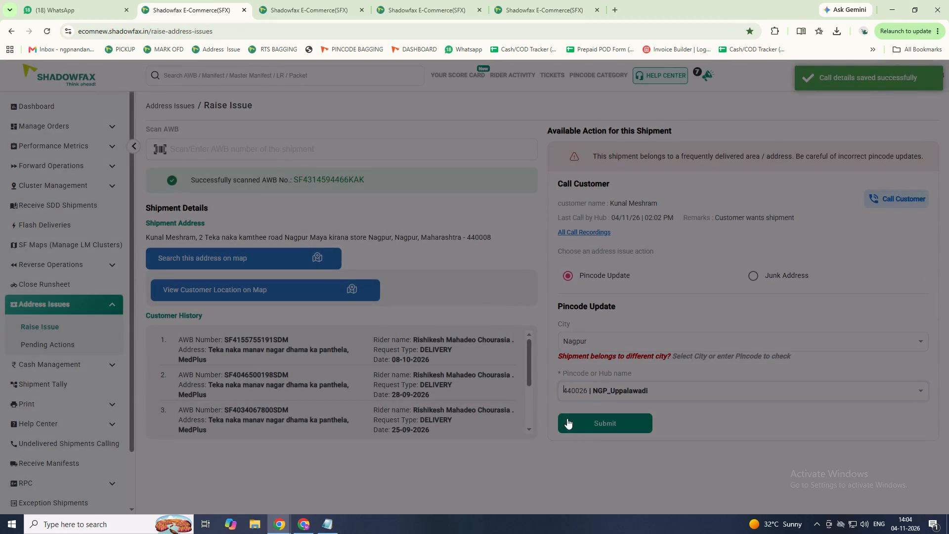
click(582, 418)
click(538, 323)
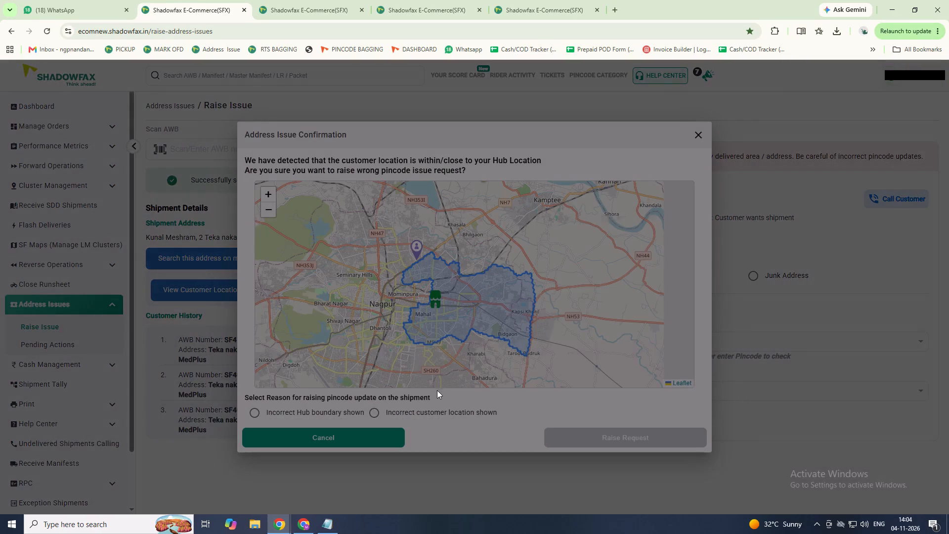
click(400, 417)
click(667, 437)
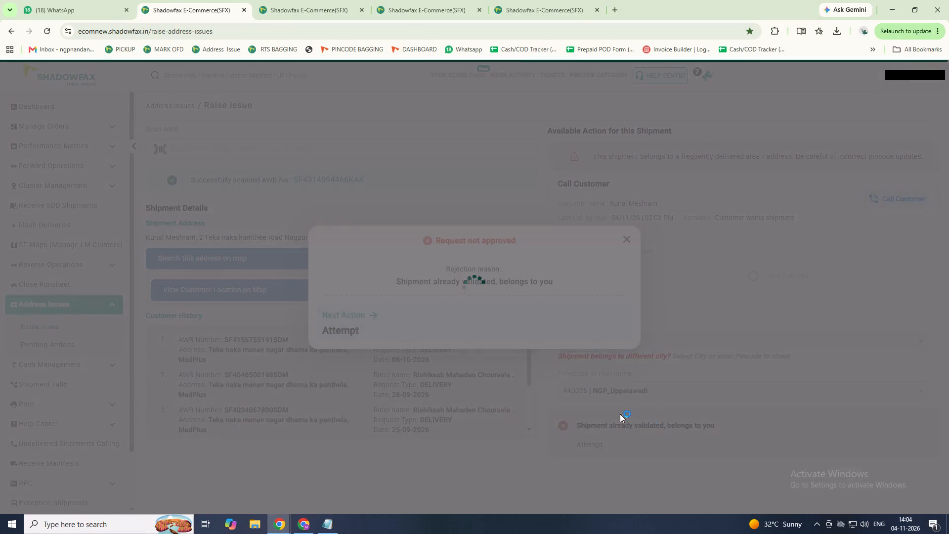
click(305, 0)
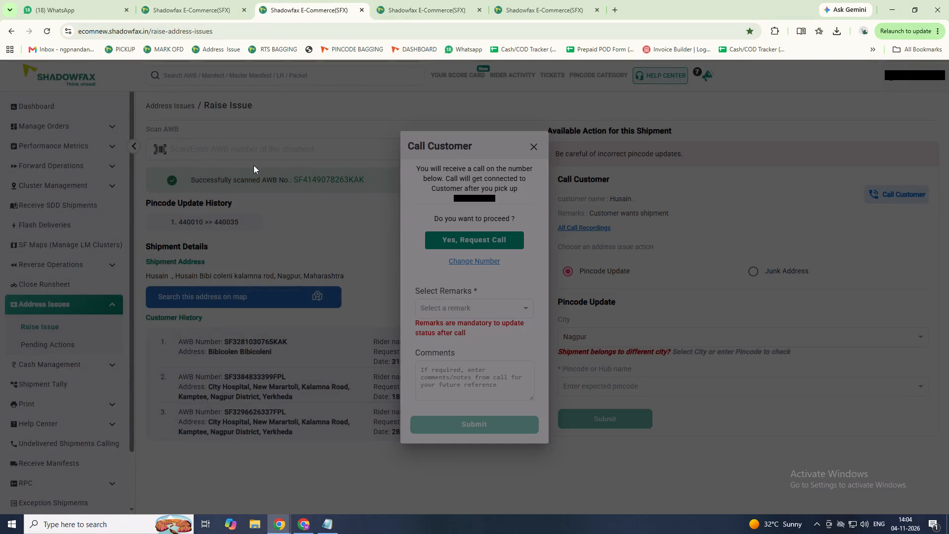
click(208, 0)
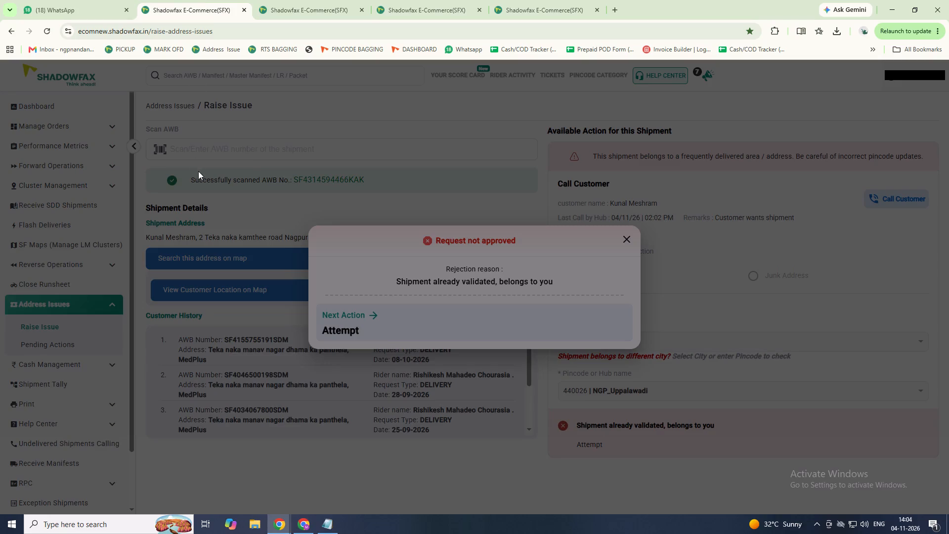
click(209, 132)
click(200, 141)
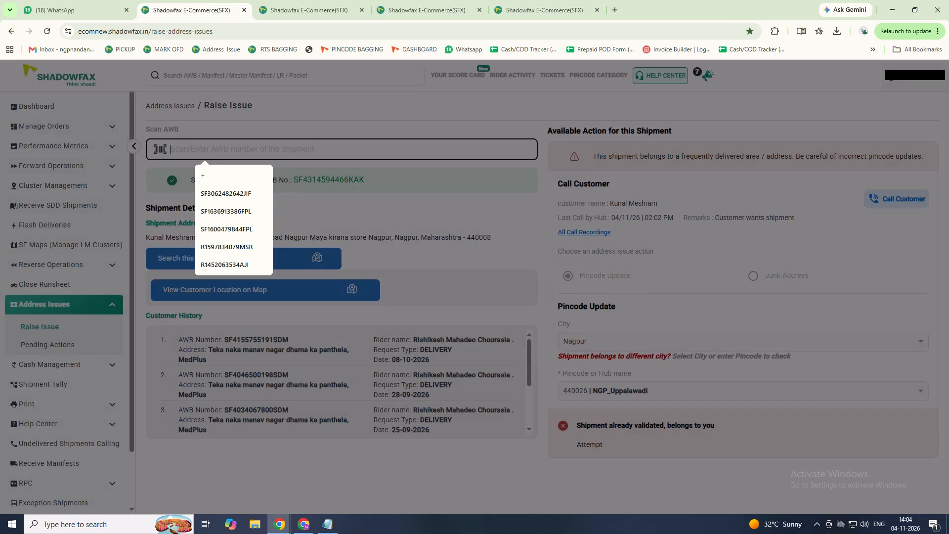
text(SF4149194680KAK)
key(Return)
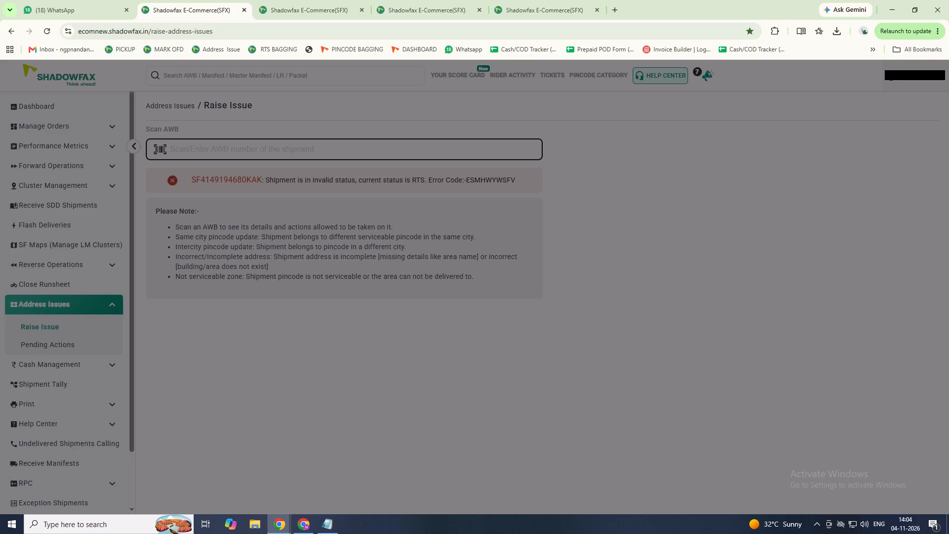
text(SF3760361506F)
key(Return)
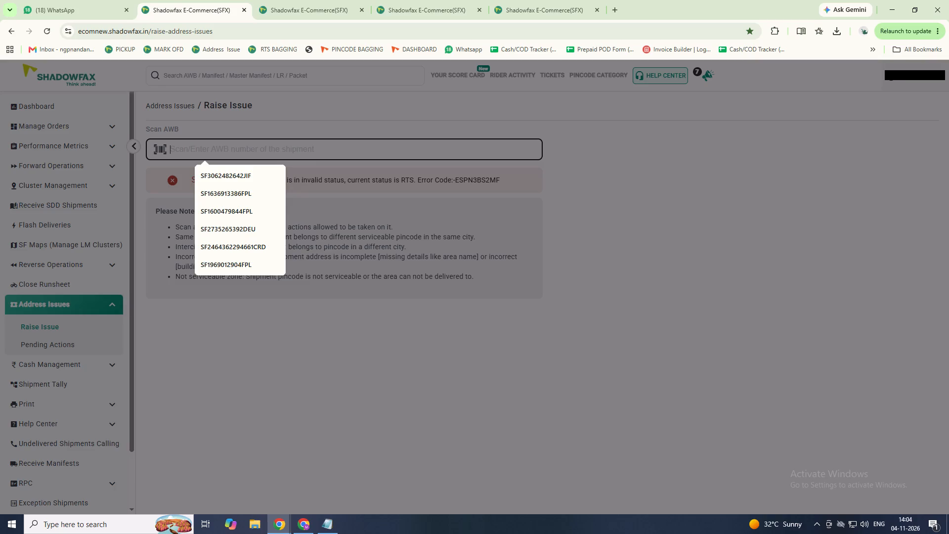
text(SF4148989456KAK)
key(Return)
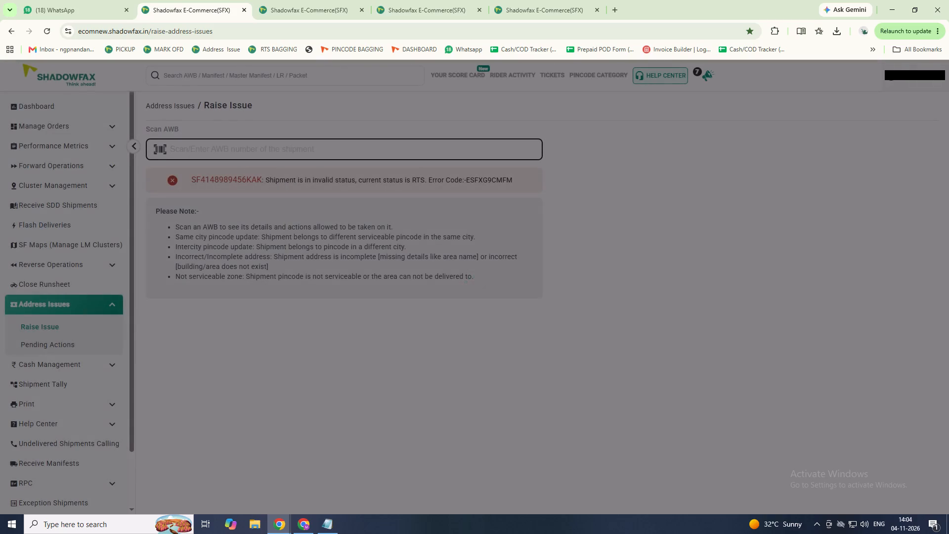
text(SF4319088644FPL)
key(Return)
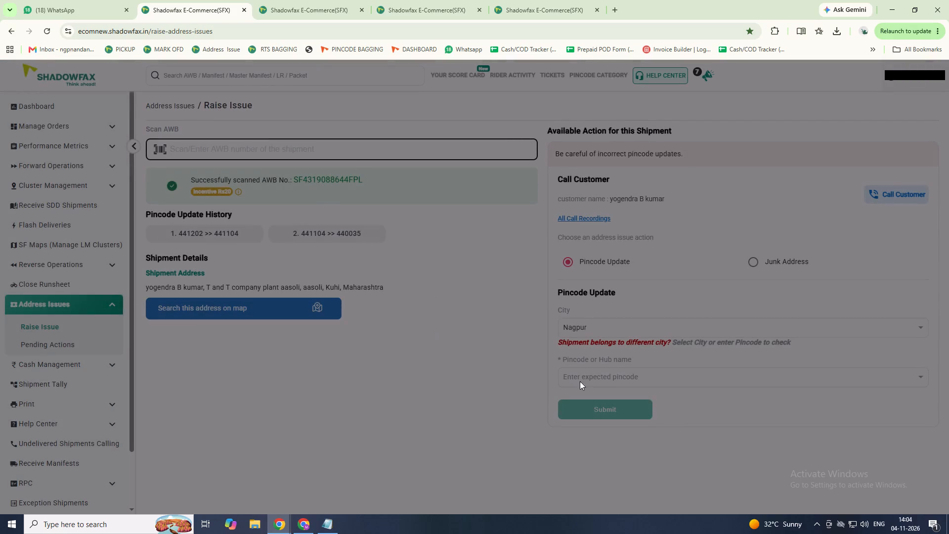
click(588, 379)
click(589, 388)
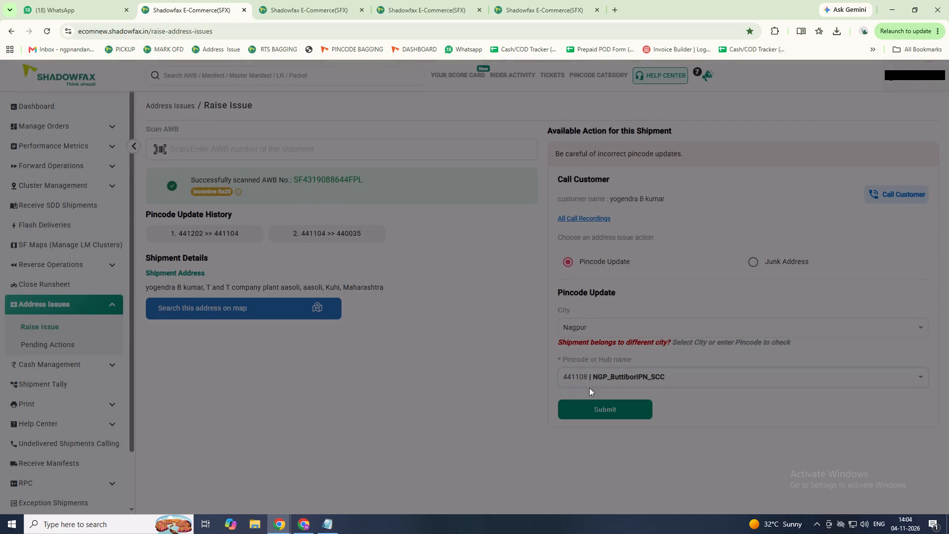
click(591, 411)
double_click(334, 141)
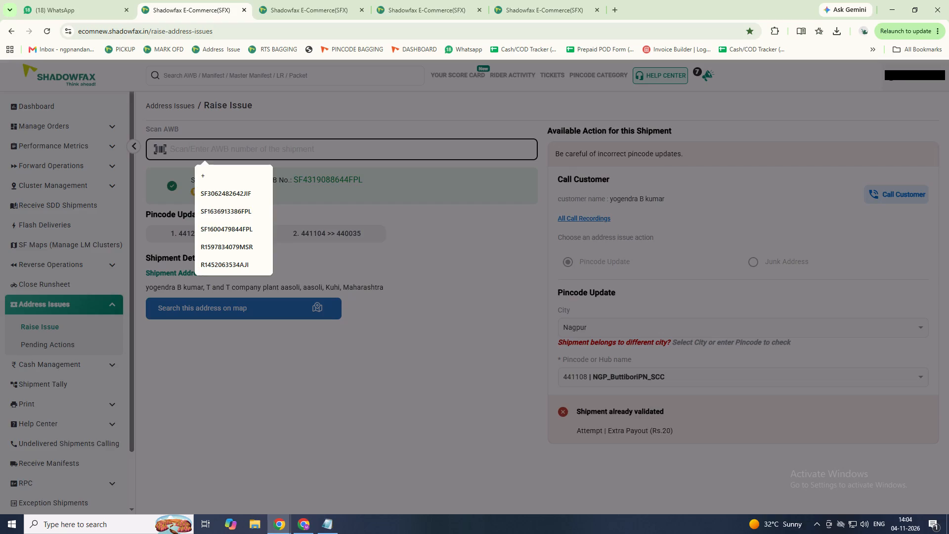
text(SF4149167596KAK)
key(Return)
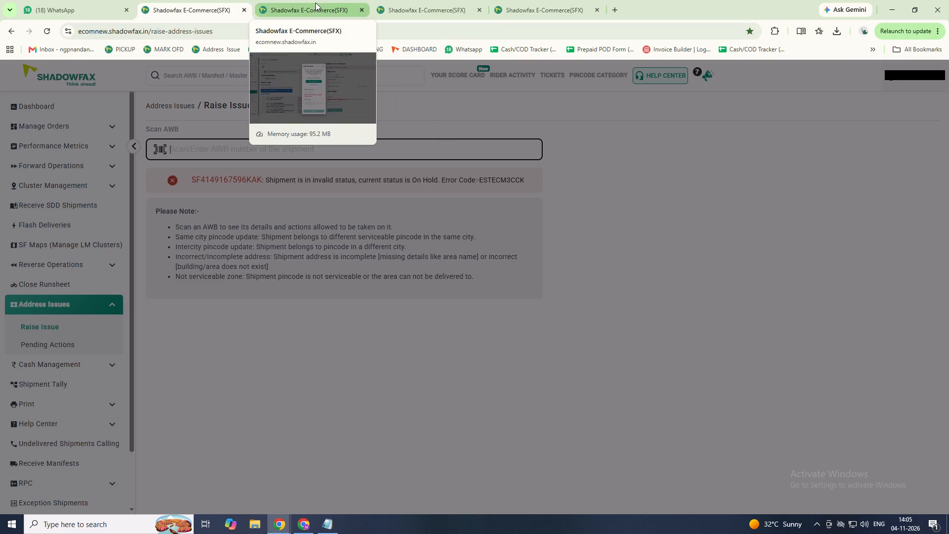
click(417, 0)
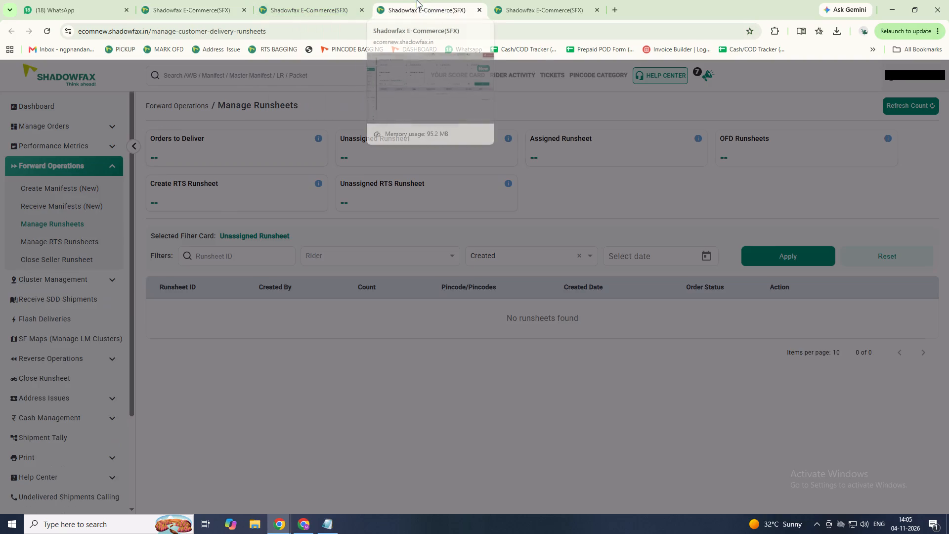
click(286, 1)
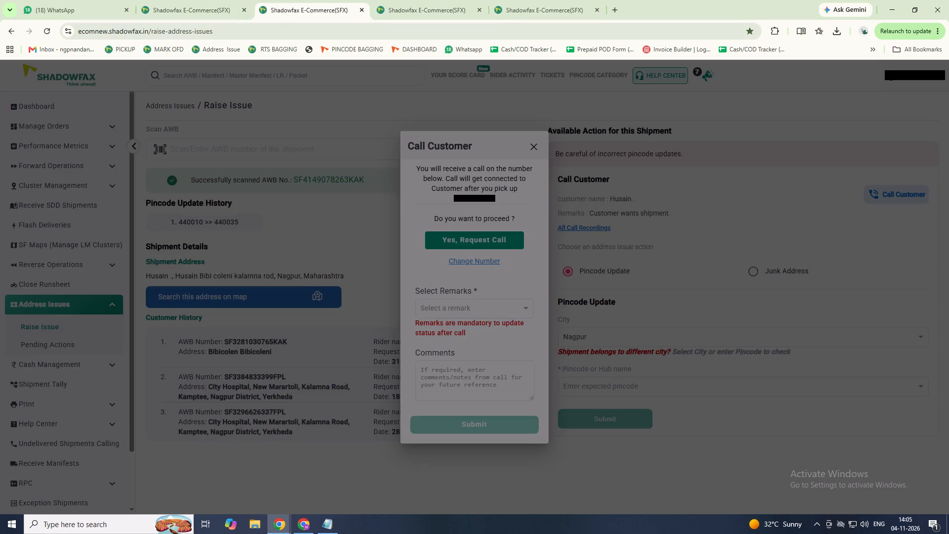
click(566, 0)
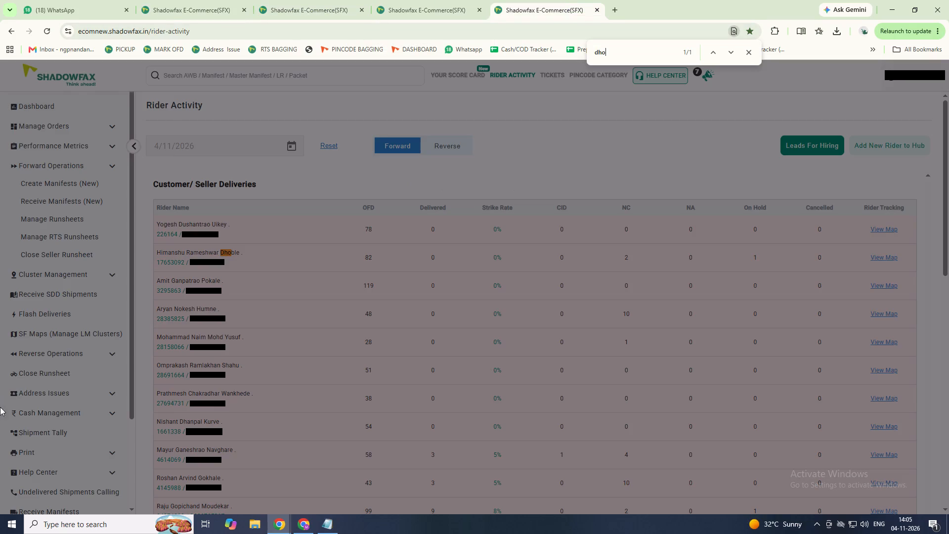
click(18, 429)
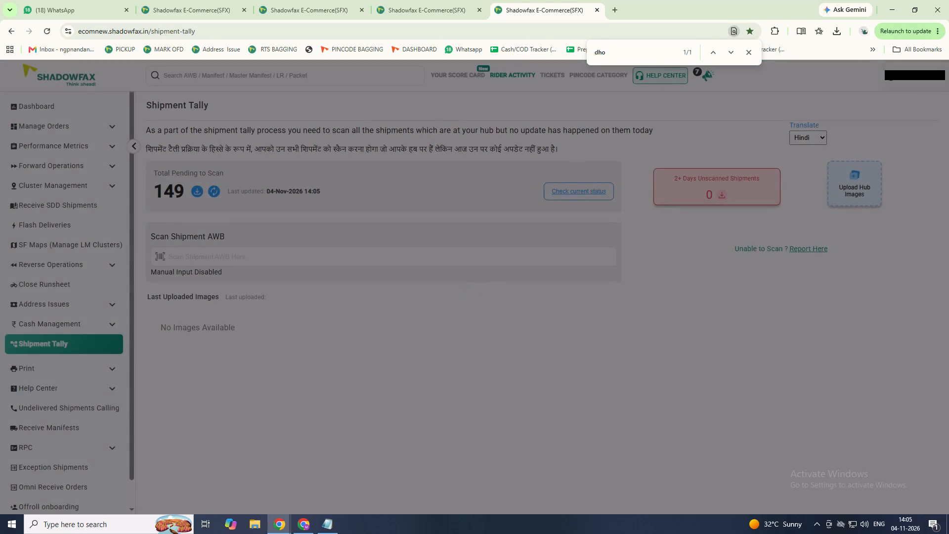
click(193, 248)
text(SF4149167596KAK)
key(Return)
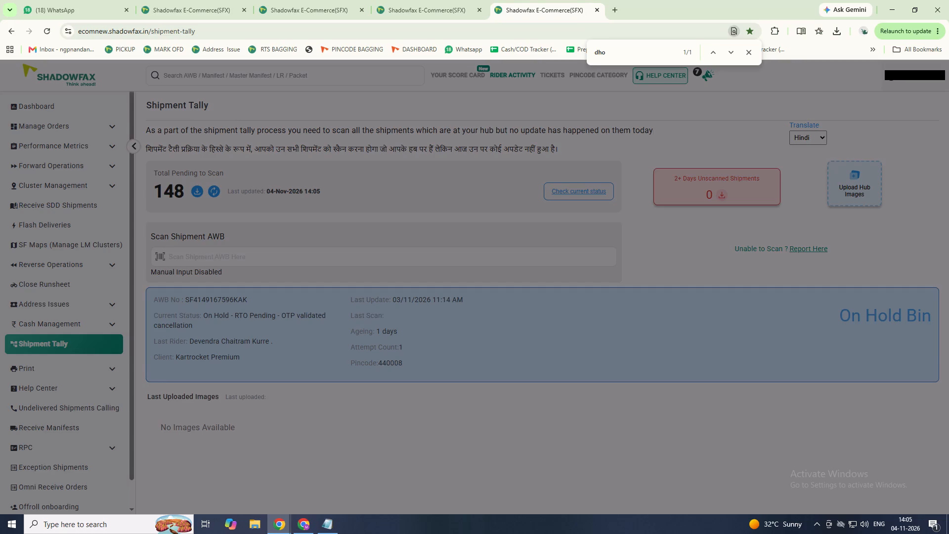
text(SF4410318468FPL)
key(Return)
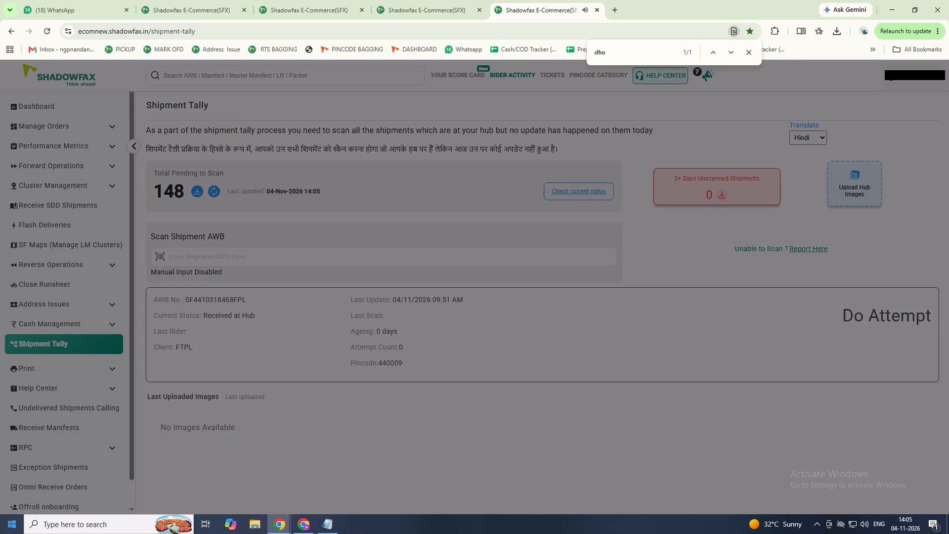
scroll(1, 533, up, 1)
click(202, 0)
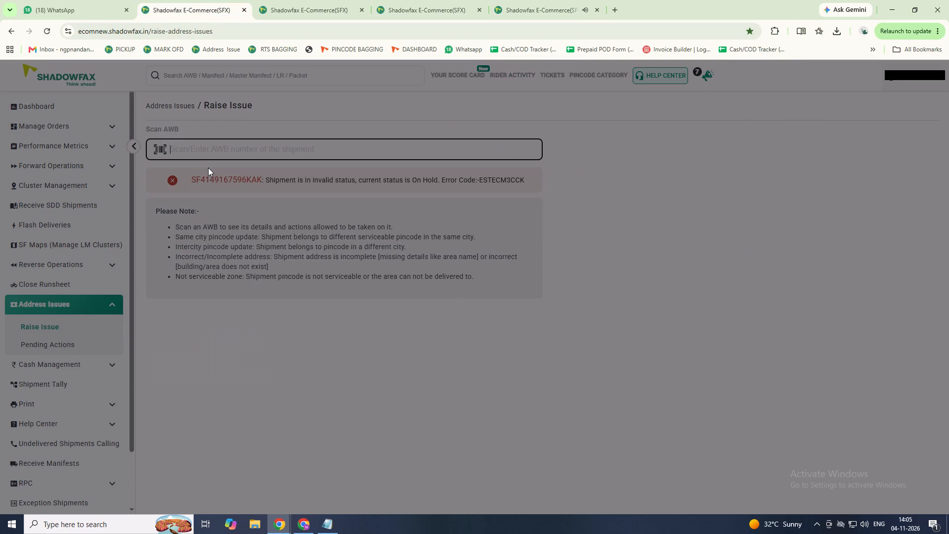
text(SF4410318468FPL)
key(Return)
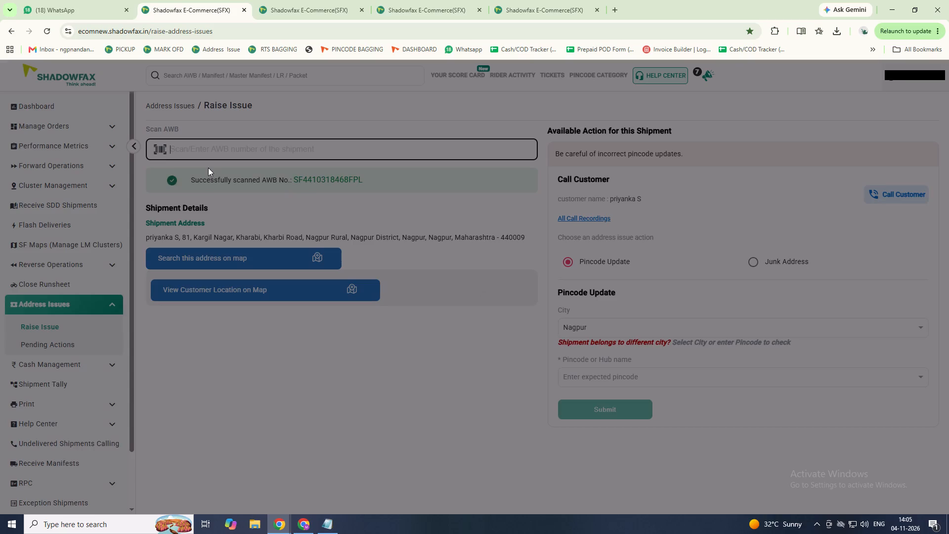
click(585, 374)
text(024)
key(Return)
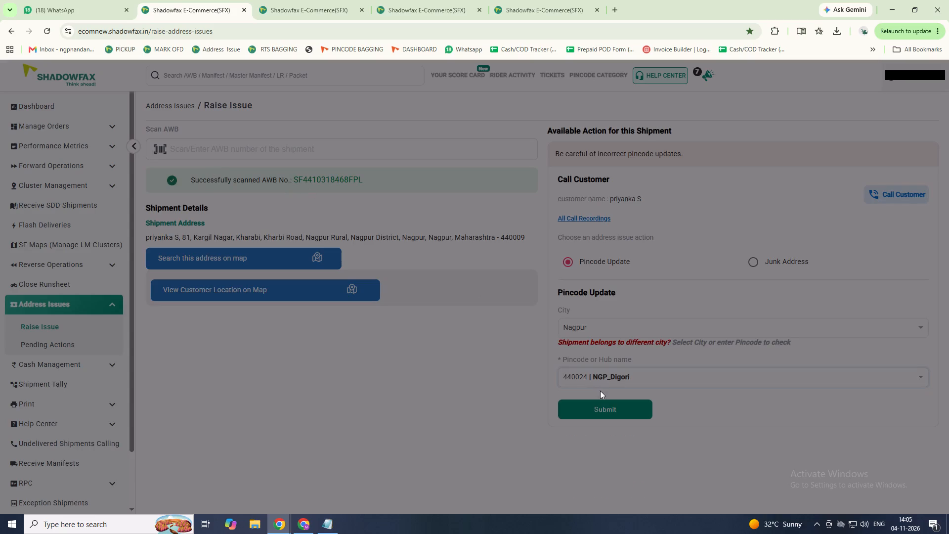
click(583, 412)
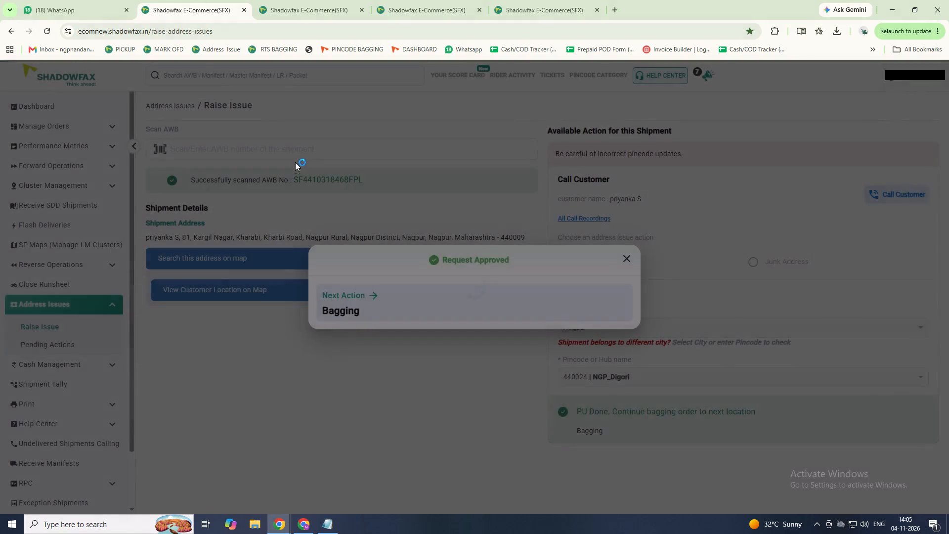
click(274, 161)
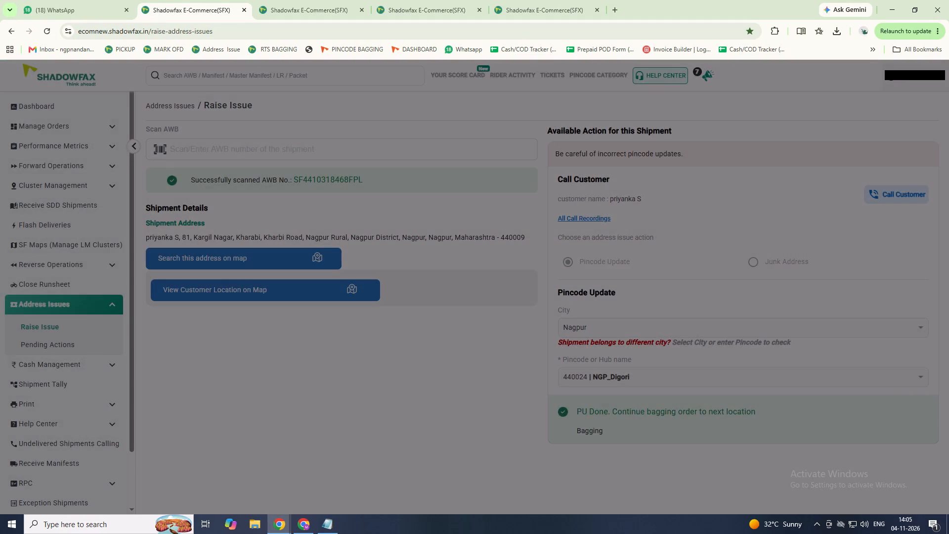
click(321, 0)
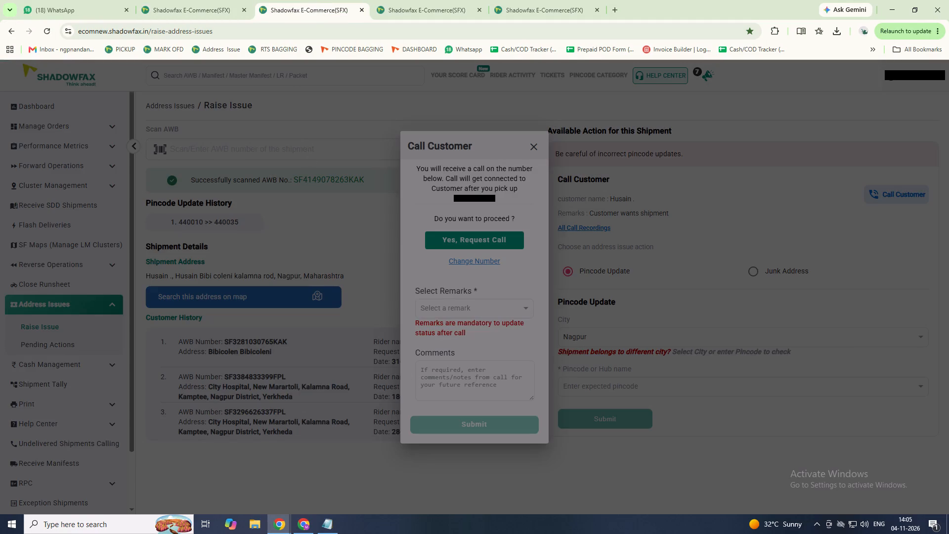
click(447, 314)
click(449, 328)
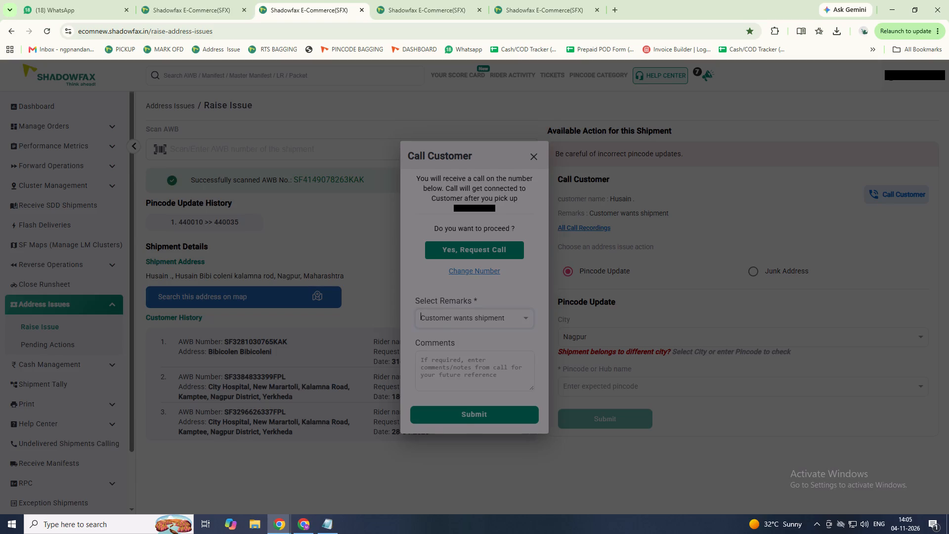
click(463, 416)
click(579, 394)
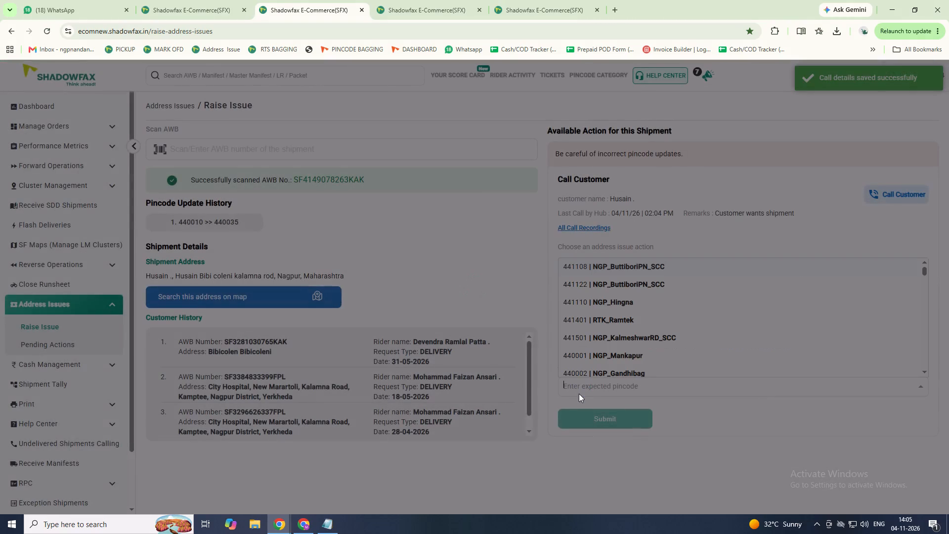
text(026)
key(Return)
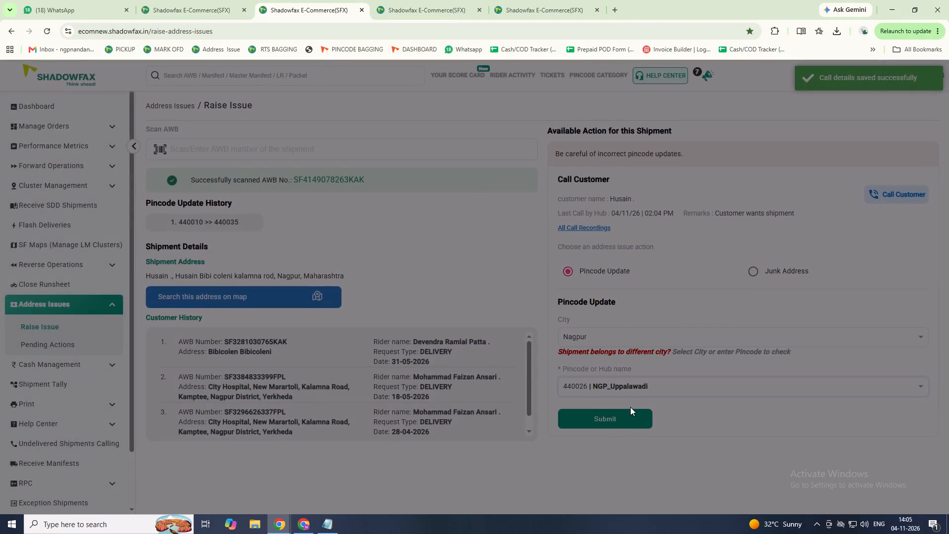
click(614, 421)
double_click(617, 426)
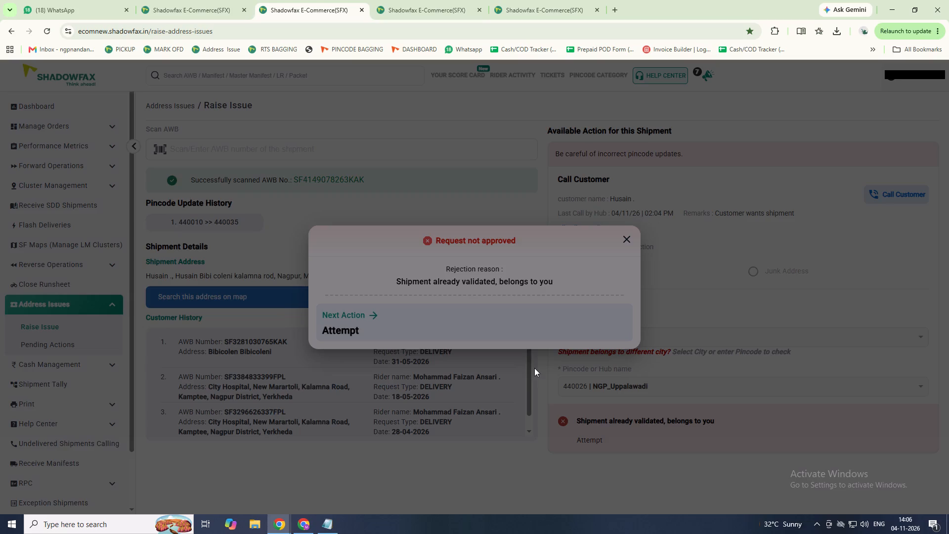
triple_click(263, 147)
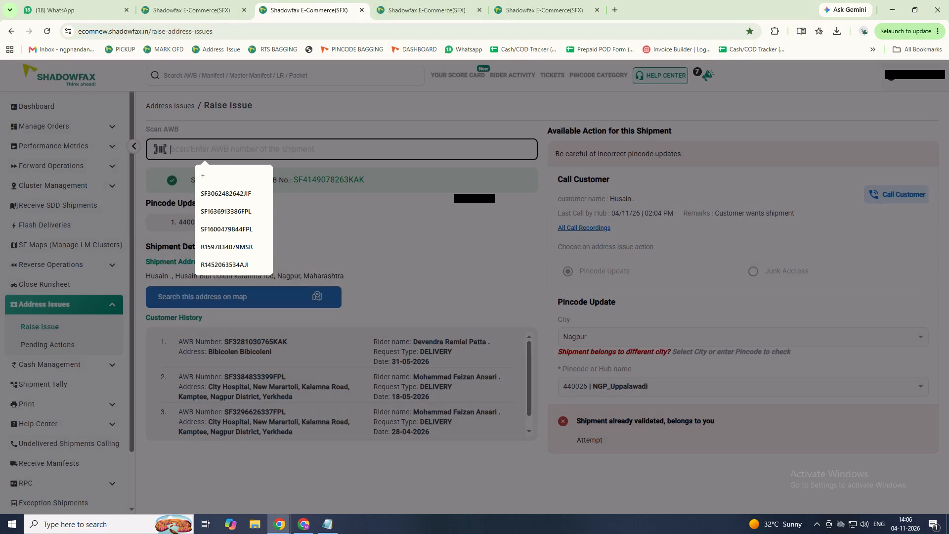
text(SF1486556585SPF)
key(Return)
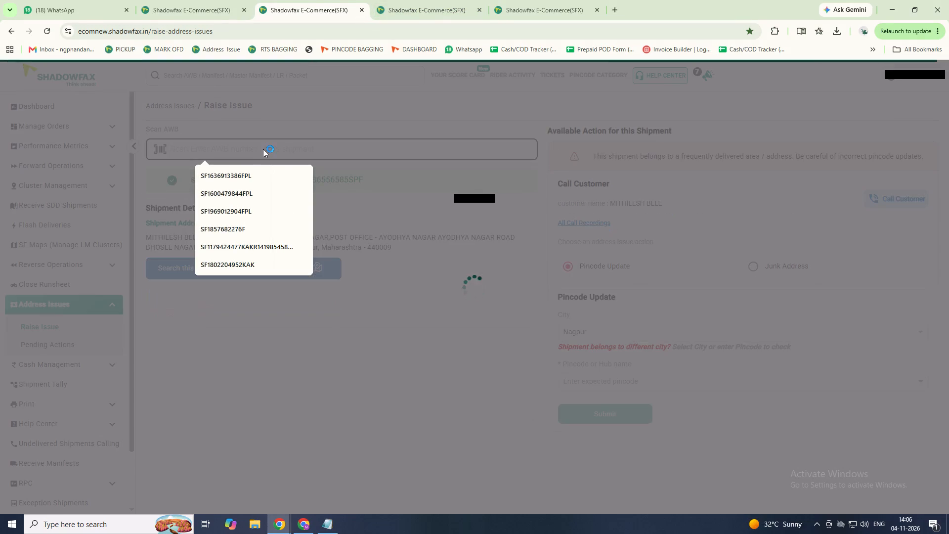
click(880, 195)
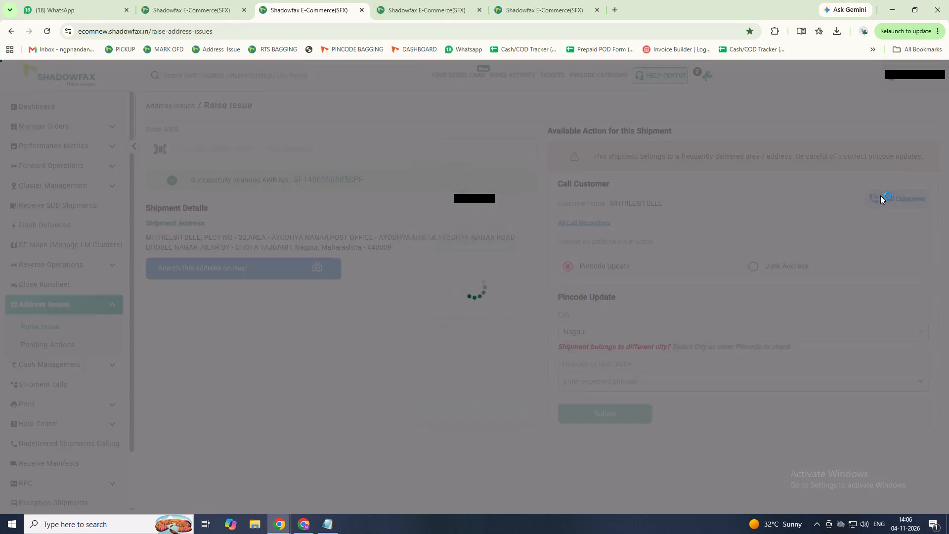
click(441, 243)
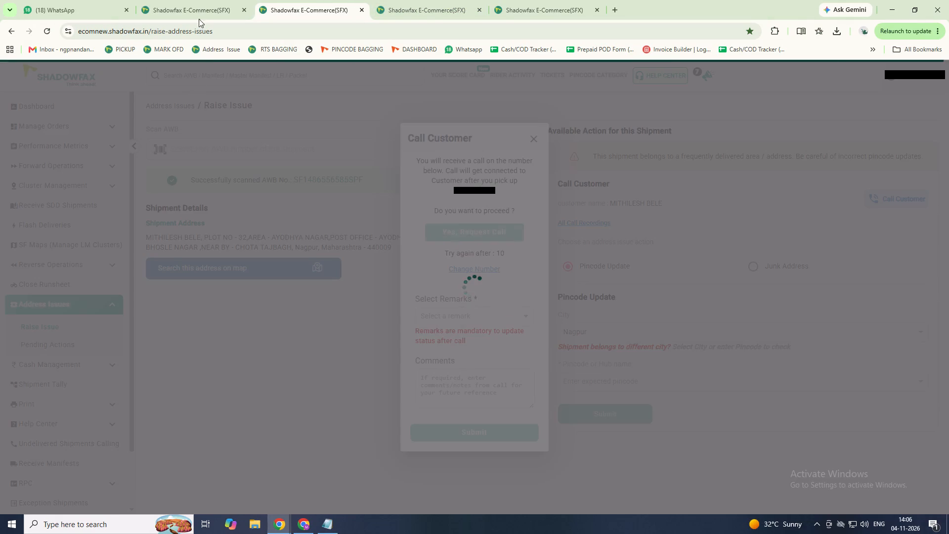
double_click(209, 0)
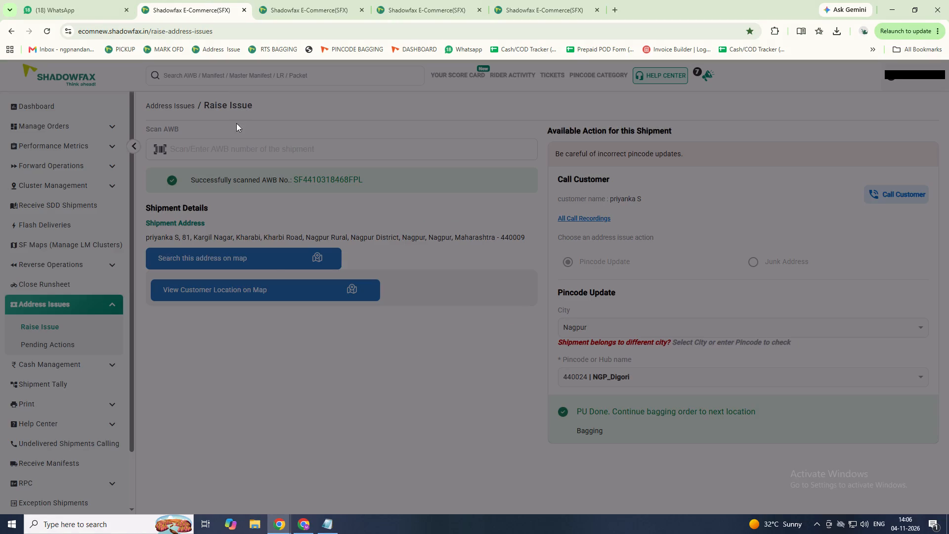
double_click(241, 143)
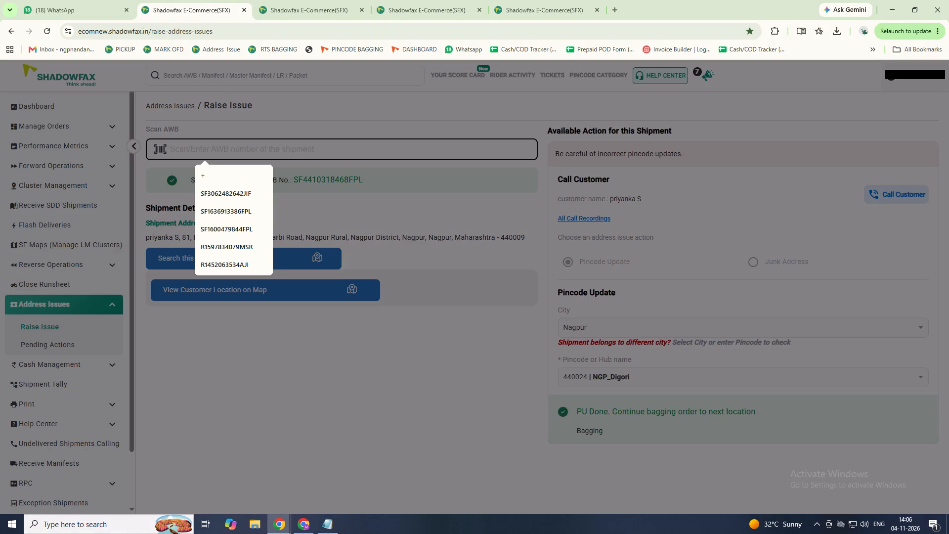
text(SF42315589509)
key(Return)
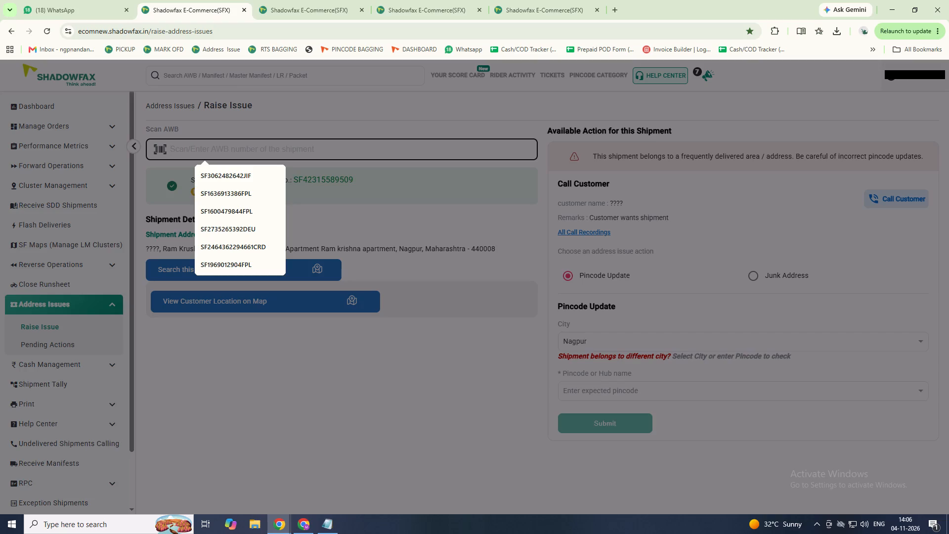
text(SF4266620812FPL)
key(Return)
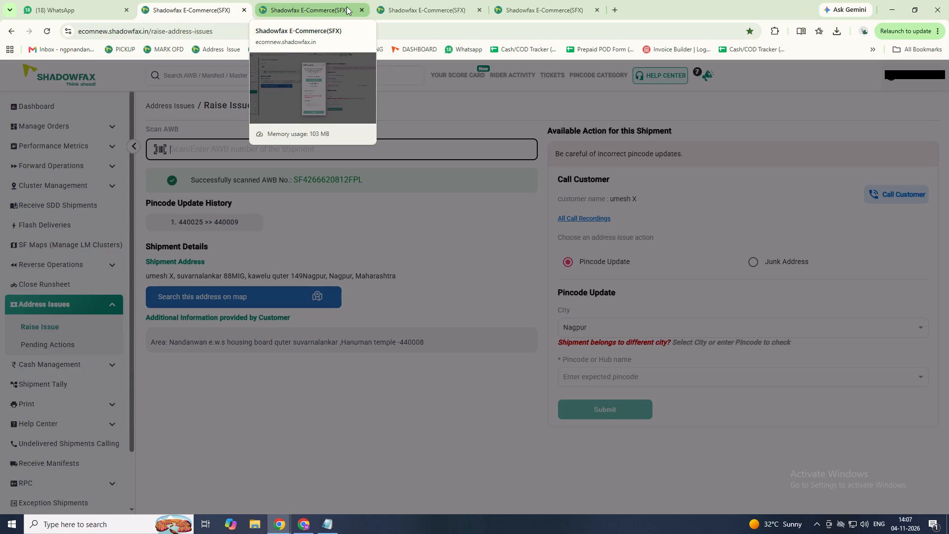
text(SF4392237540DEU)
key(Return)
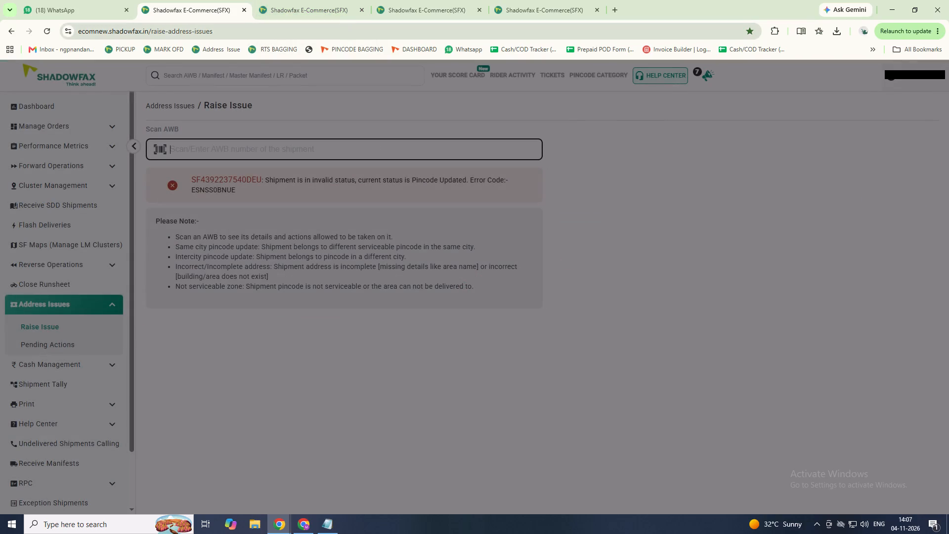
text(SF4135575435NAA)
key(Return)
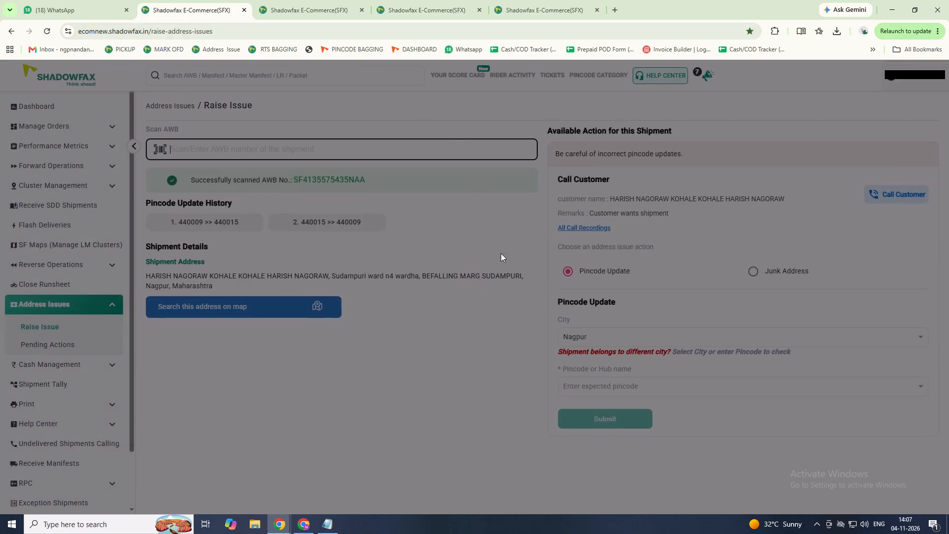
click(614, 379)
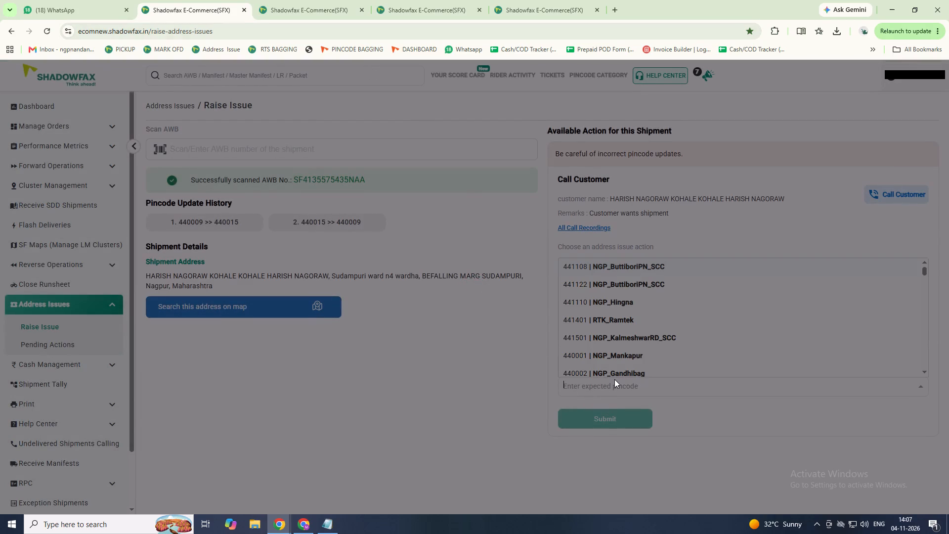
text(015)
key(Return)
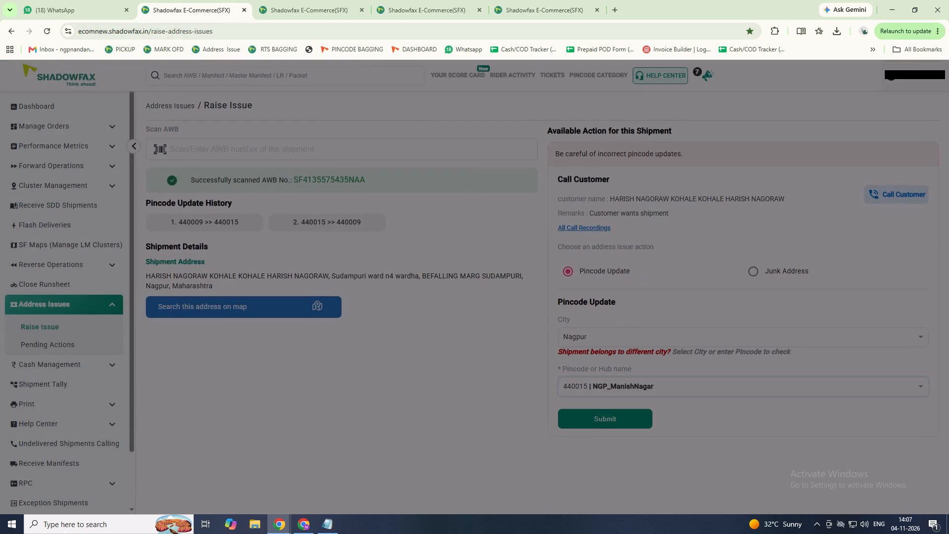
click(595, 412)
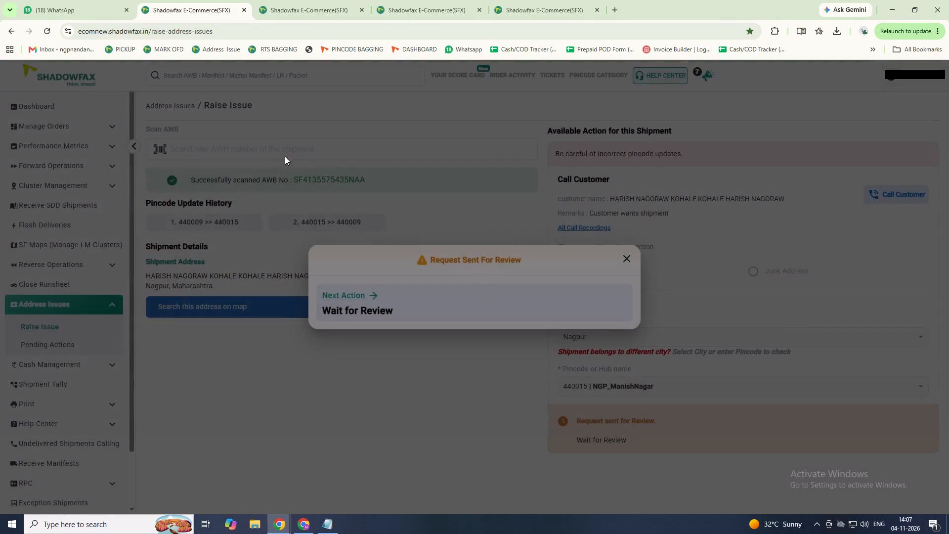
click(286, 156)
double_click(322, 3)
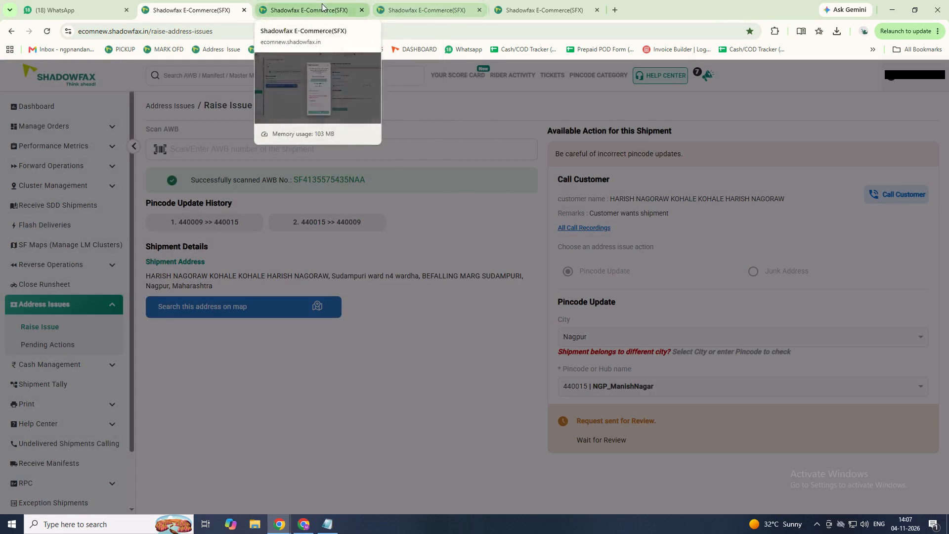
click(543, 2)
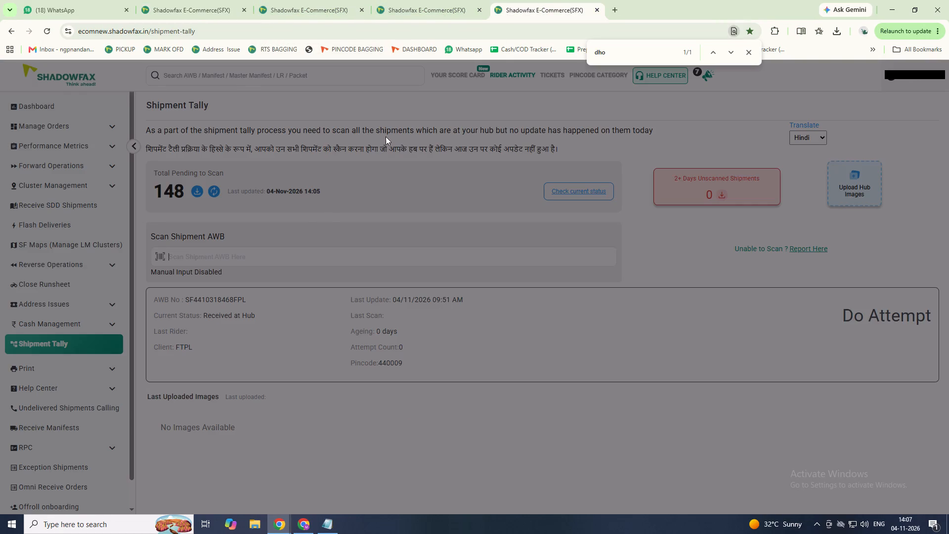
click(302, 260)
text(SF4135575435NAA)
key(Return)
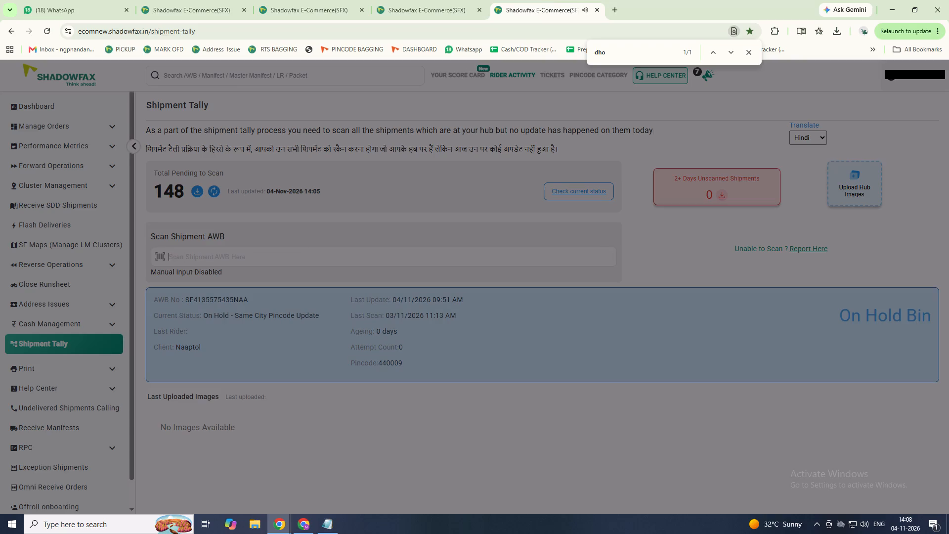
double_click(287, 0)
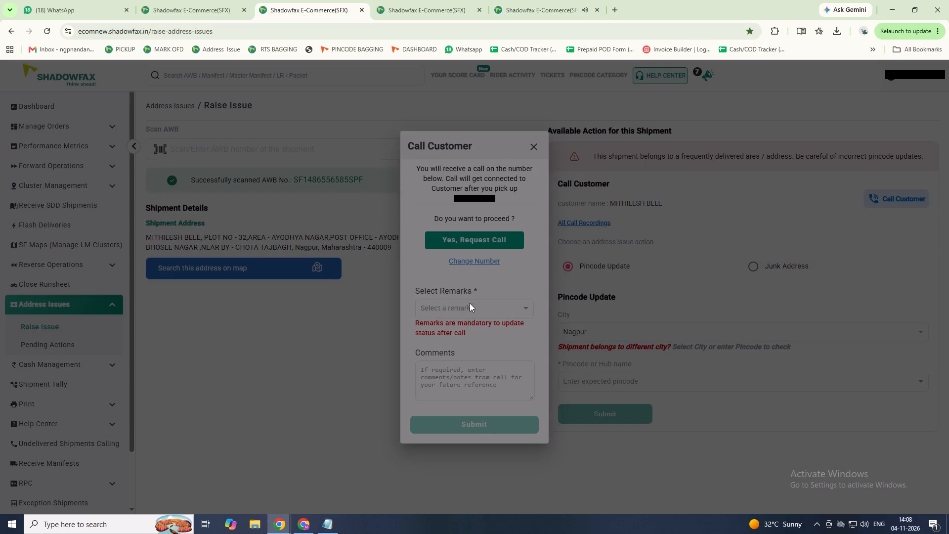
click(473, 314)
click(474, 322)
click(482, 390)
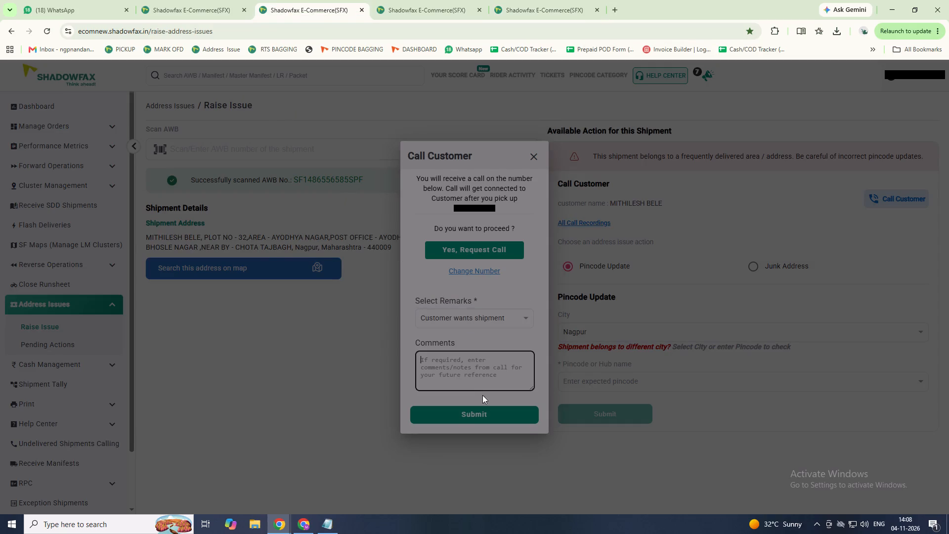
click(482, 396)
click(460, 418)
click(649, 396)
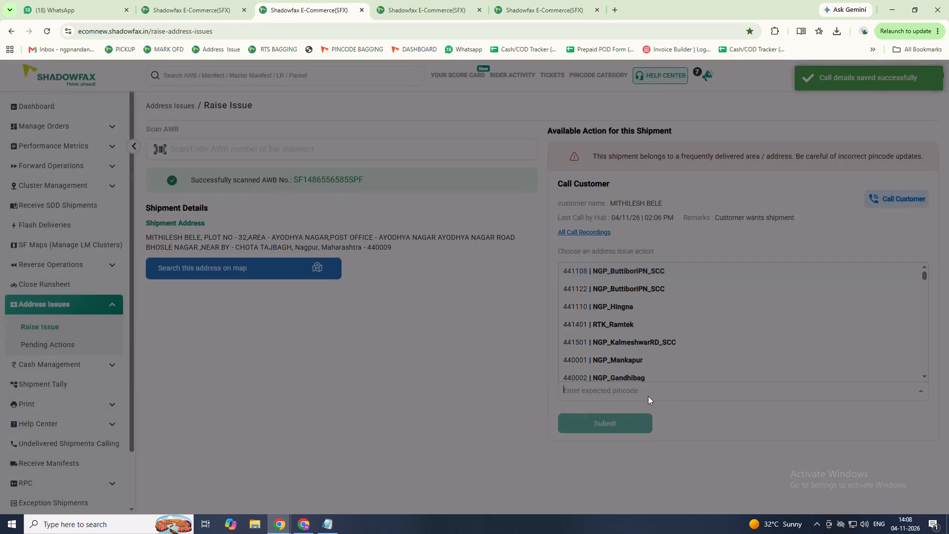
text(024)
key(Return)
double_click(635, 434)
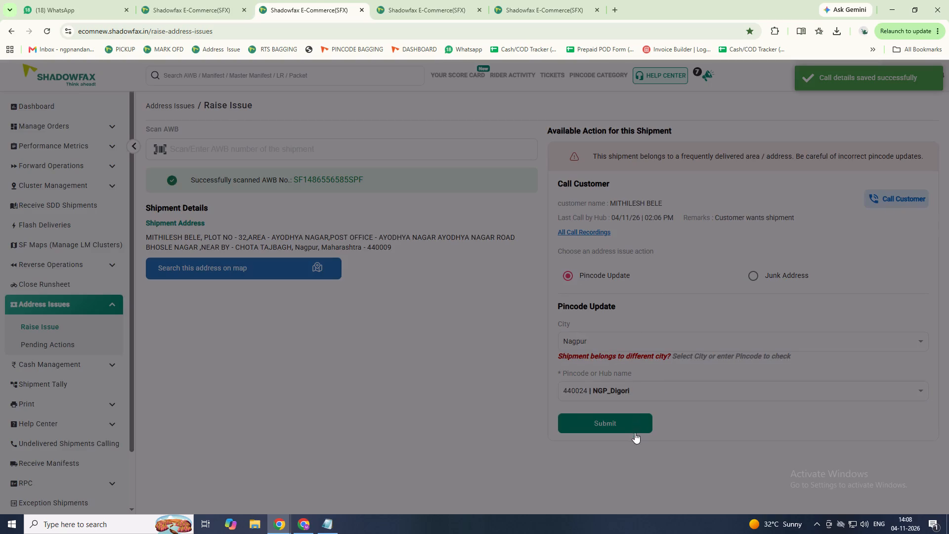
double_click(633, 425)
click(541, 300)
click(532, 323)
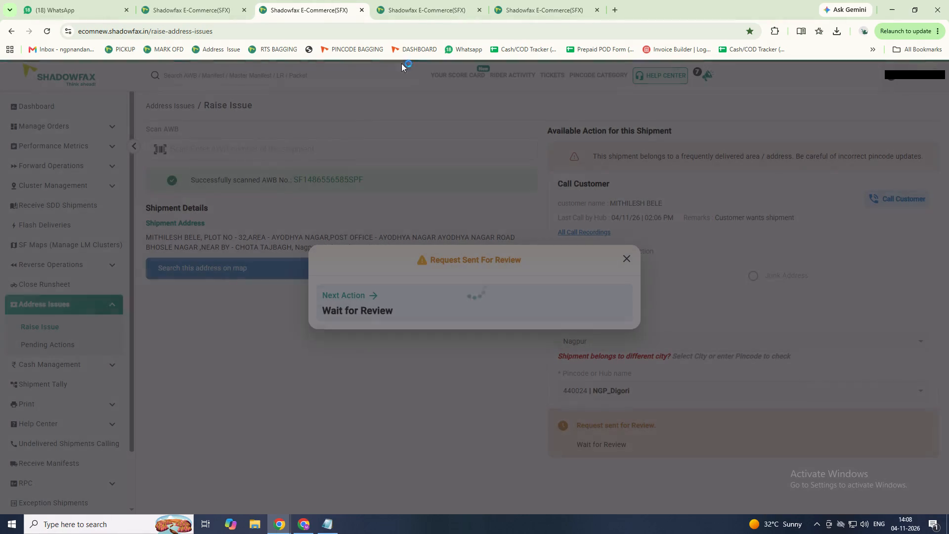
click(452, 0)
click(517, 1)
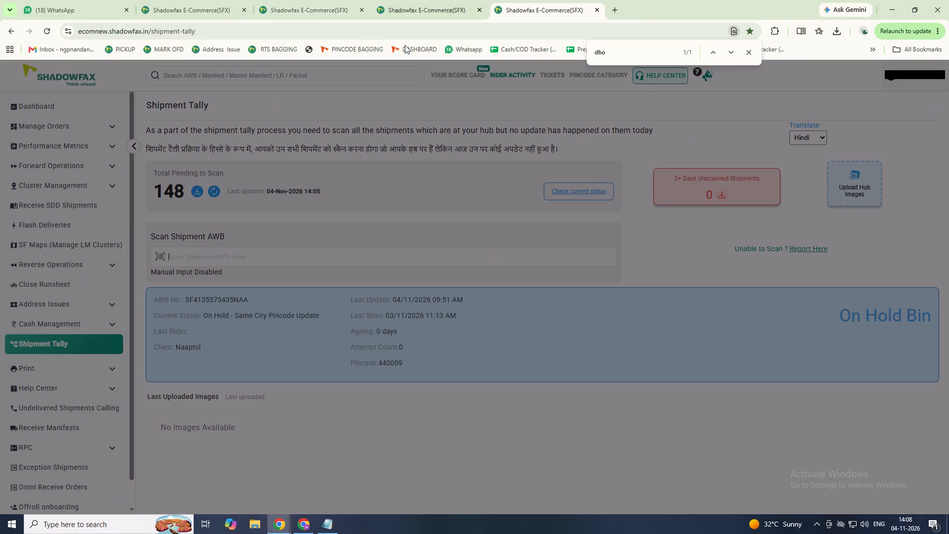
click(192, 254)
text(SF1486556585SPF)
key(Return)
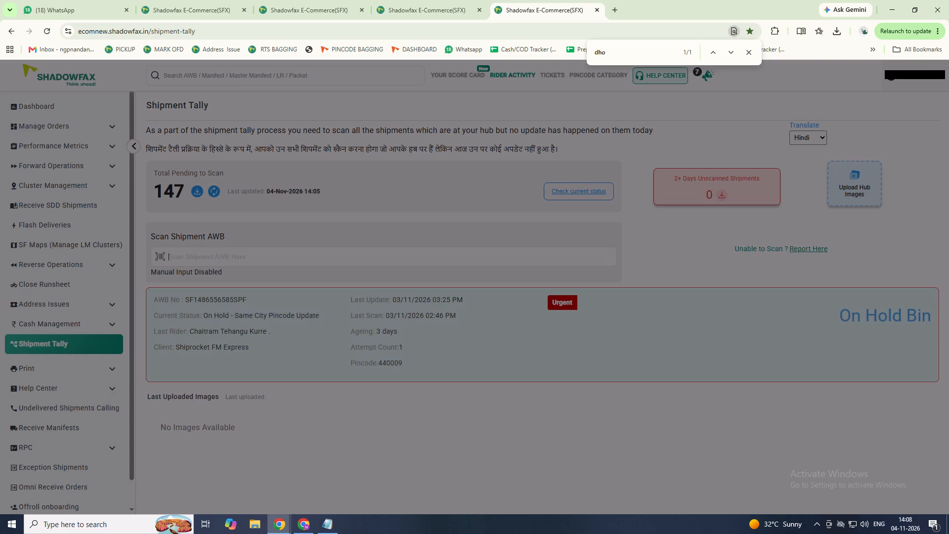
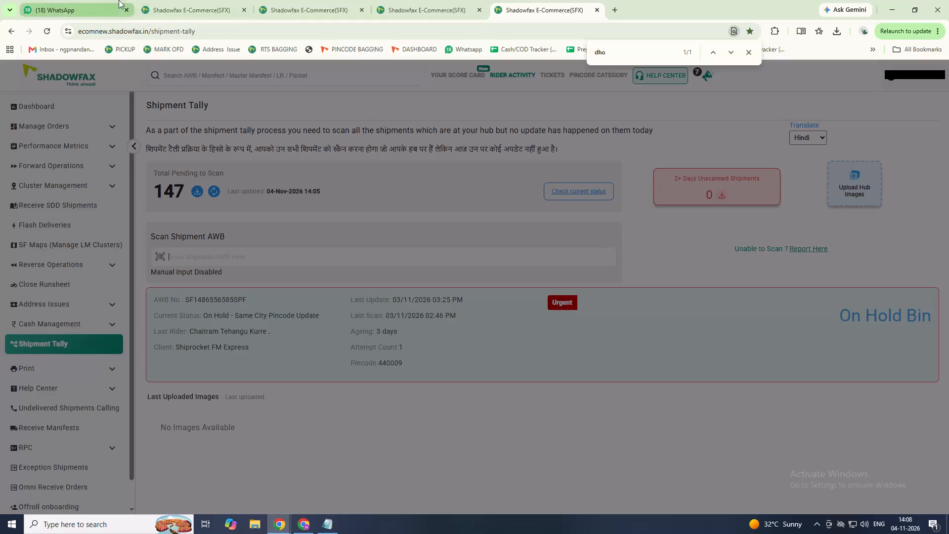
double_click(177, 0)
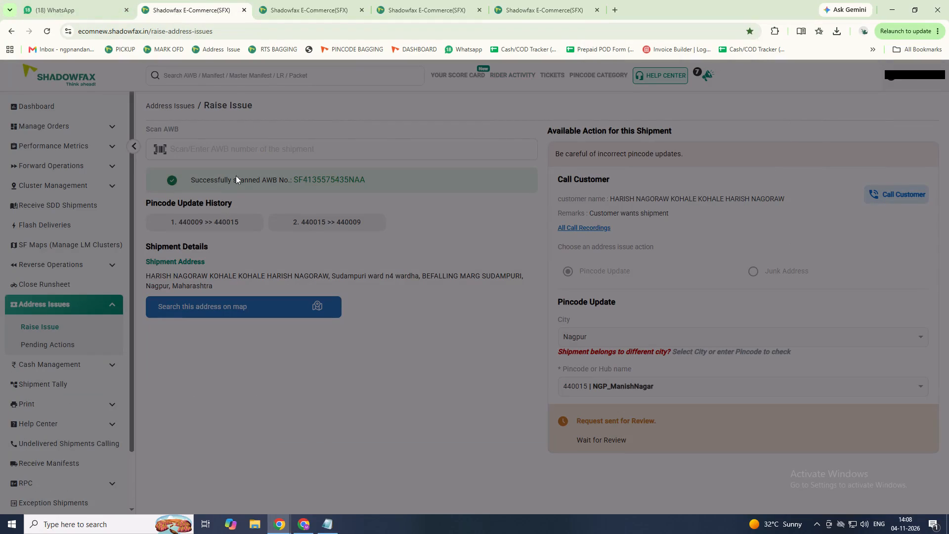
double_click(239, 152)
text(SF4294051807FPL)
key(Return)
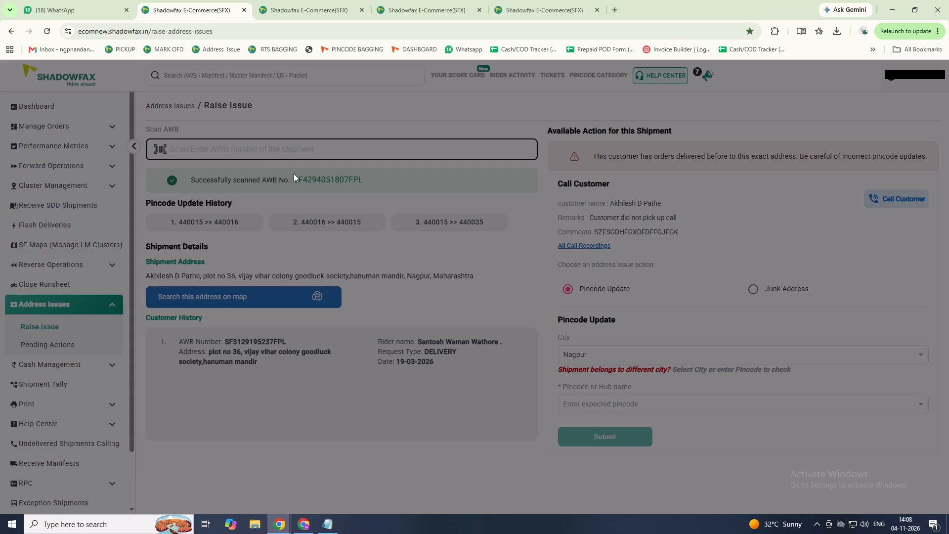
click(608, 407)
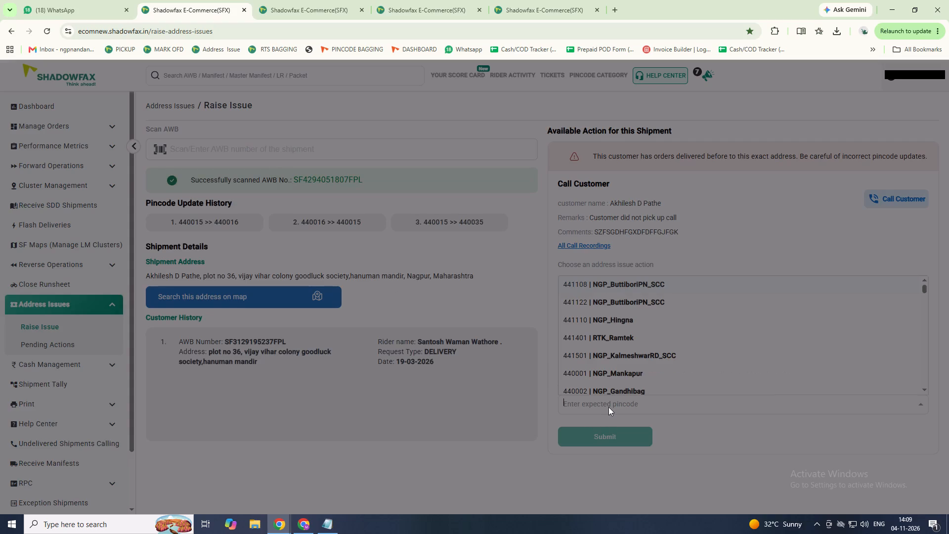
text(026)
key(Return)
click(611, 442)
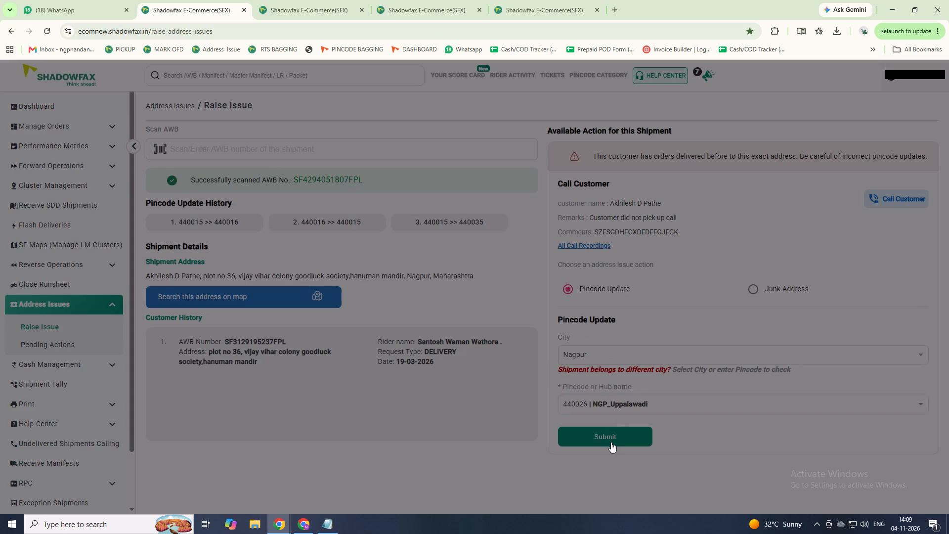
click(520, 317)
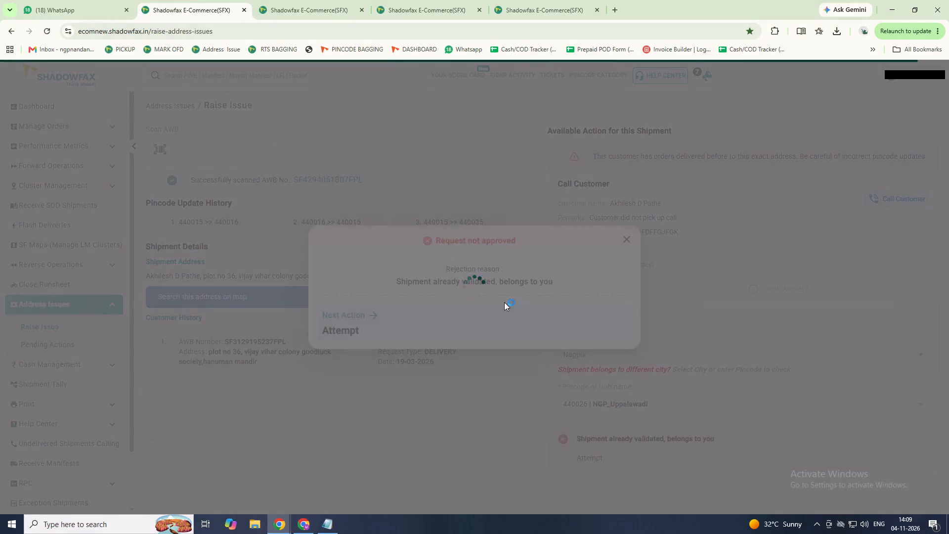
click(352, 164)
click(354, 149)
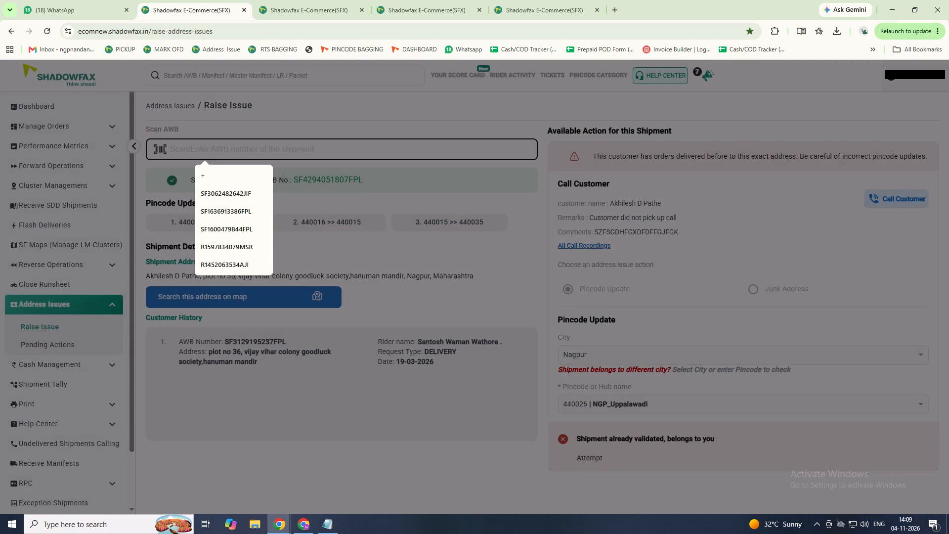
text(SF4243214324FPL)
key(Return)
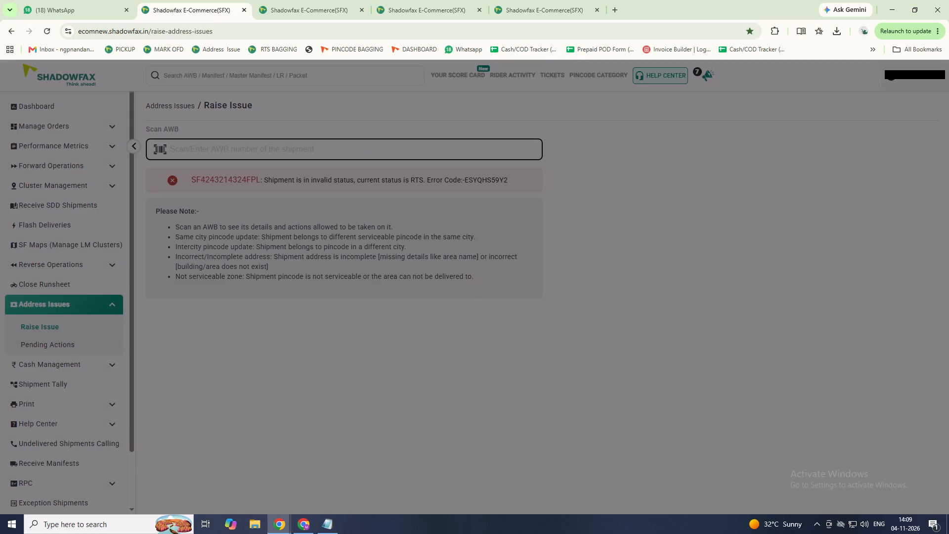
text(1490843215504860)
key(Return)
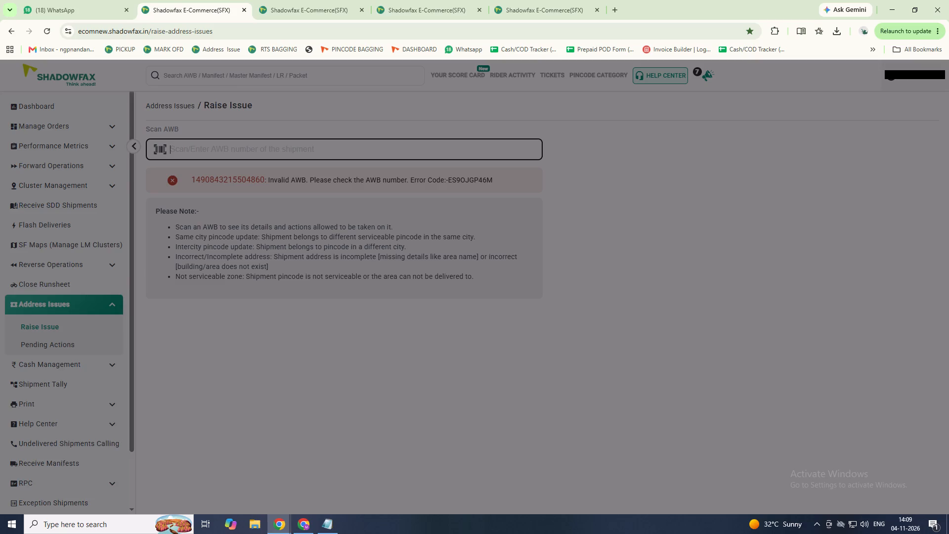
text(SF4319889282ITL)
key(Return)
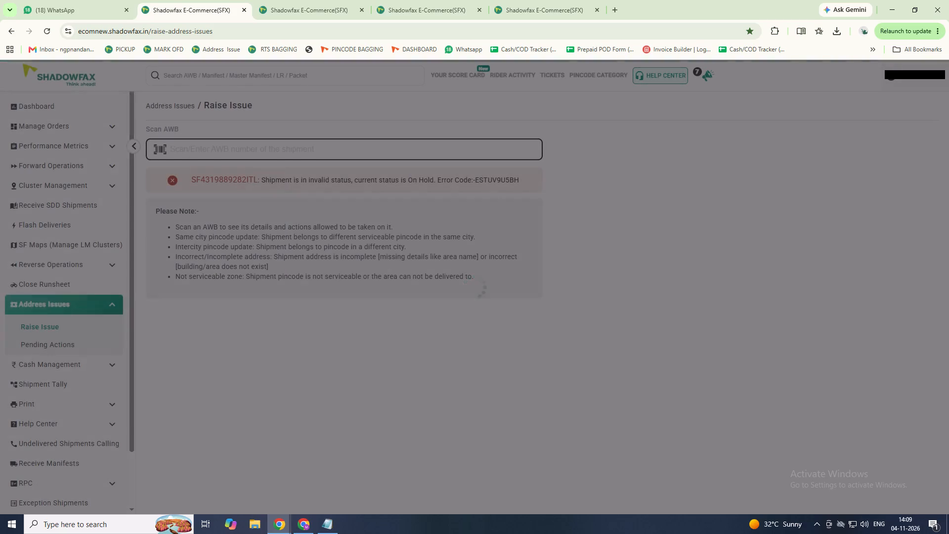
click(494, 0)
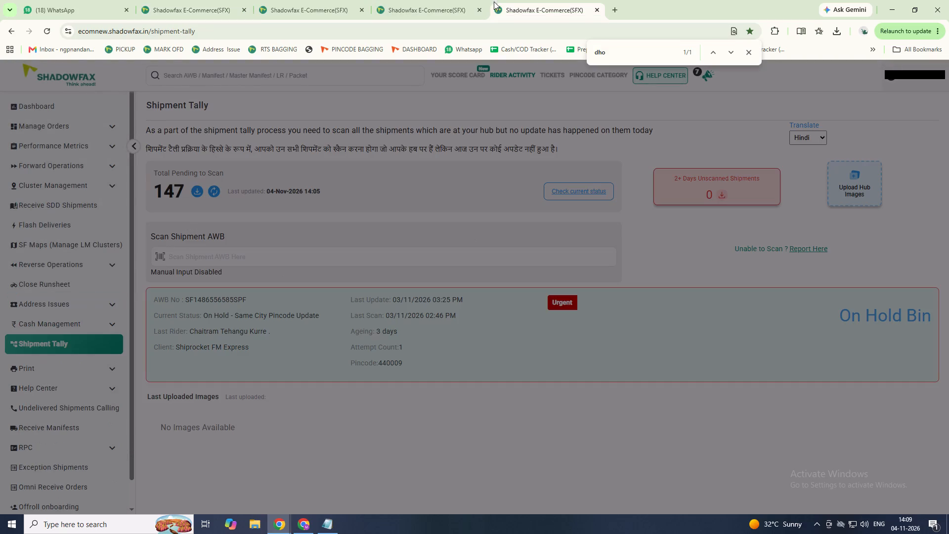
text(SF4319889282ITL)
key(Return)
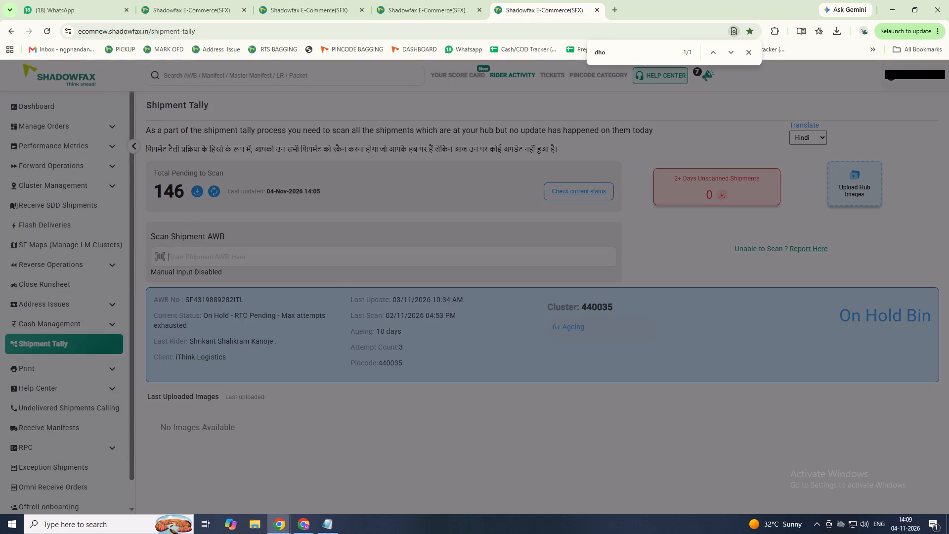
click(241, 0)
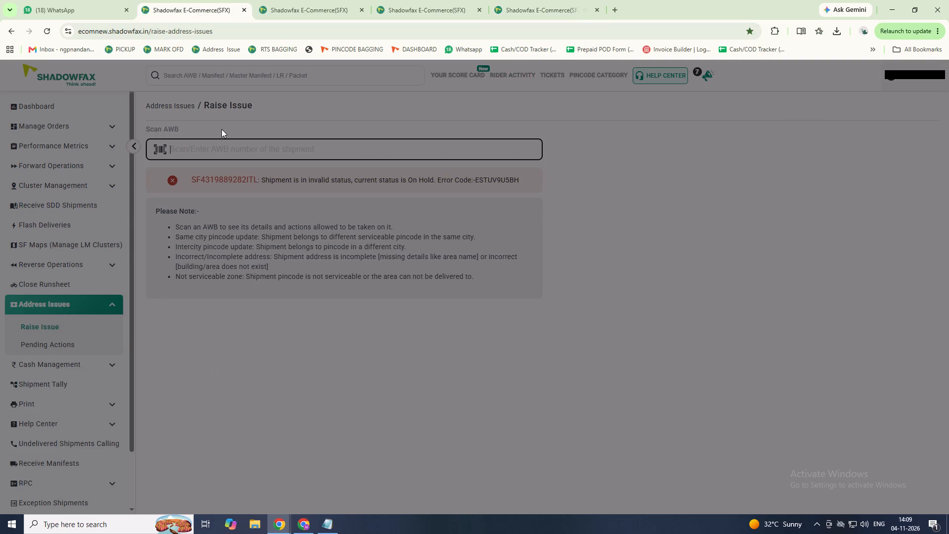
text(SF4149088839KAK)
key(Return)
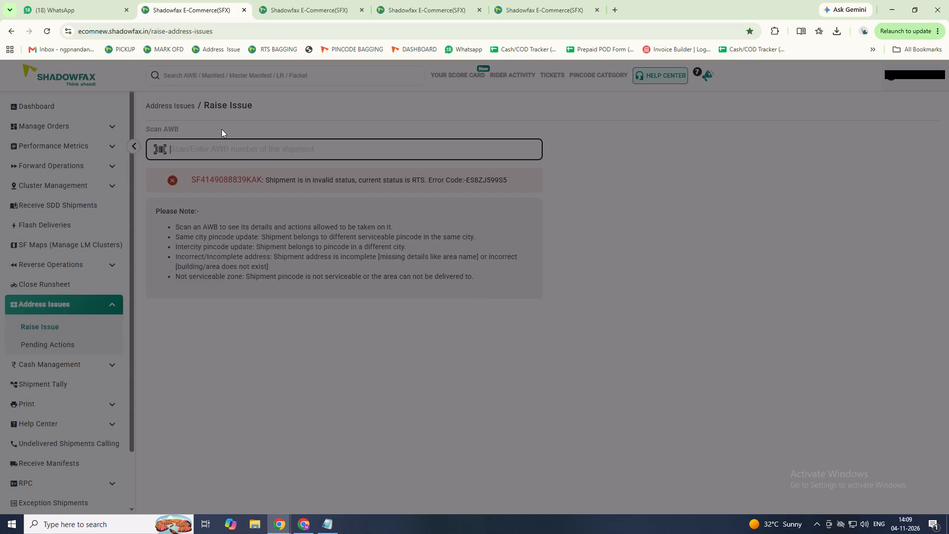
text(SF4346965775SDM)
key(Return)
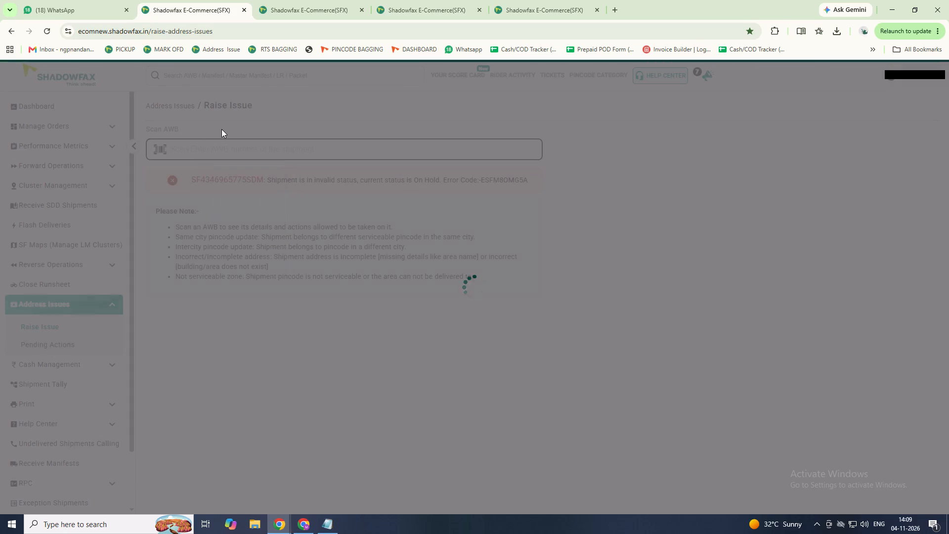
click(592, 0)
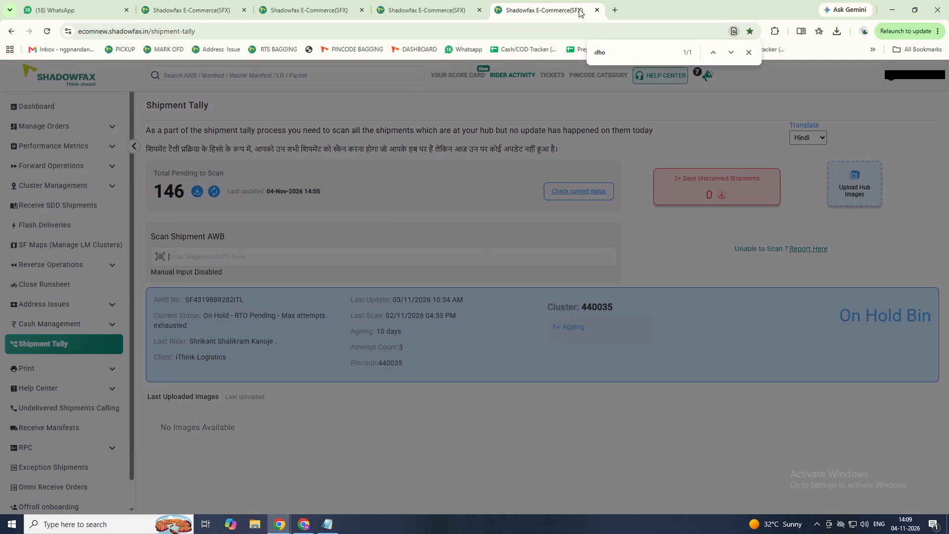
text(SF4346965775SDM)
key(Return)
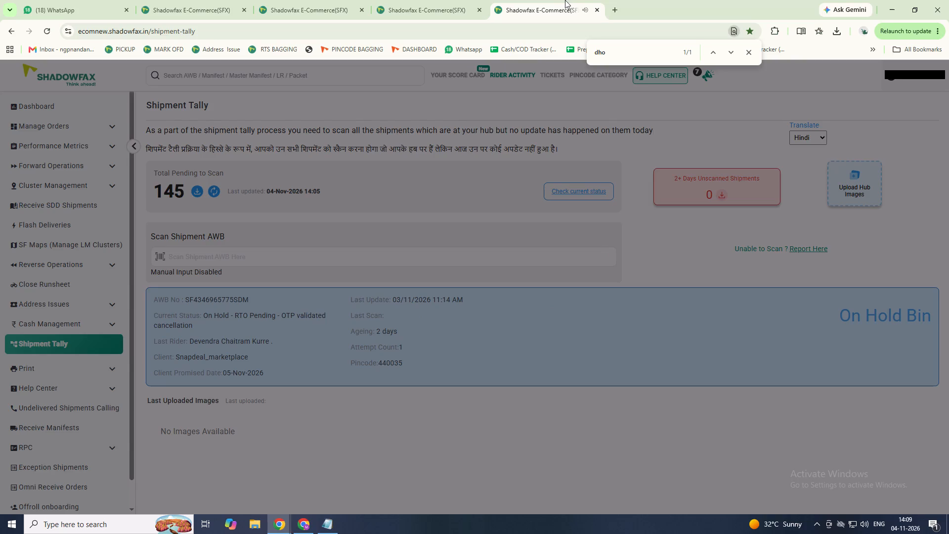
click(170, 0)
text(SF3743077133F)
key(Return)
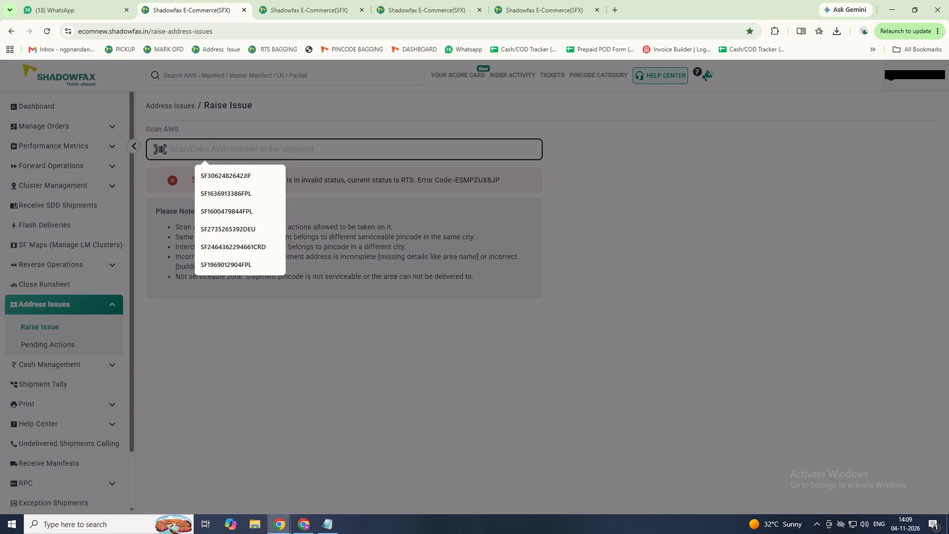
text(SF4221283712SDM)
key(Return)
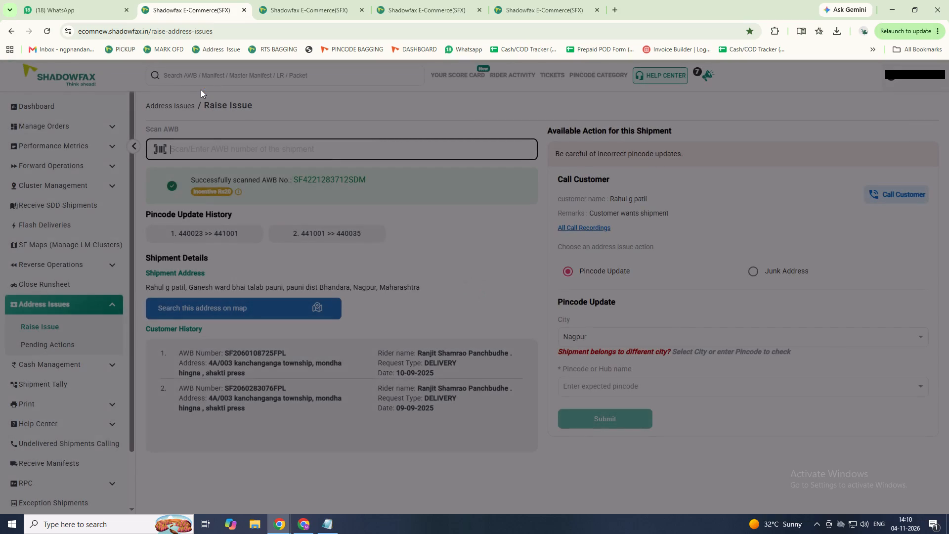
click(624, 391)
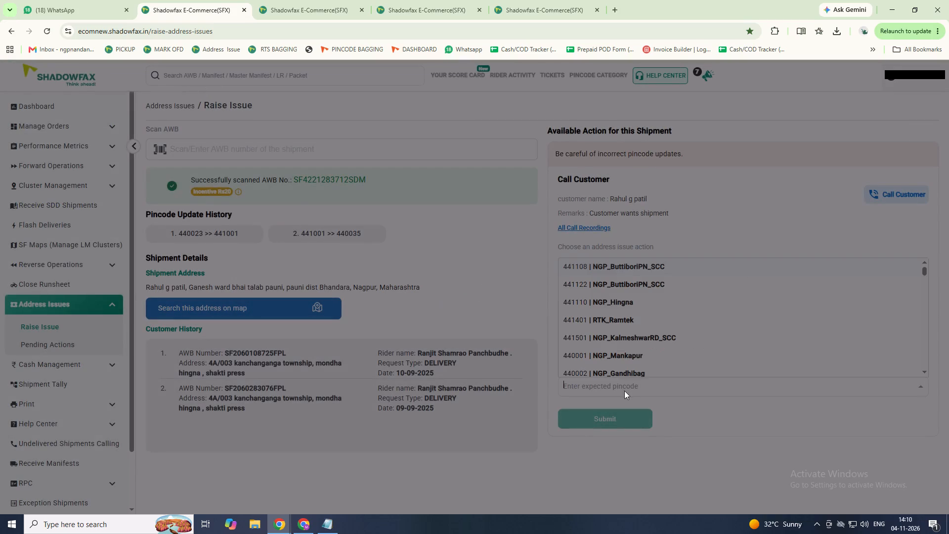
click(618, 371)
click(607, 410)
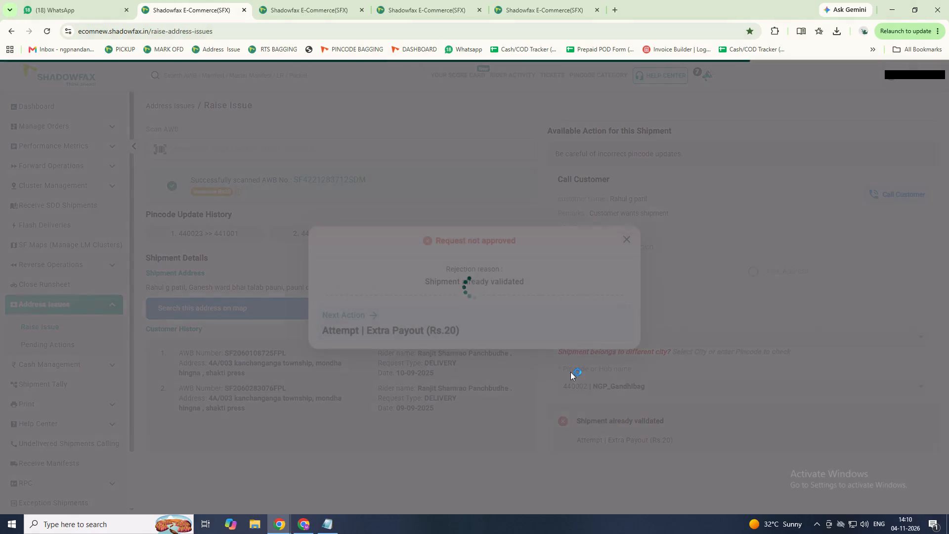
double_click(344, 5)
double_click(293, 142)
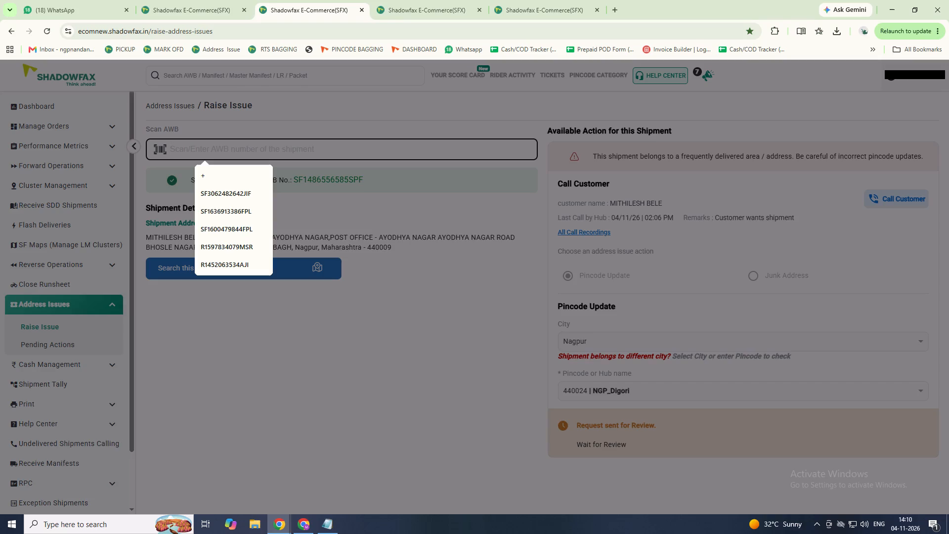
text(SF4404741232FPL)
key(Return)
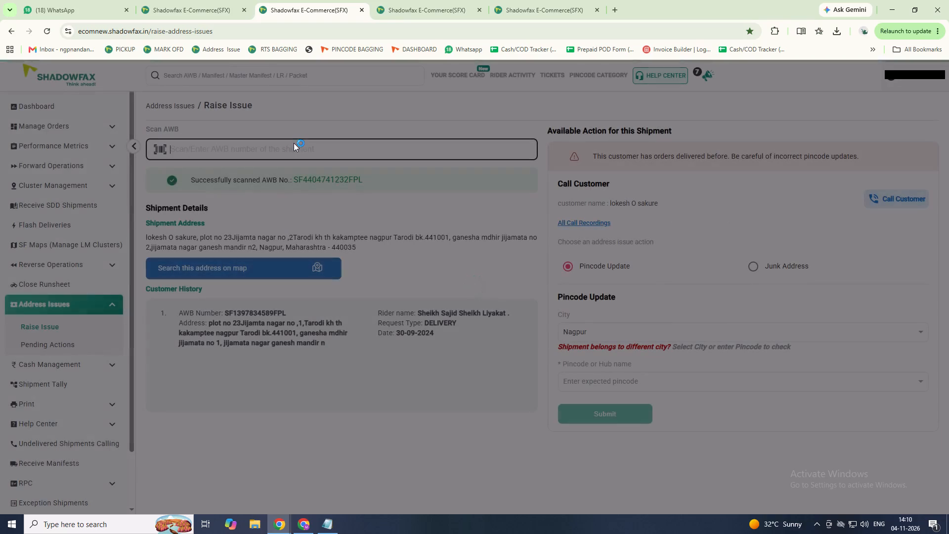
double_click(684, 380)
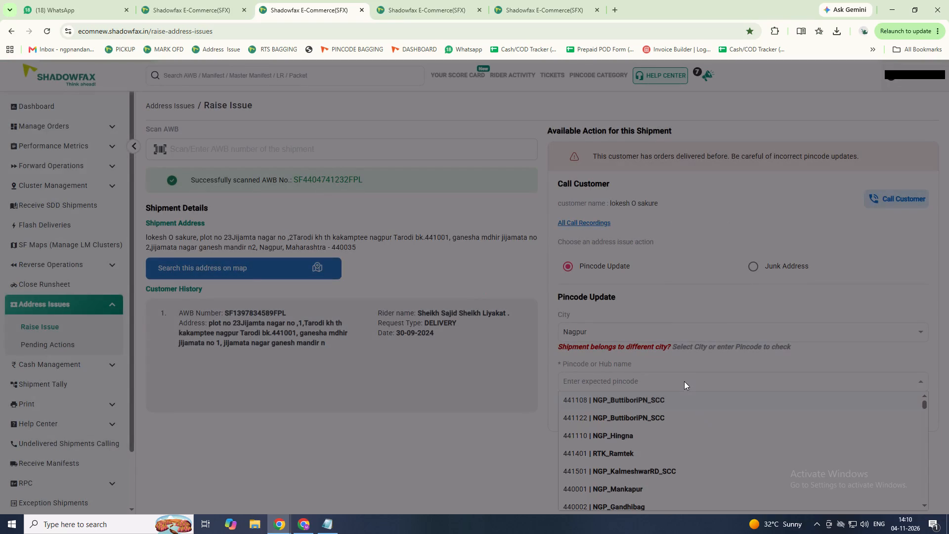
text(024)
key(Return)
click(637, 430)
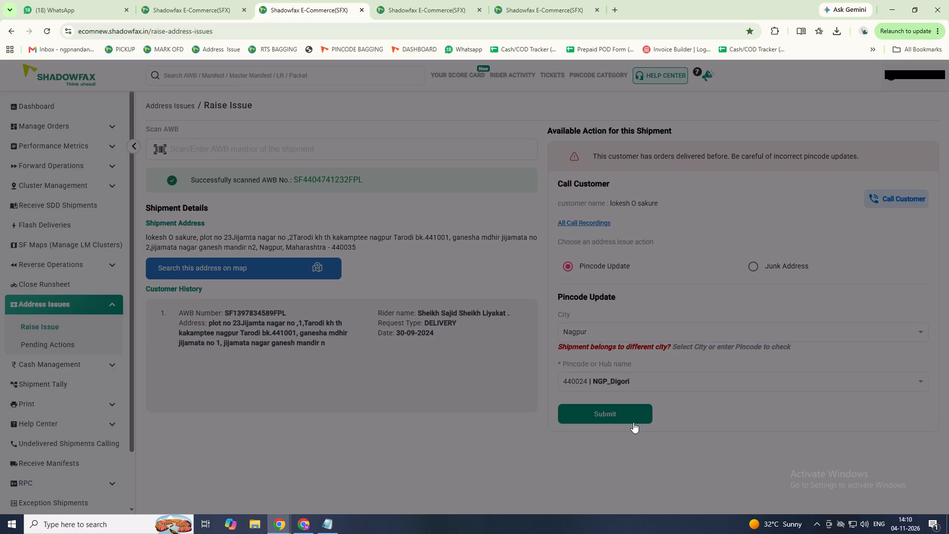
click(633, 422)
click(542, 323)
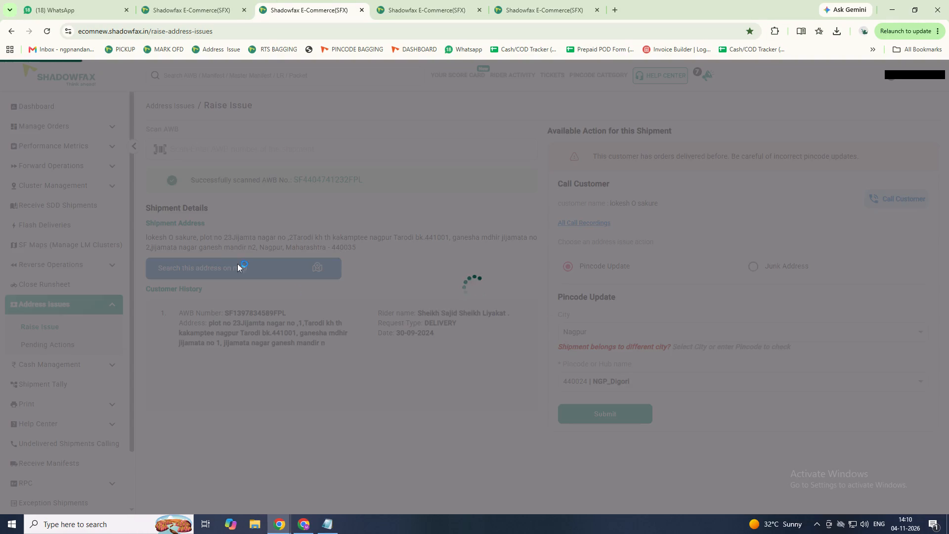
click(201, 143)
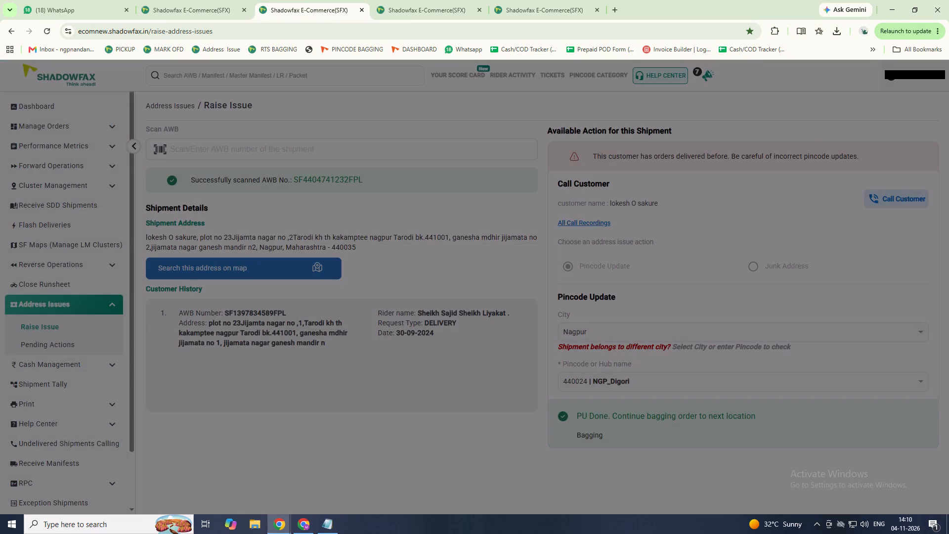
click(203, 145)
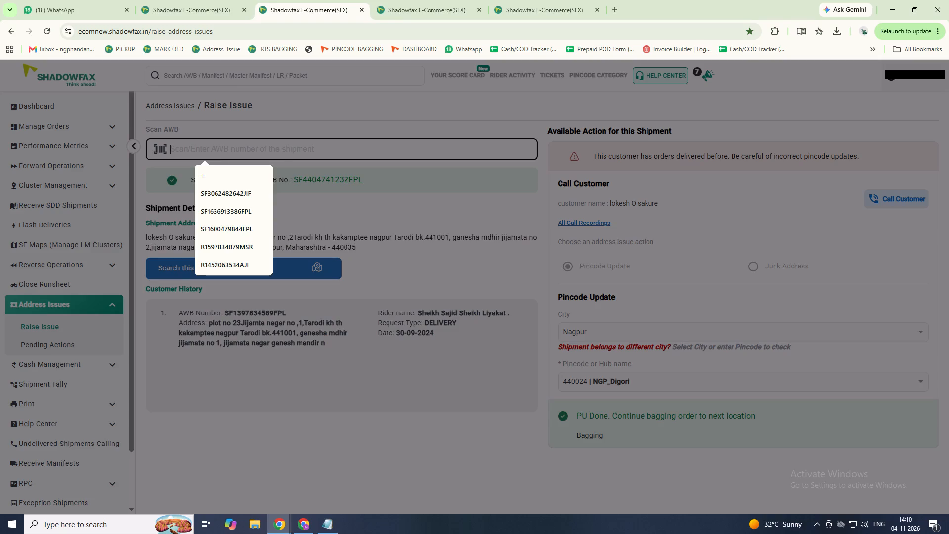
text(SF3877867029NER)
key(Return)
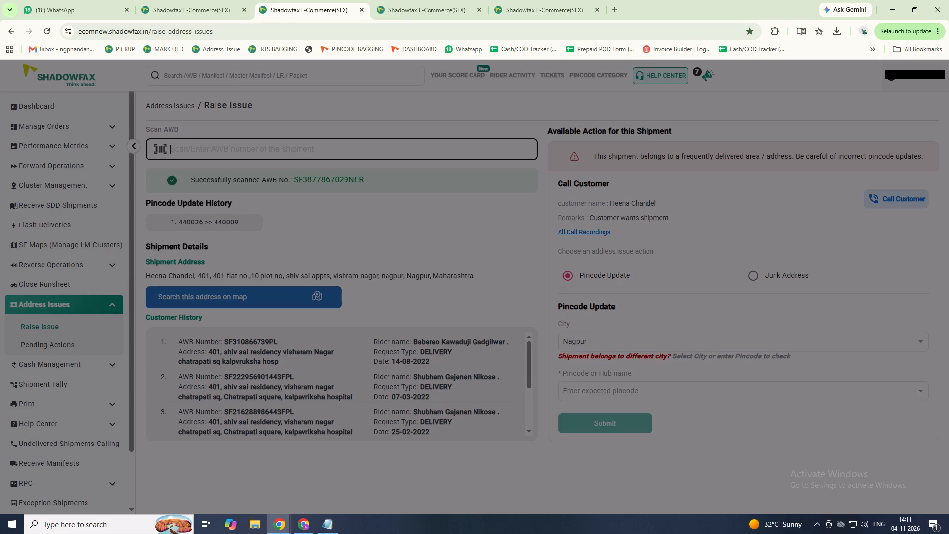
click(877, 194)
click(487, 244)
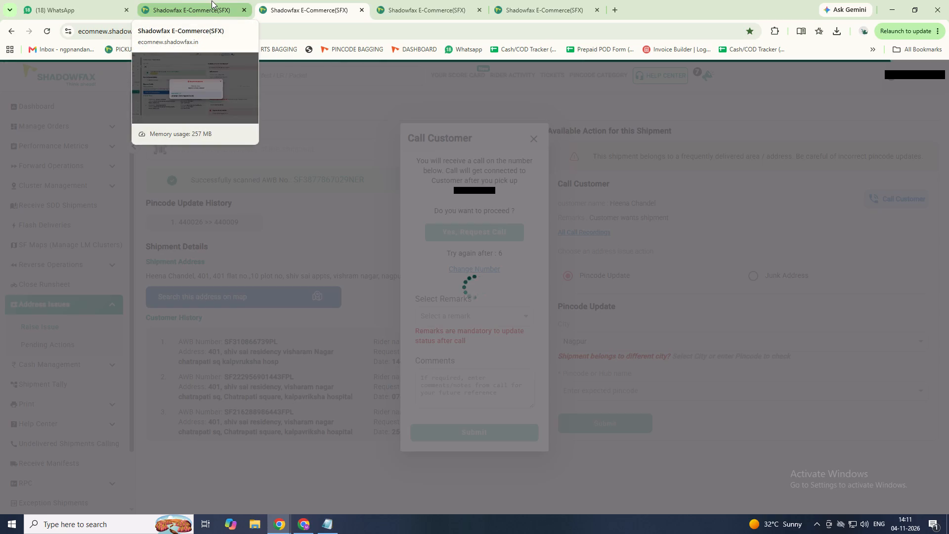
click(186, 0)
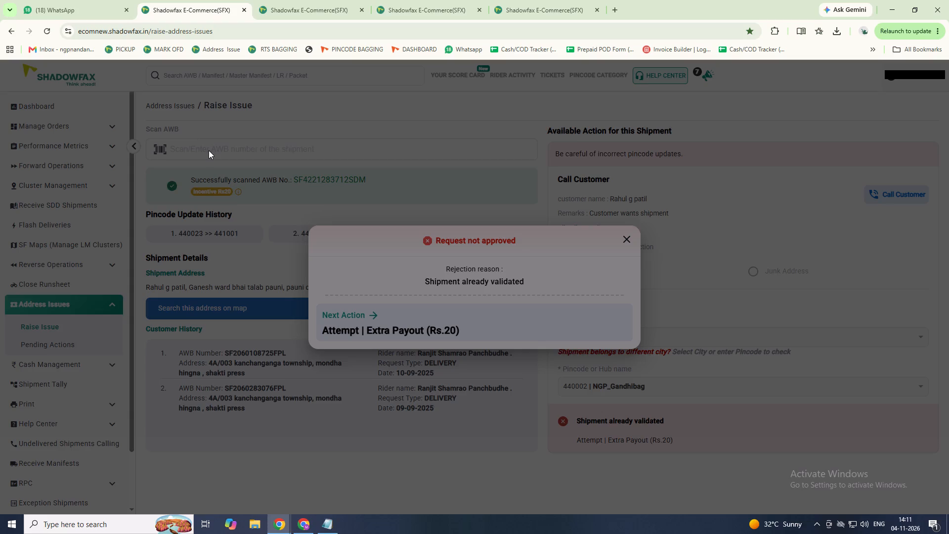
double_click(210, 150)
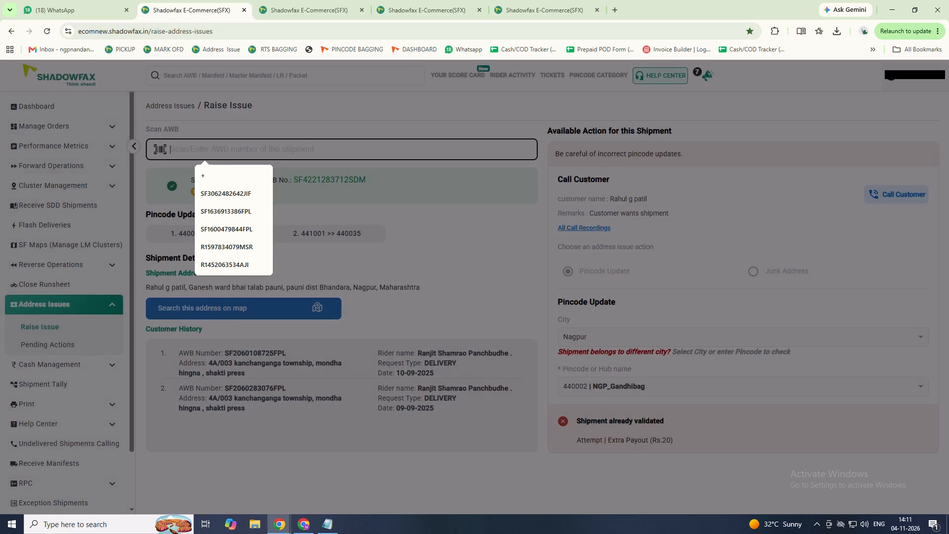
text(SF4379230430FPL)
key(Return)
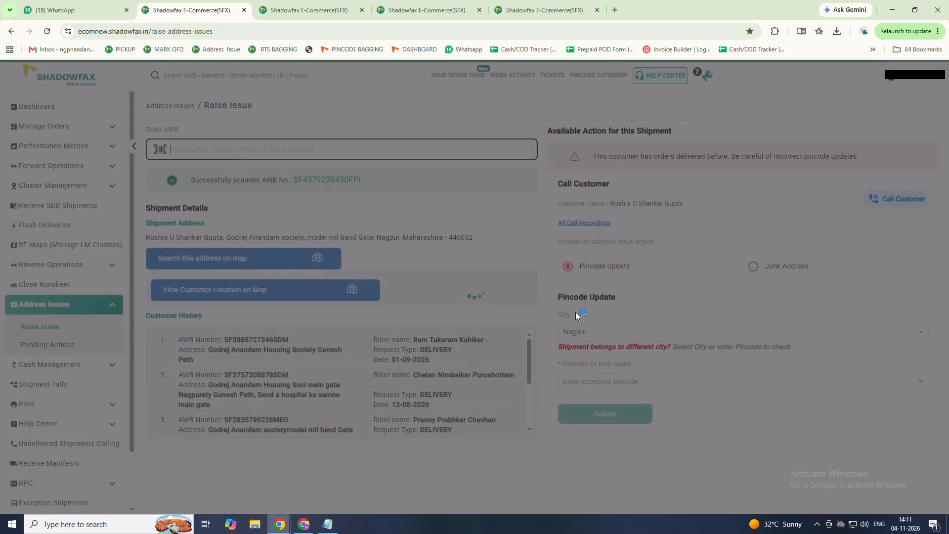
click(611, 375)
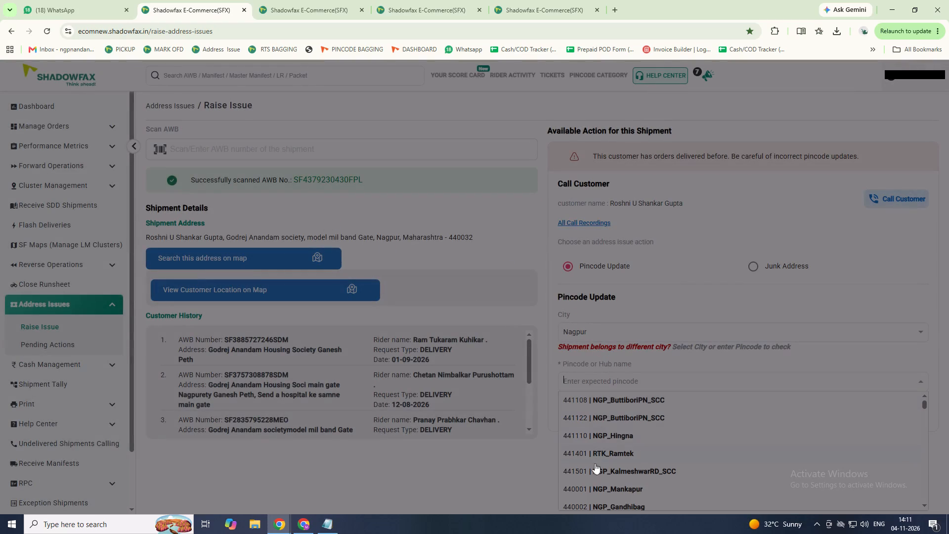
click(596, 507)
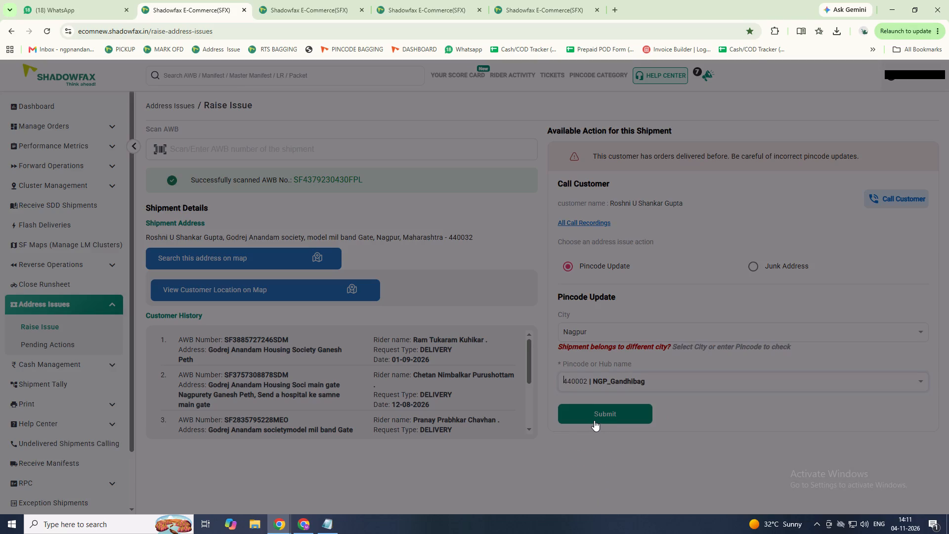
click(595, 420)
click(553, 325)
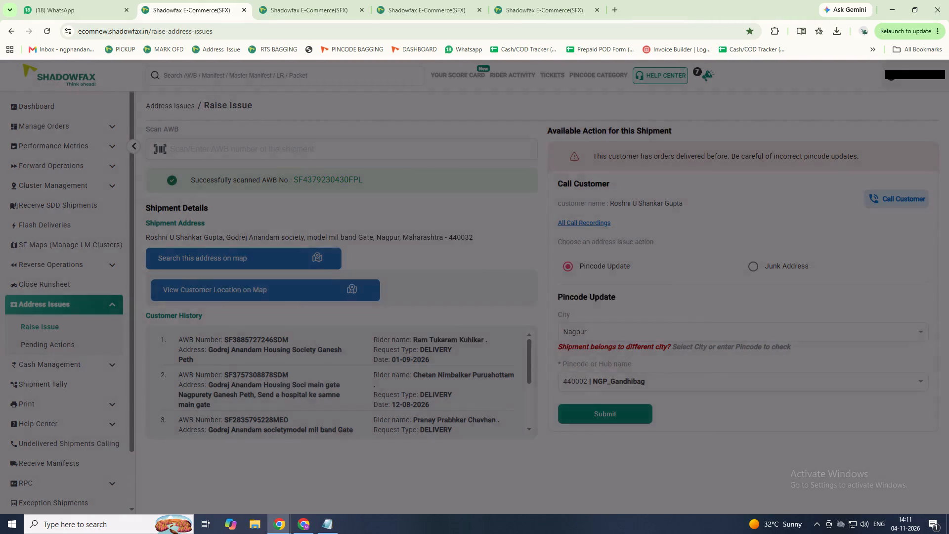
click(492, 413)
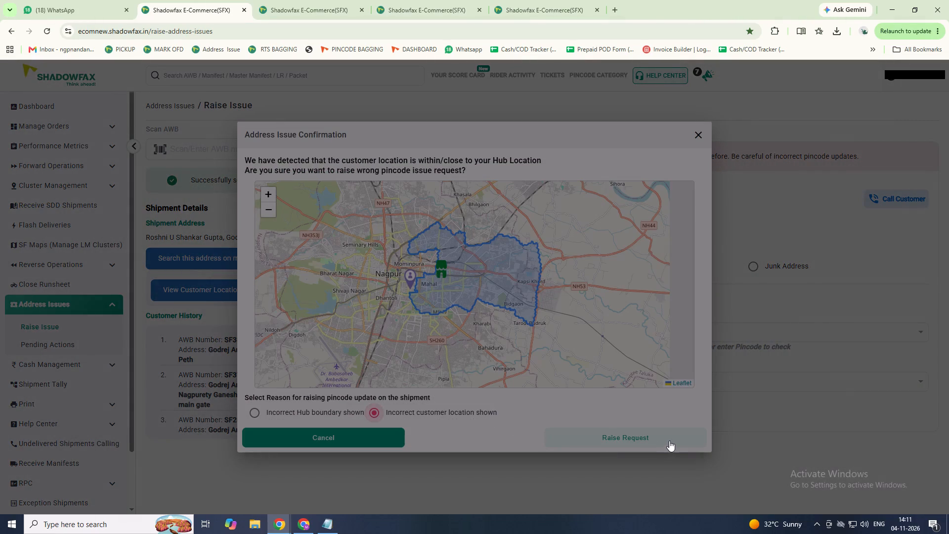
click(669, 441)
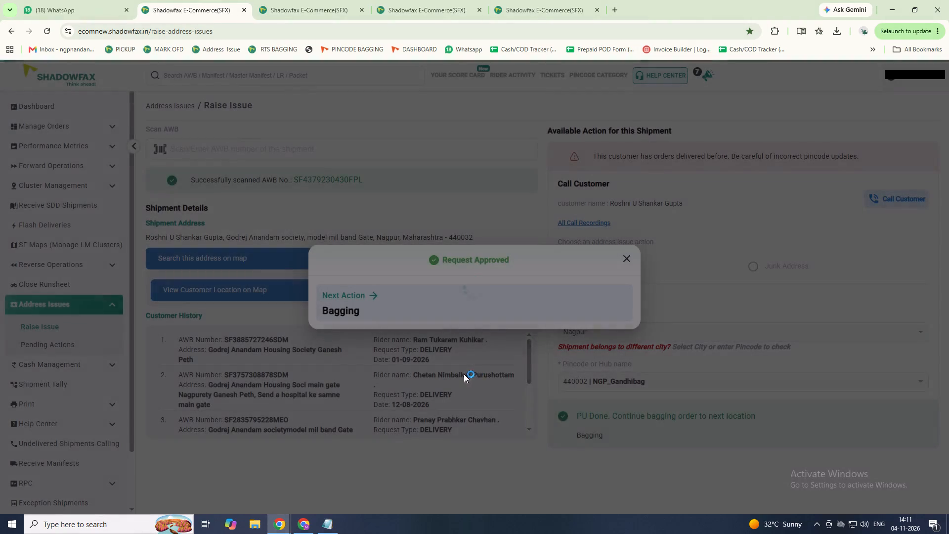
double_click(318, 153)
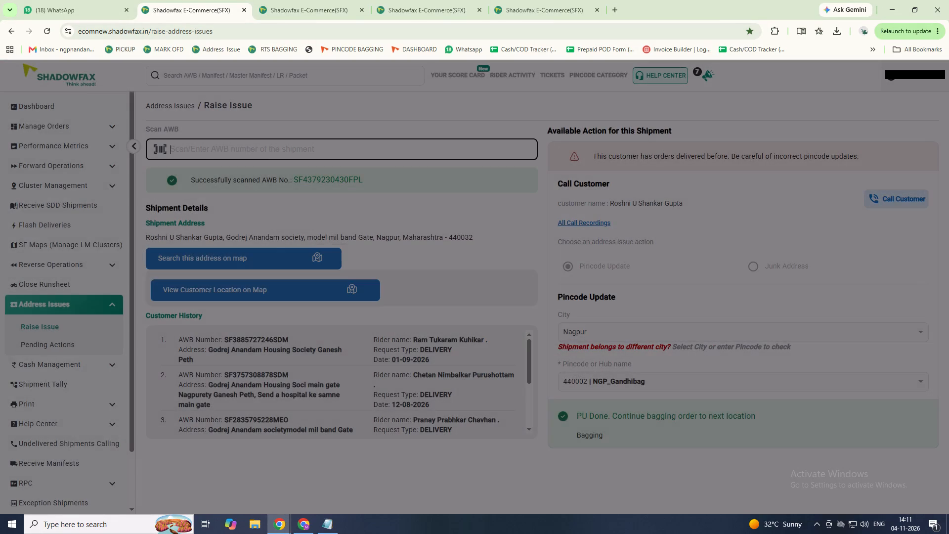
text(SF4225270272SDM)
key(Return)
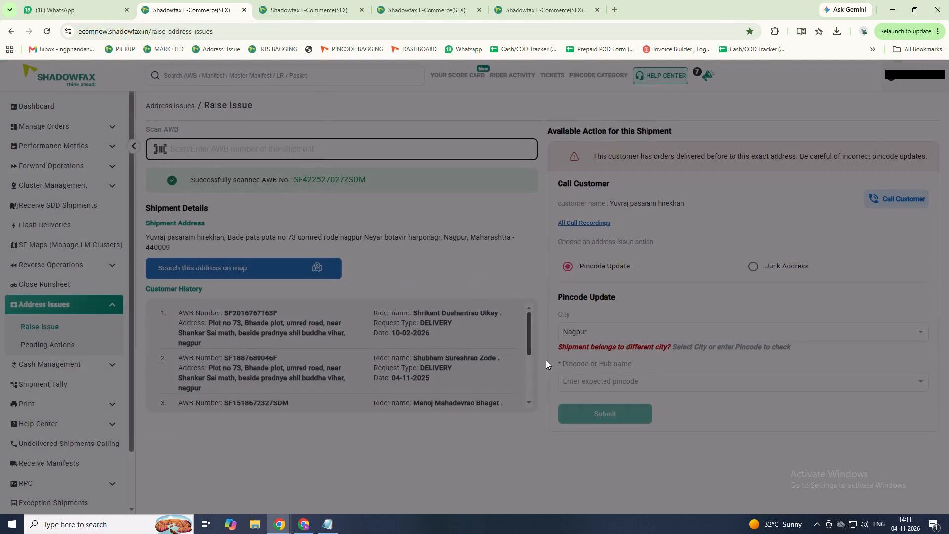
click(602, 385)
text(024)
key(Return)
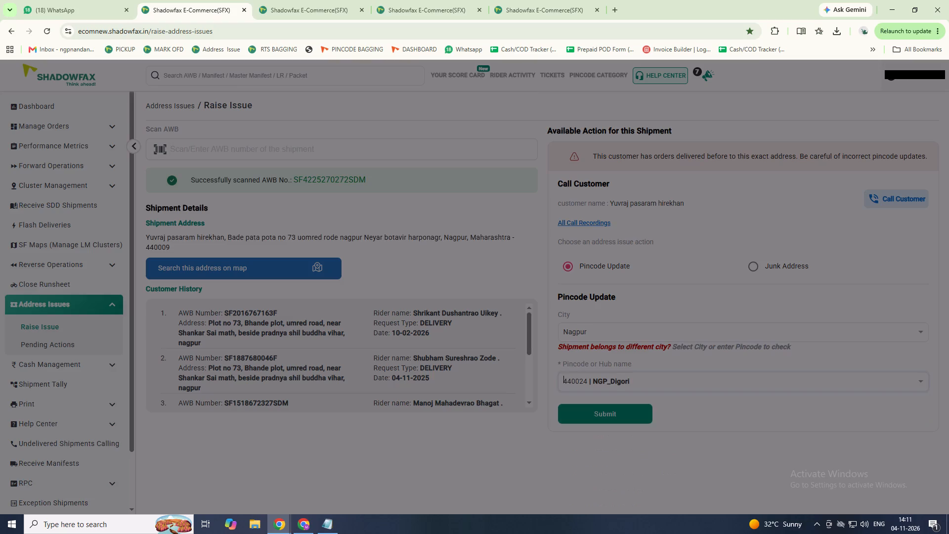
click(598, 416)
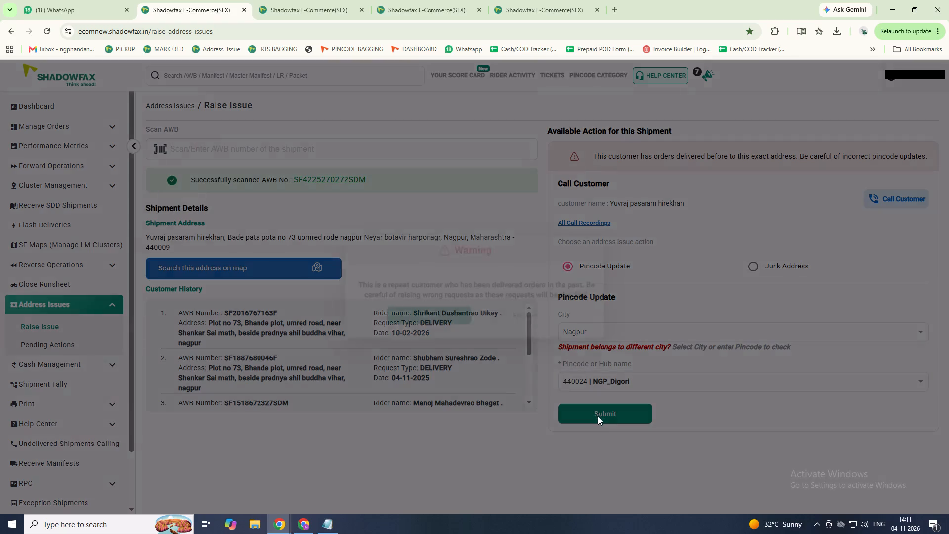
click(523, 317)
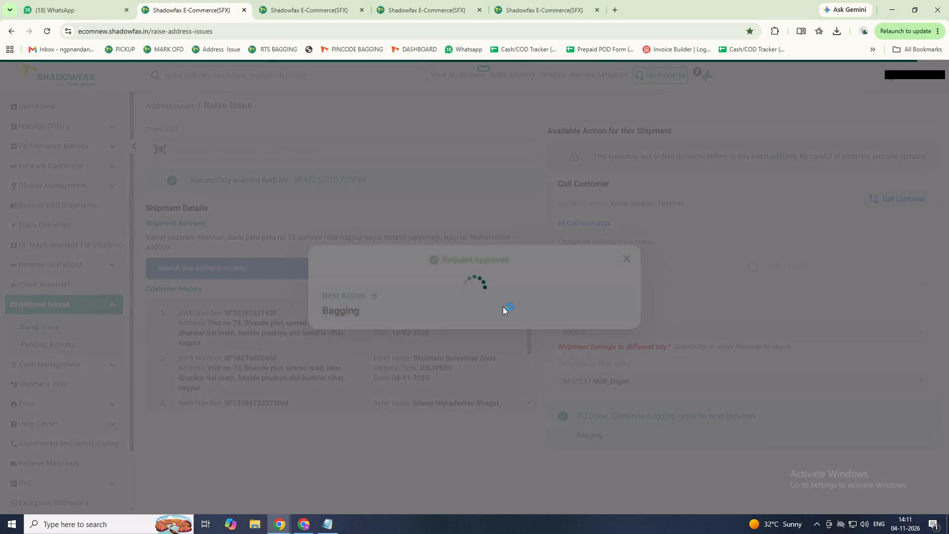
click(402, 147)
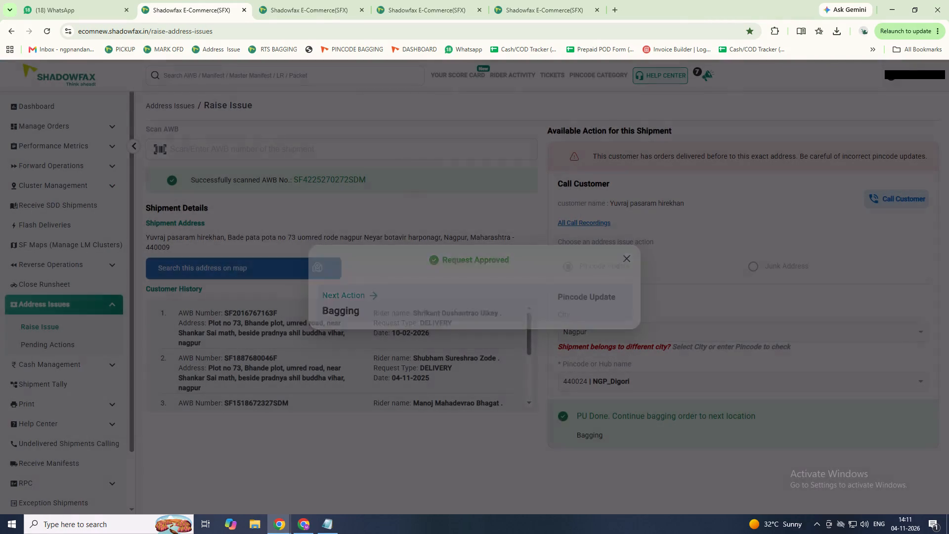
click(401, 148)
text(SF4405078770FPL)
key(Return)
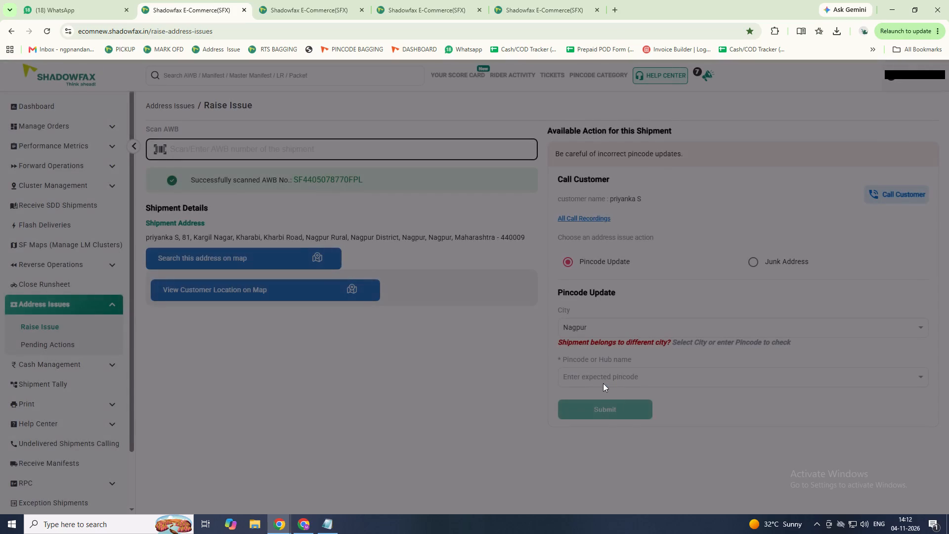
click(603, 382)
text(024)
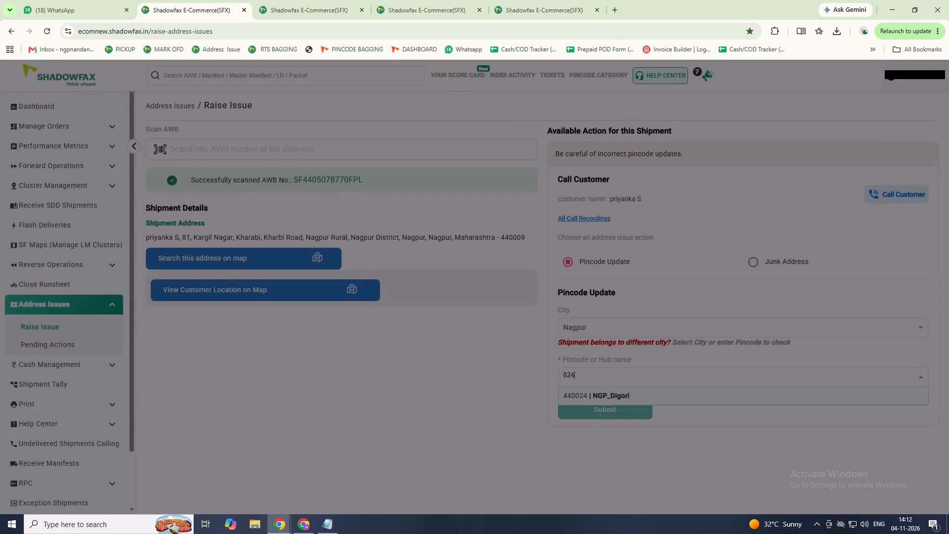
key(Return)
click(591, 412)
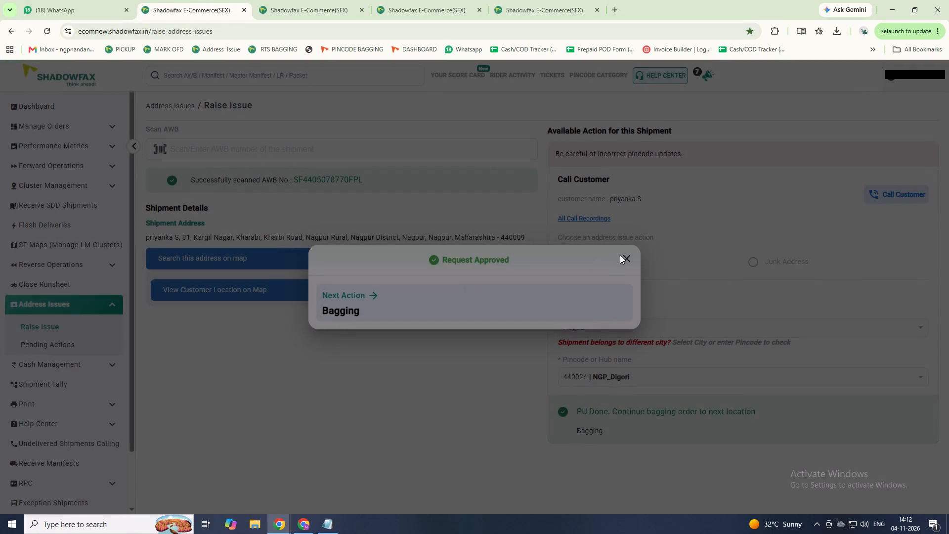
click(620, 255)
click(623, 256)
click(435, 141)
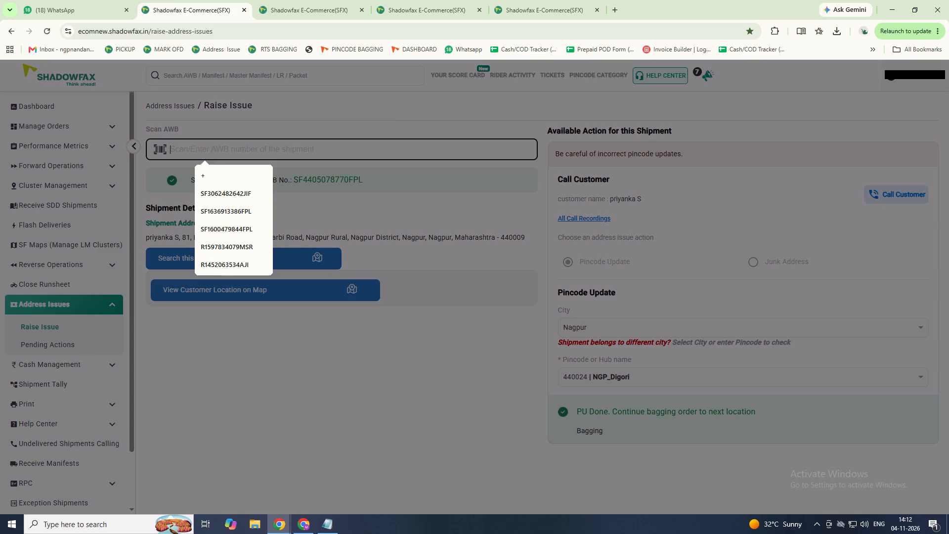
click(298, 0)
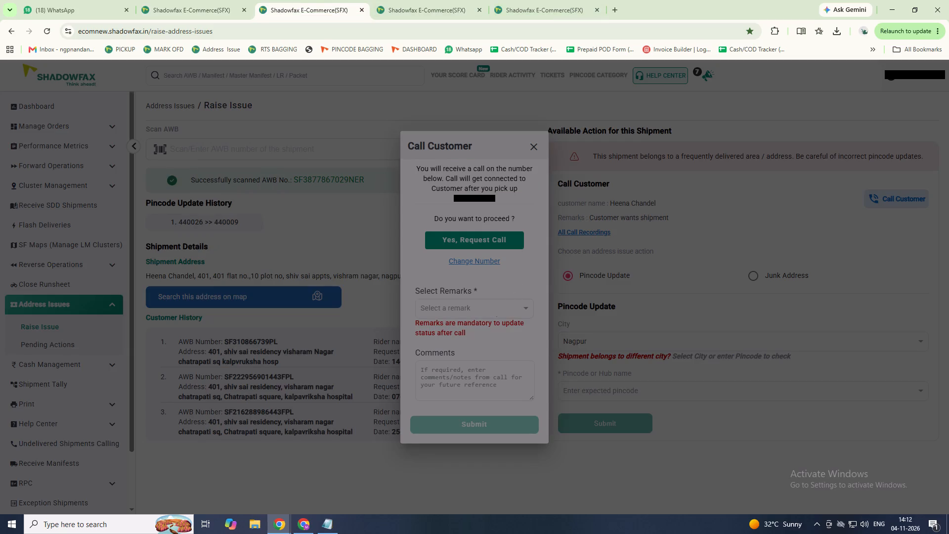
click(493, 304)
click(480, 318)
click(486, 423)
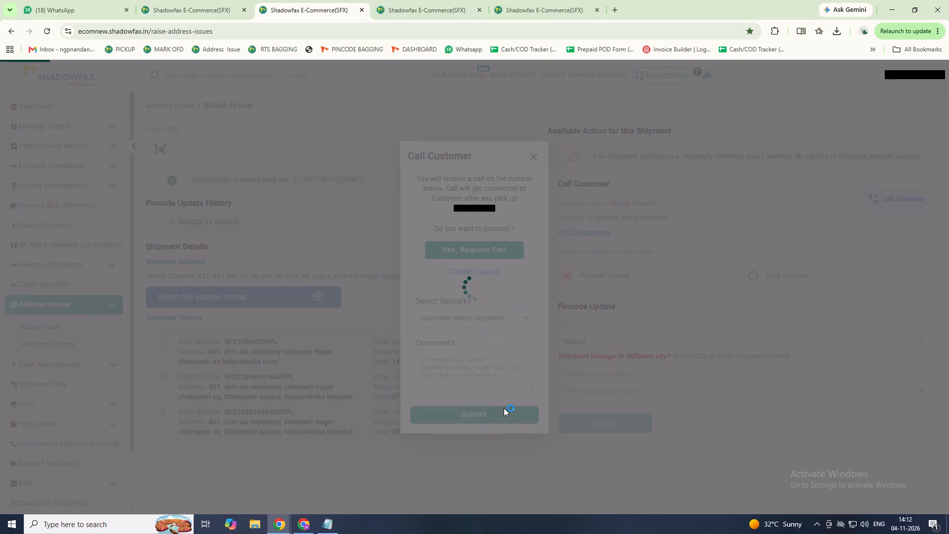
click(483, 400)
click(482, 402)
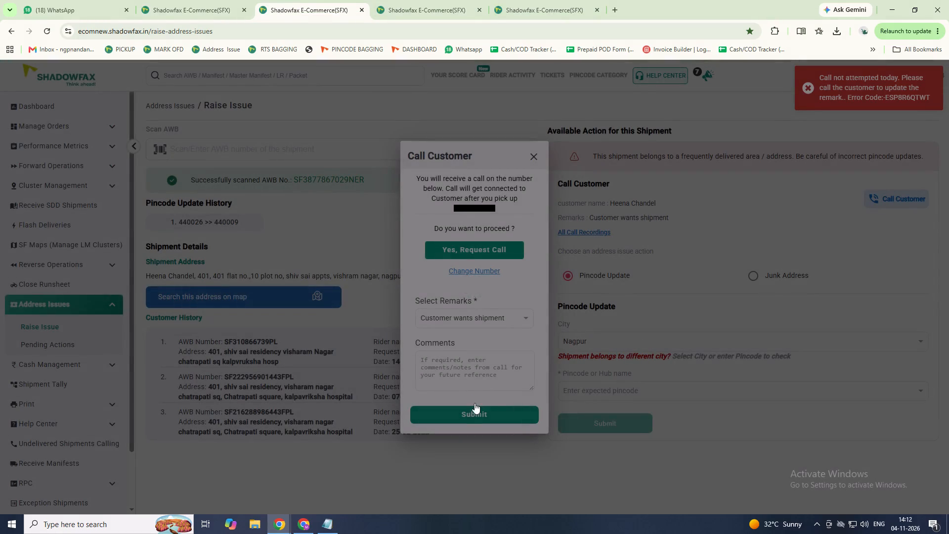
click(470, 408)
In a new browser tab, search Google for "vishram nagar chatrapati sqAURE" and examine the results for the area's pincode.
double_click(551, 6)
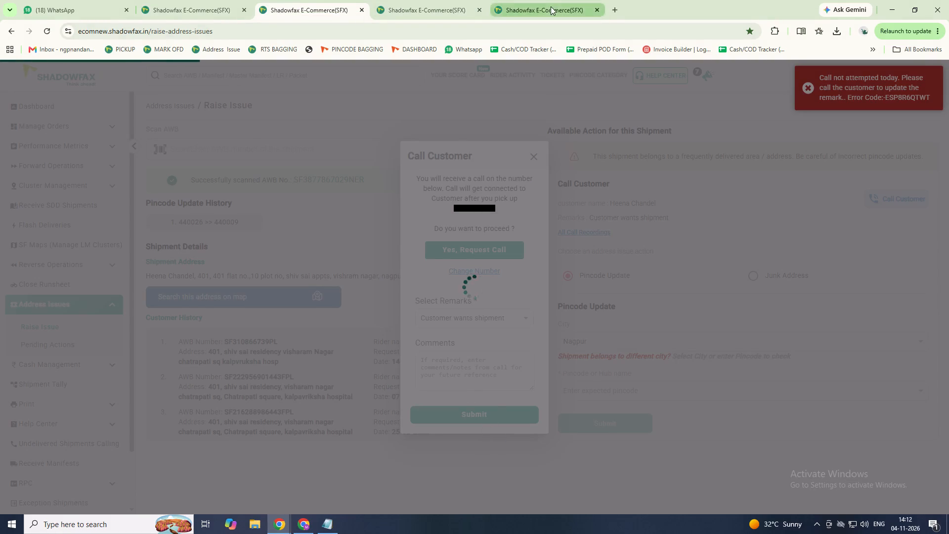
click(607, 7)
click(607, 6)
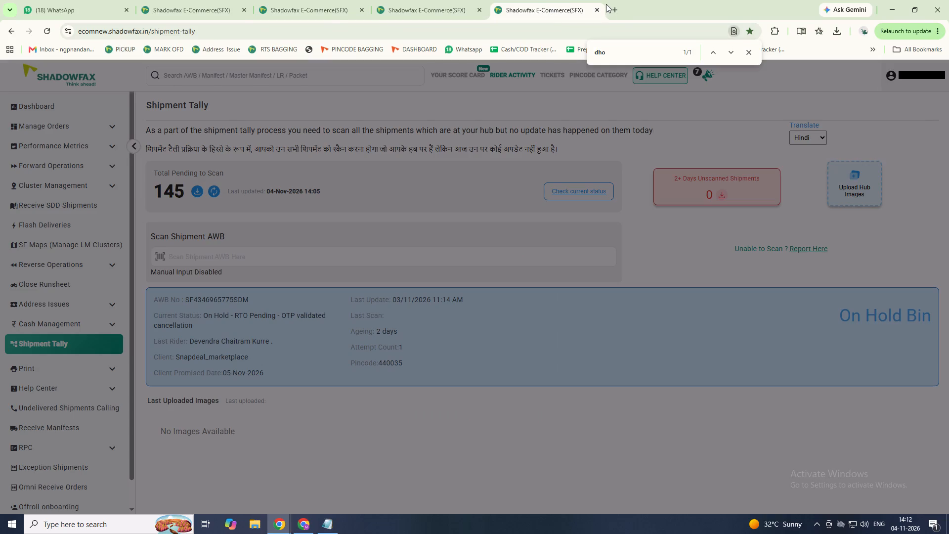
click(610, 2)
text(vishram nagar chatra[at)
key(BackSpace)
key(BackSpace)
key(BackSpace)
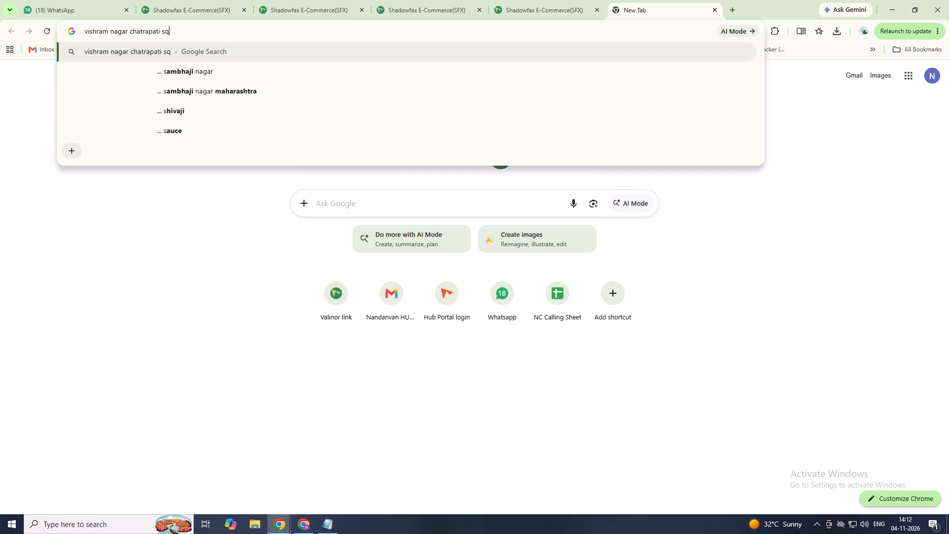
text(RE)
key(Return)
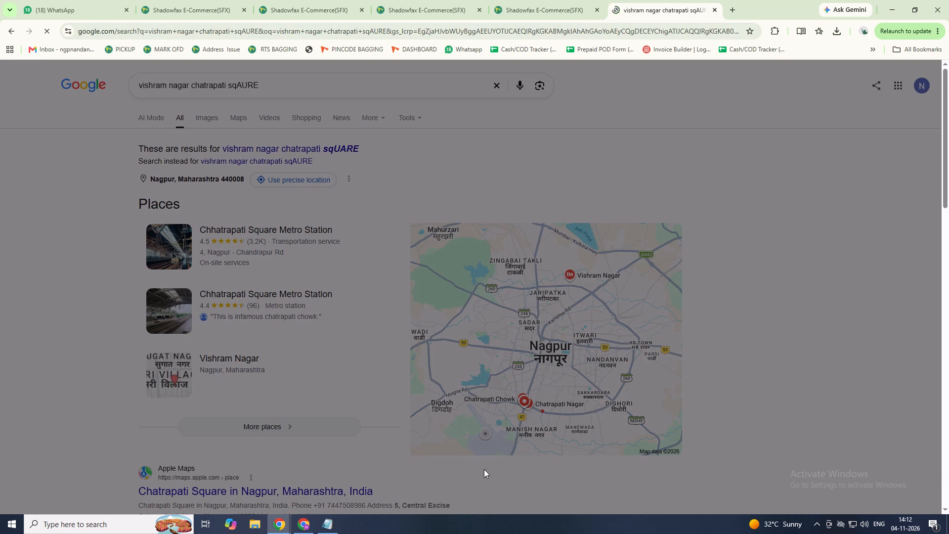
scroll(275, 408, down, 3)
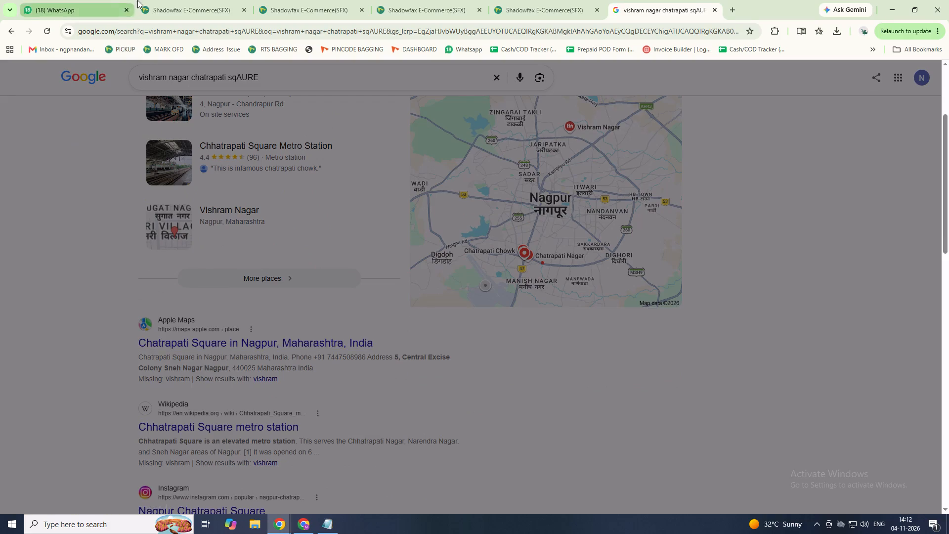
click(165, 1)
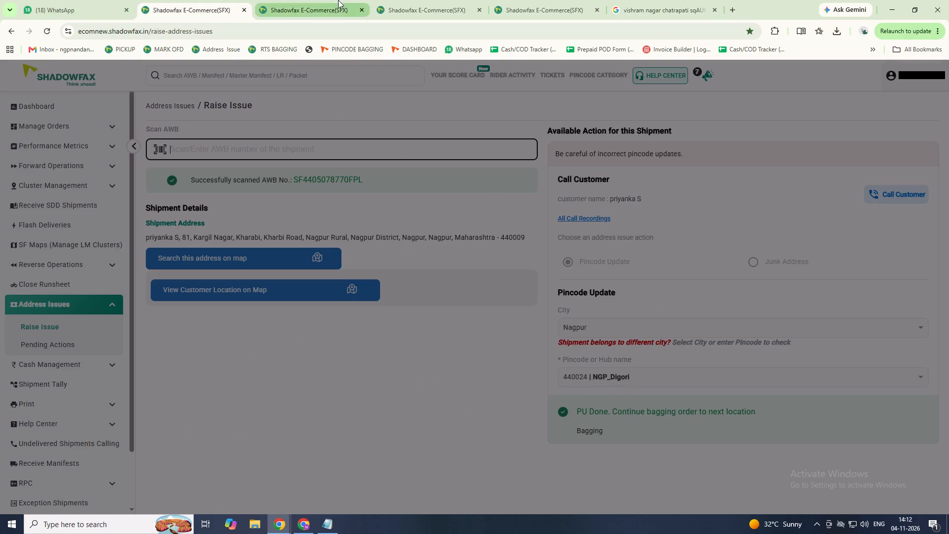
click(338, 0)
click(474, 409)
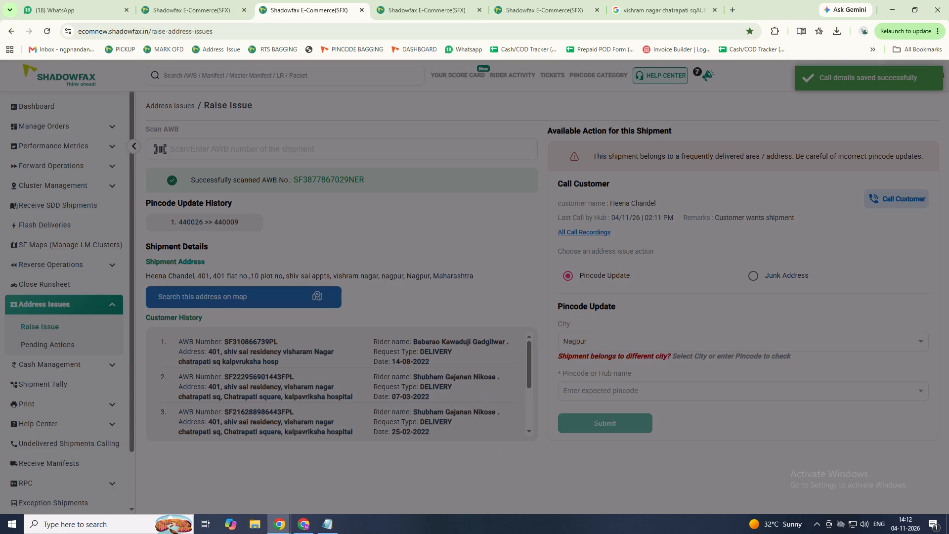
click(643, 395)
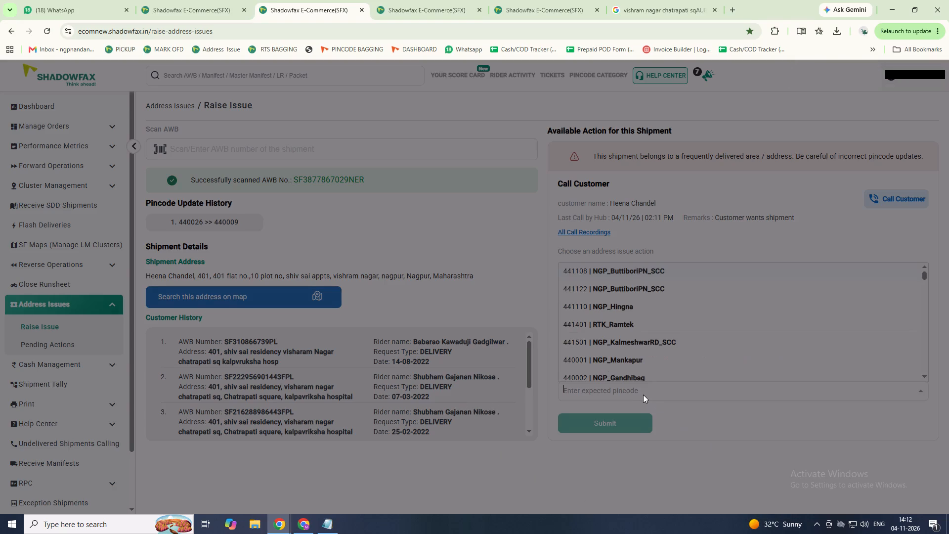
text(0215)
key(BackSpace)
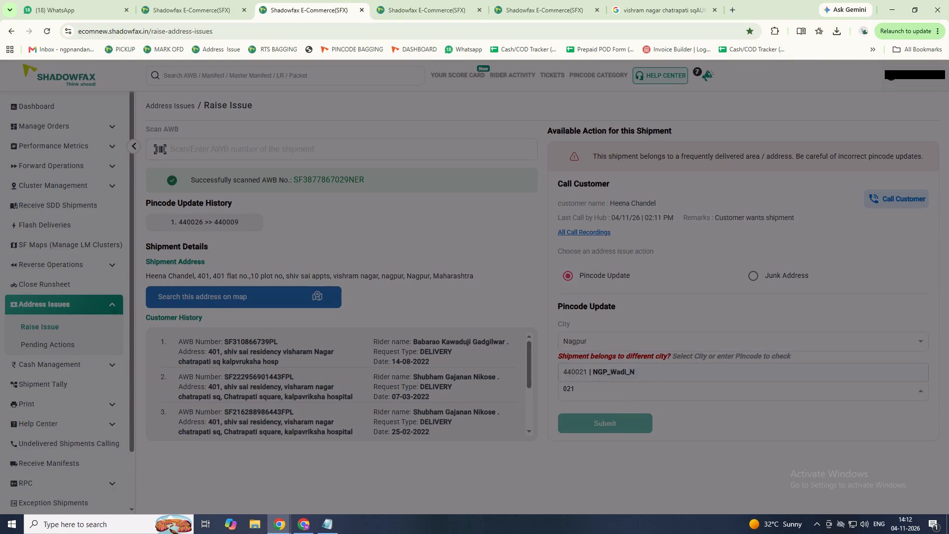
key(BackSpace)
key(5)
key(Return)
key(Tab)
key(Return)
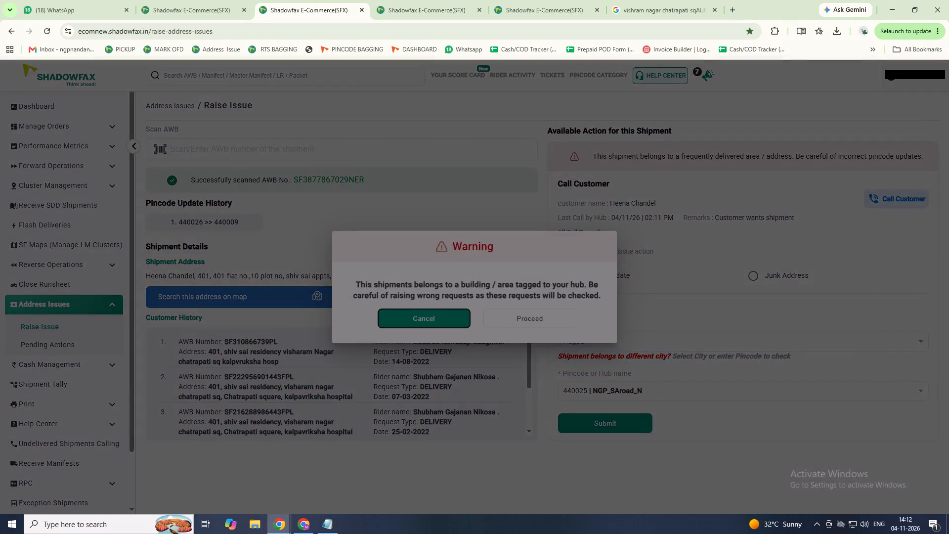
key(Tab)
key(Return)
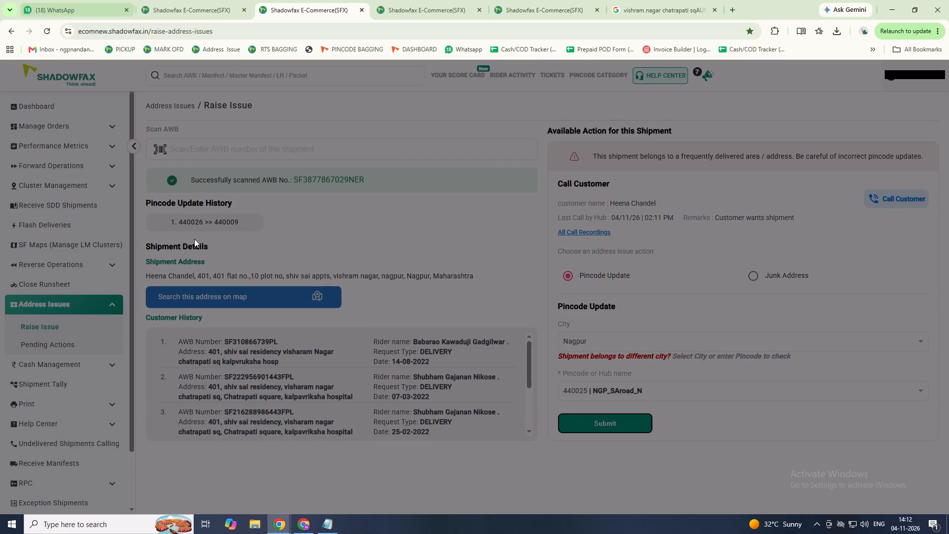
click(574, 425)
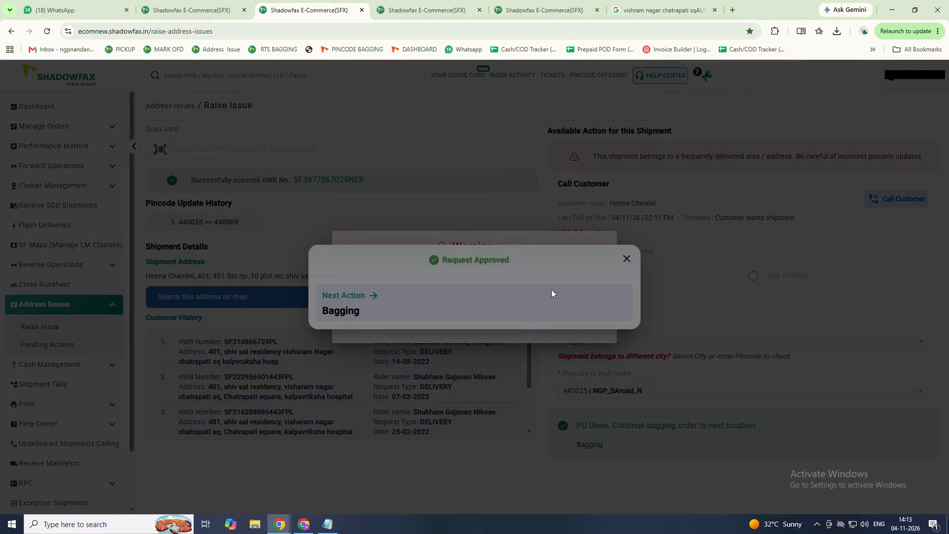
click(626, 256)
click(452, 293)
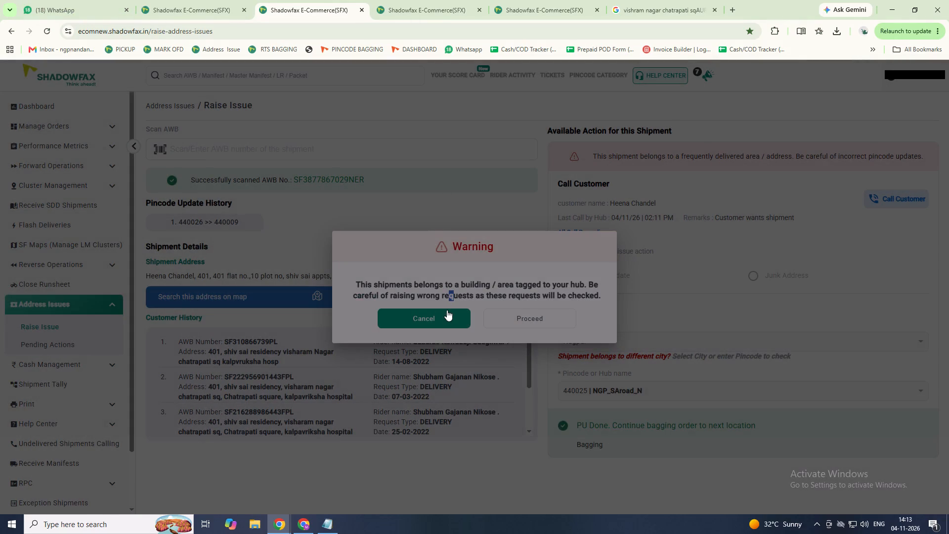
click(447, 309)
click(349, 138)
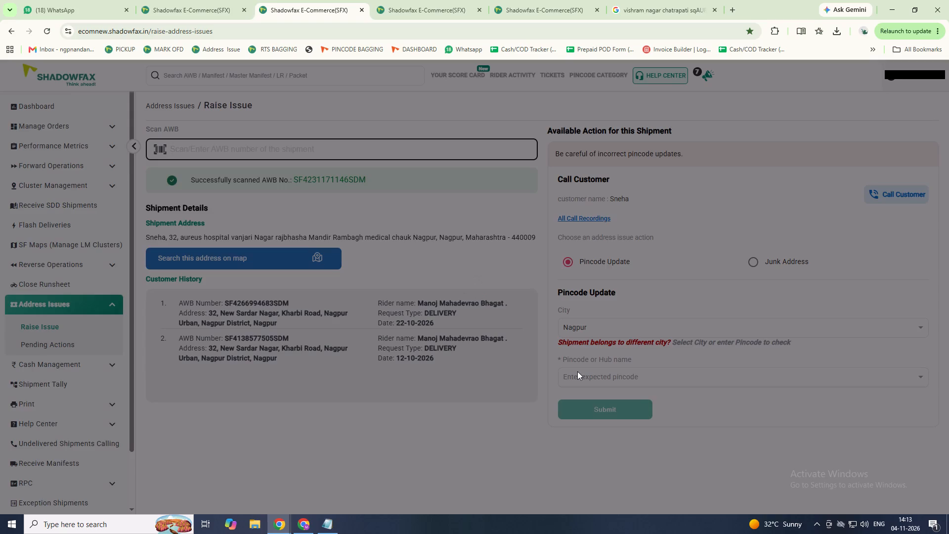
click(581, 376)
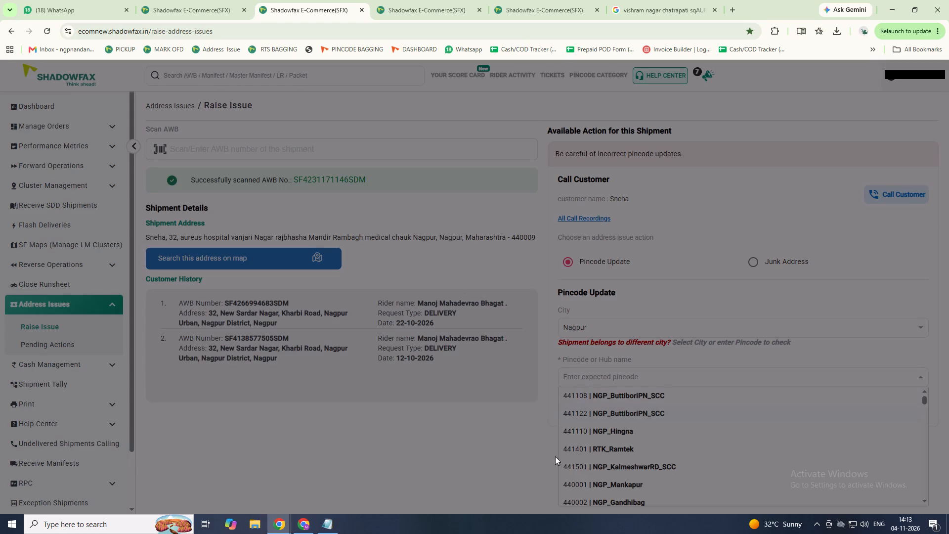
scroll(585, 496, down, 1)
click(590, 474)
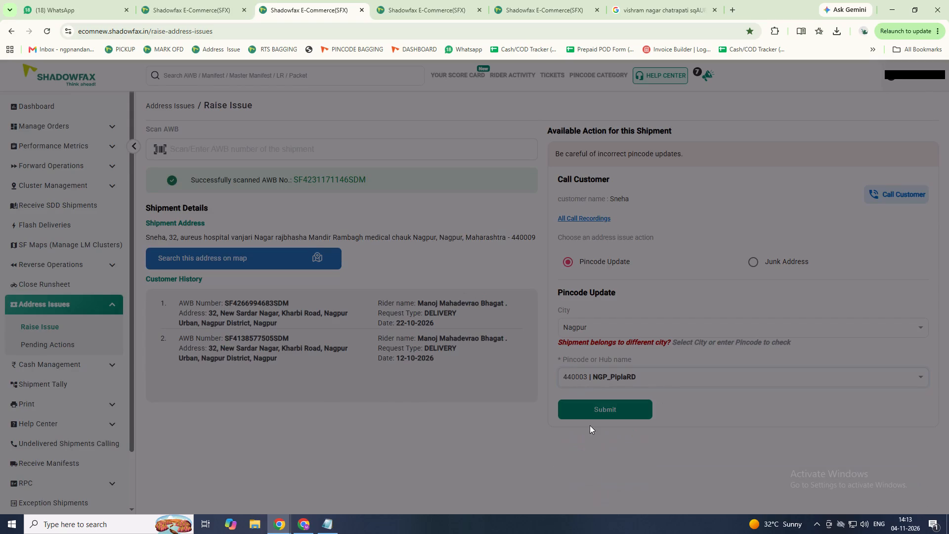
click(589, 413)
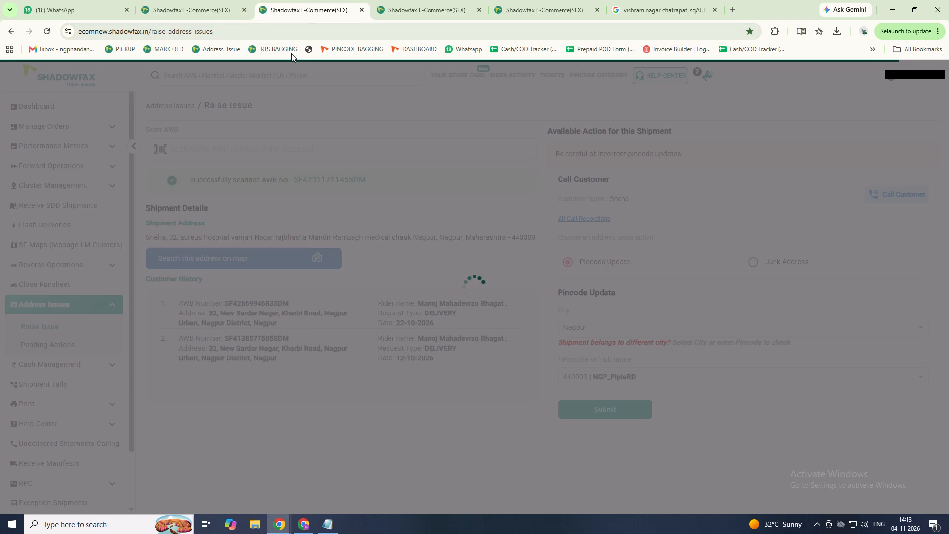
click(266, 152)
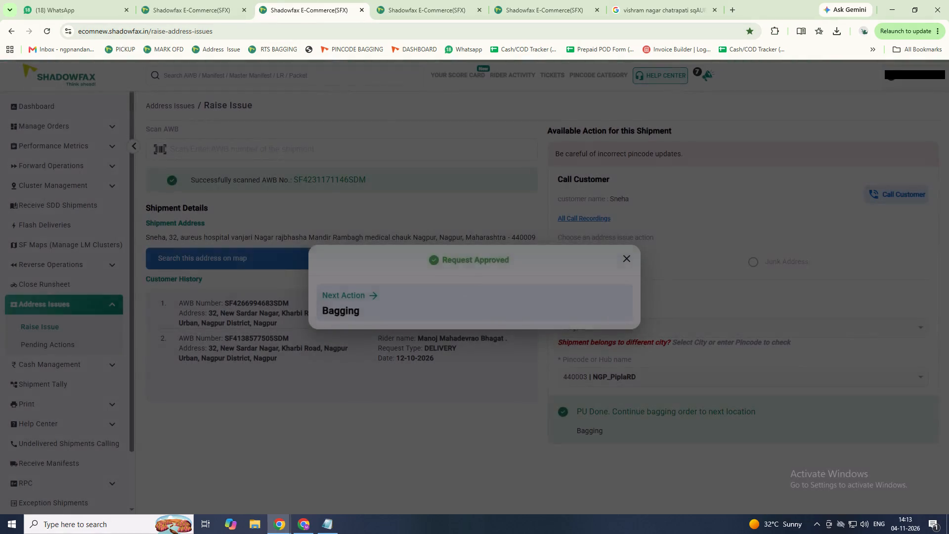
click(266, 152)
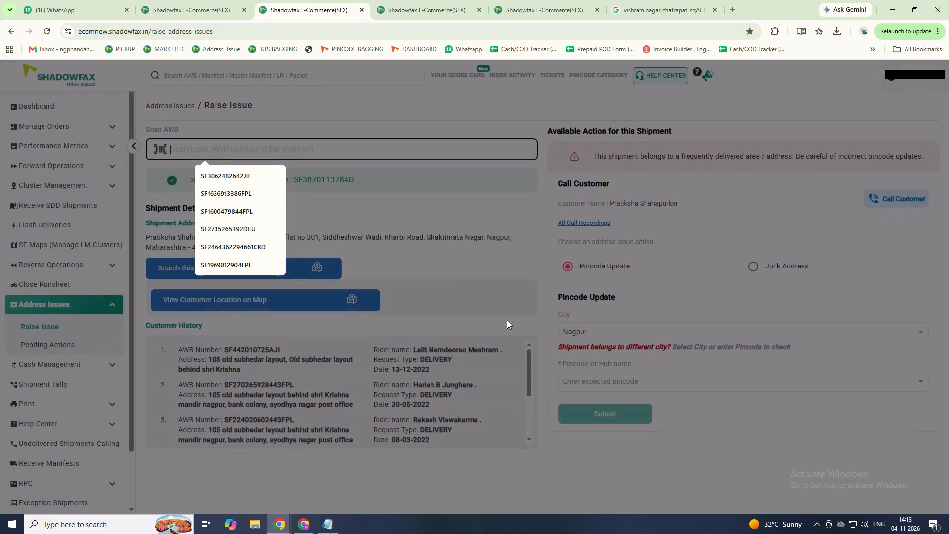
click(596, 396)
click(595, 385)
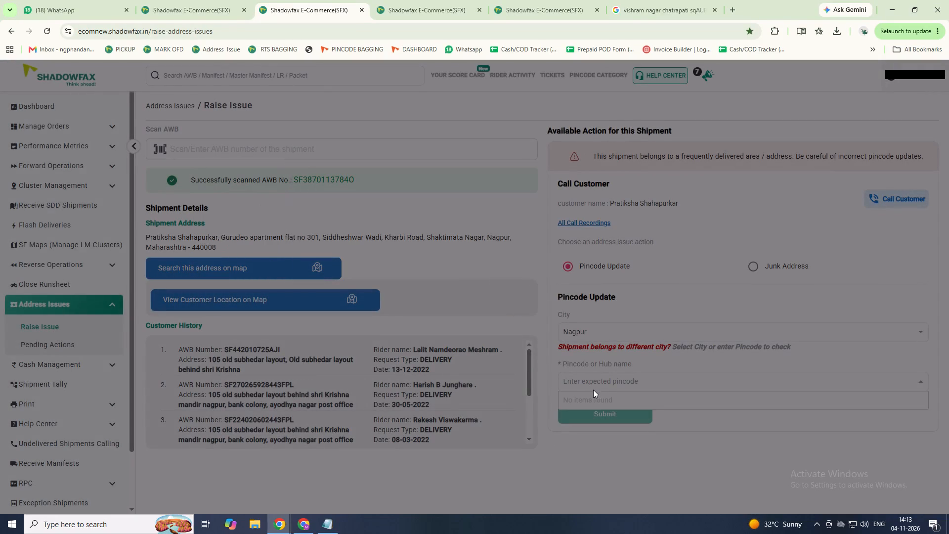
click(509, 309)
click(576, 392)
click(576, 383)
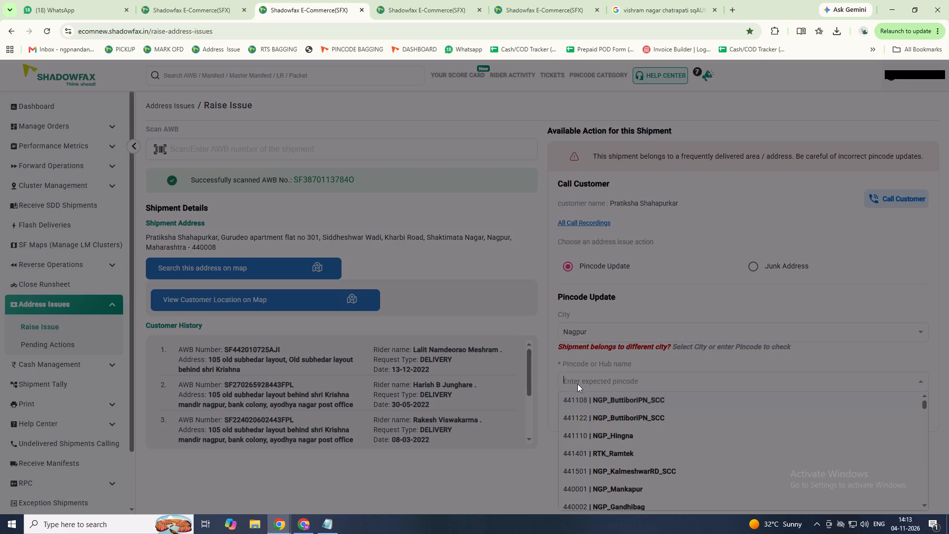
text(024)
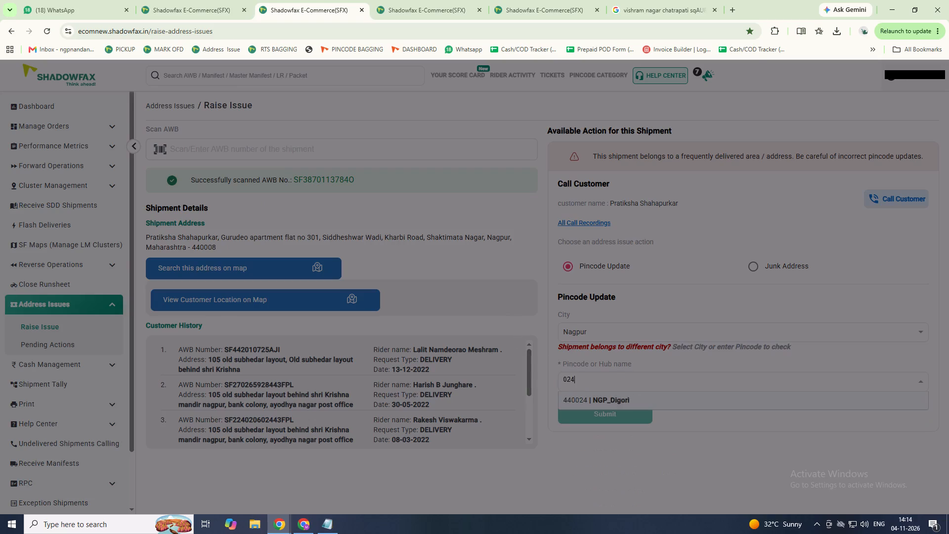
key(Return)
click(579, 419)
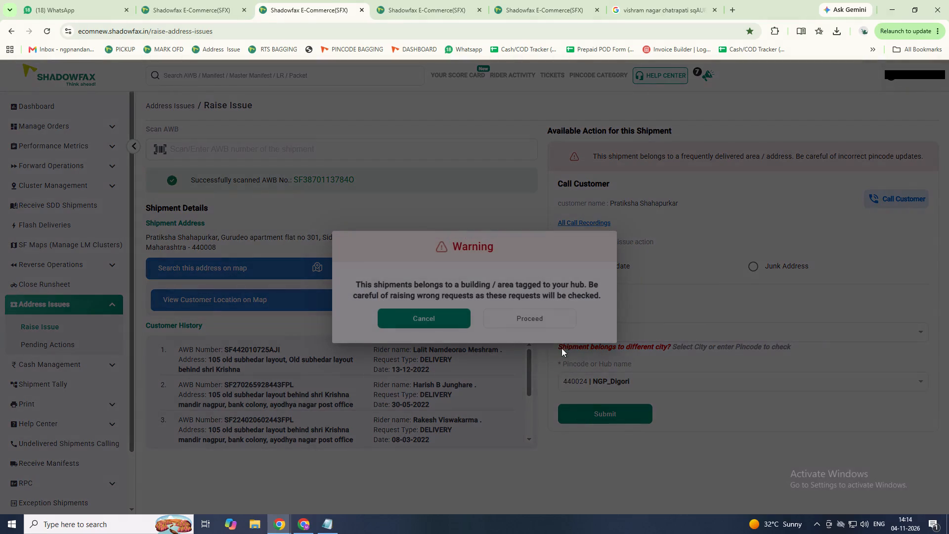
click(551, 327)
click(477, 417)
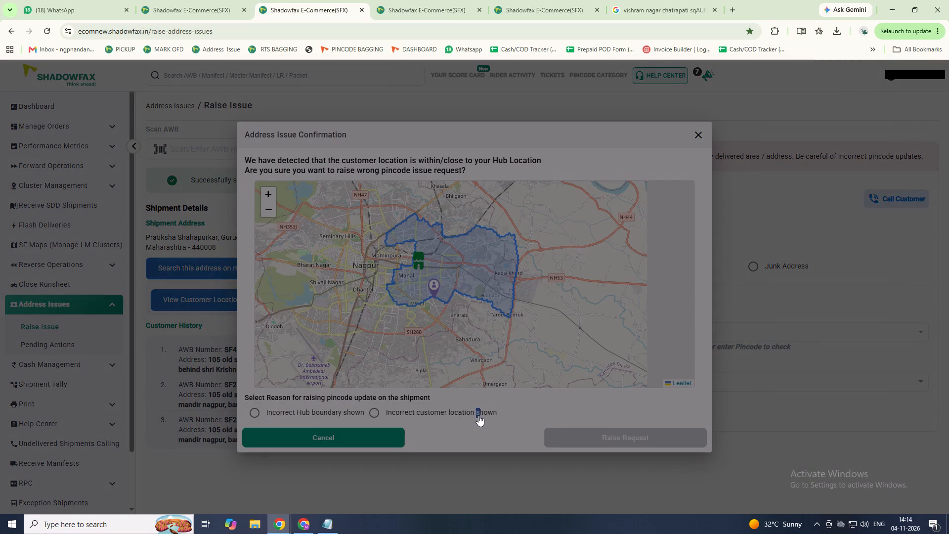
click(453, 413)
click(557, 432)
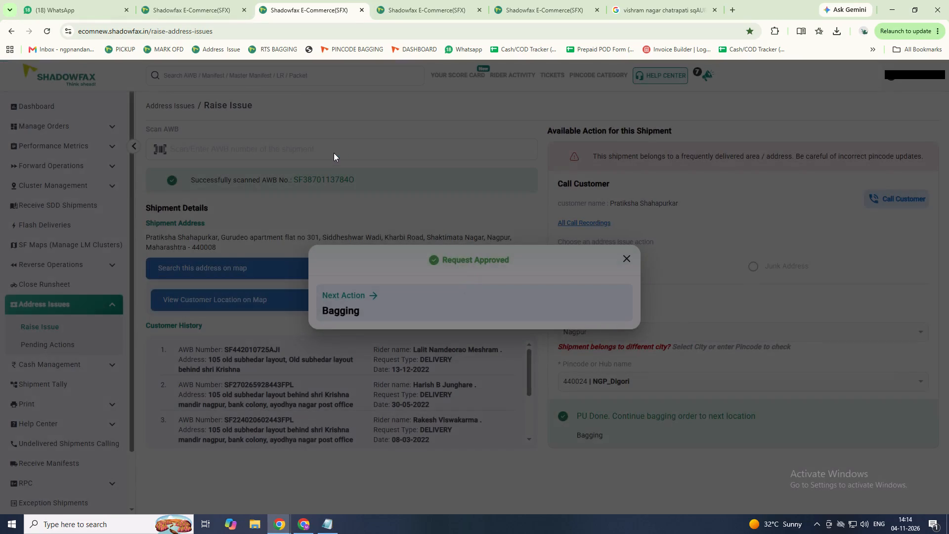
click(333, 154)
click(334, 154)
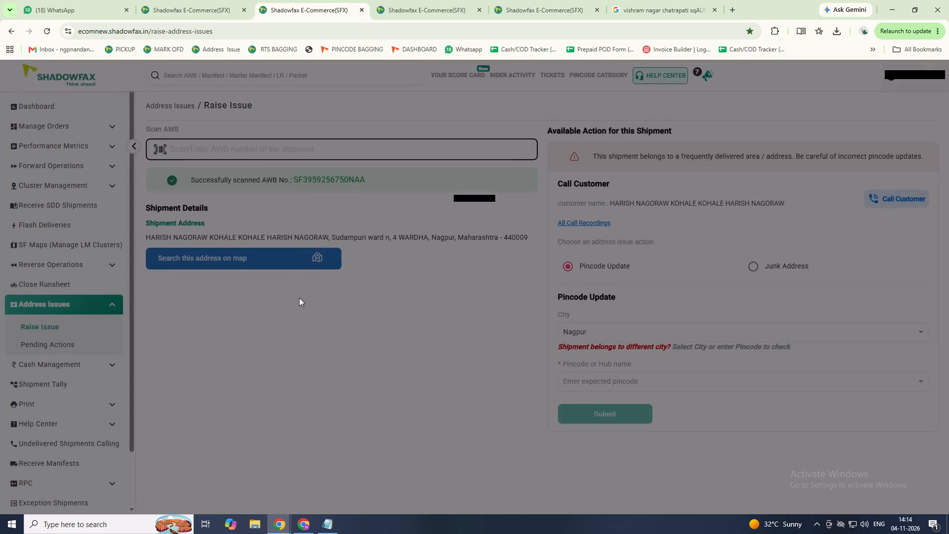
click(898, 188)
click(897, 195)
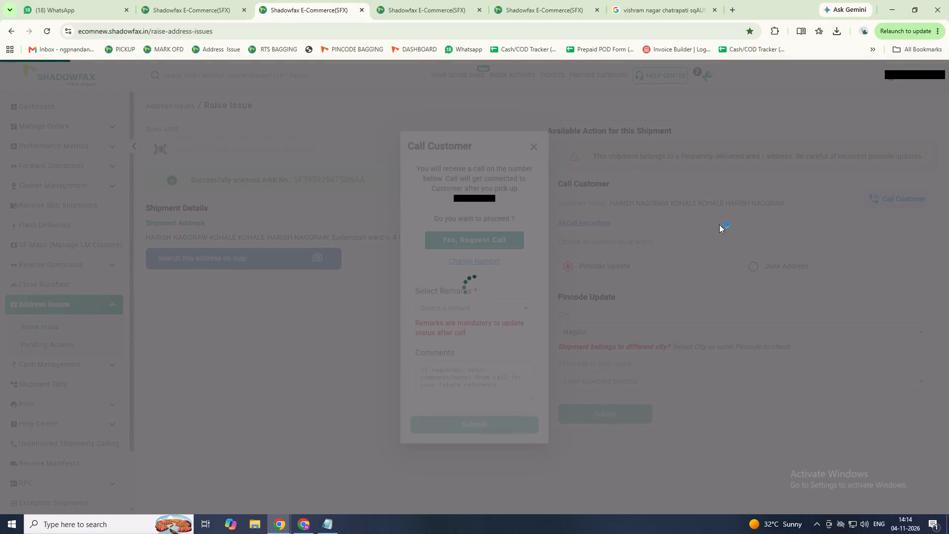
click(445, 244)
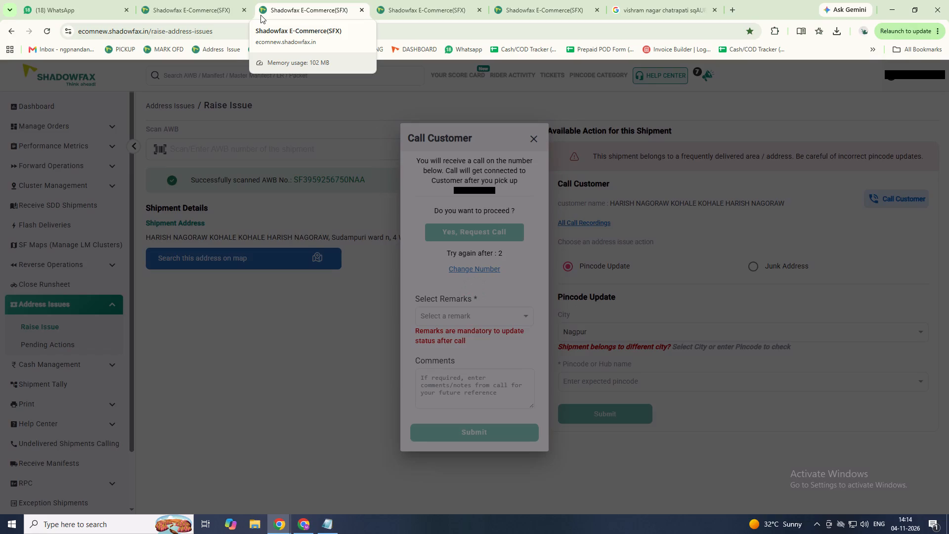
Switch to the first Raise Issue page.
click(185, 0)
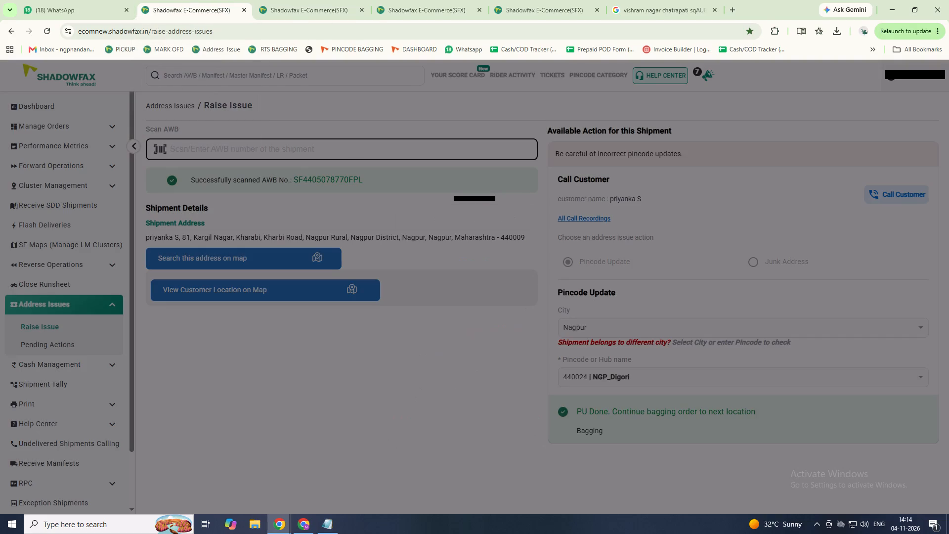
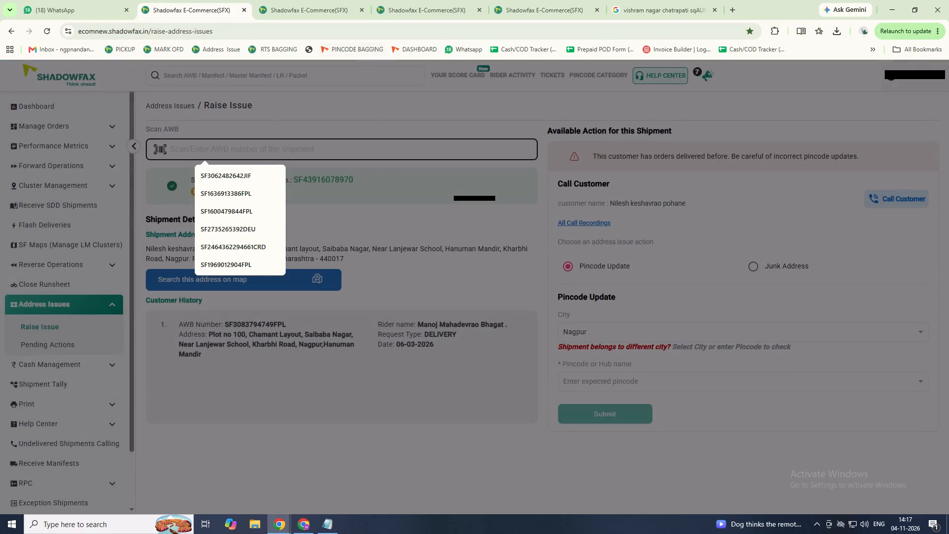
drag(394, 289, 396, 294)
click(590, 253)
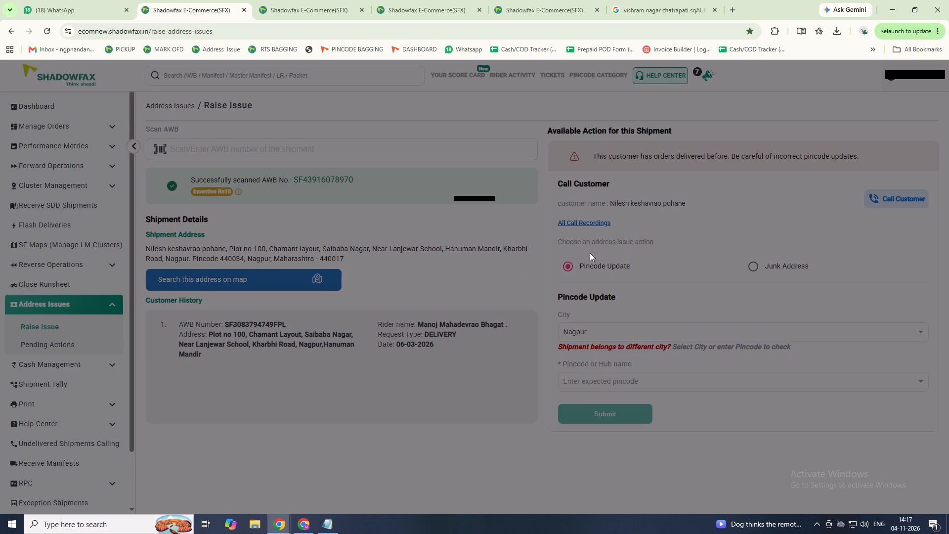
click(890, 201)
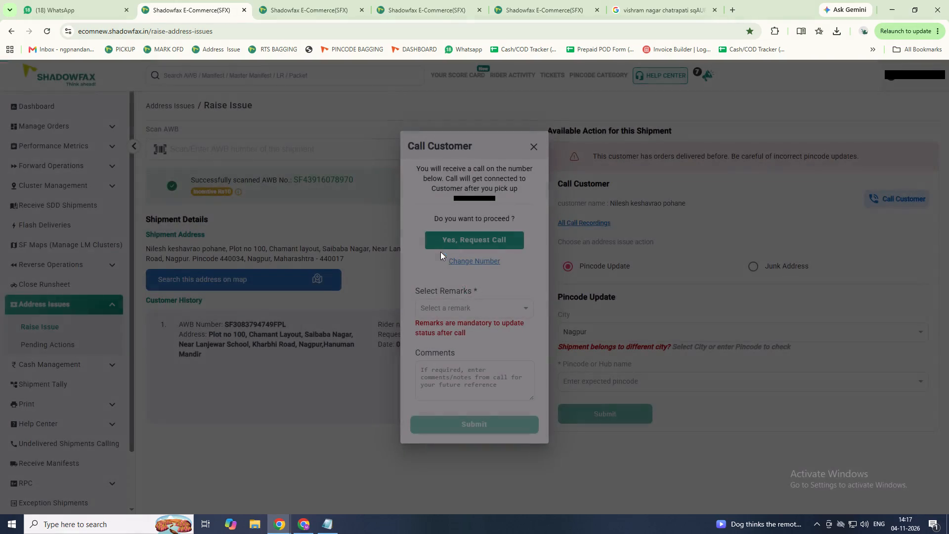
click(440, 252)
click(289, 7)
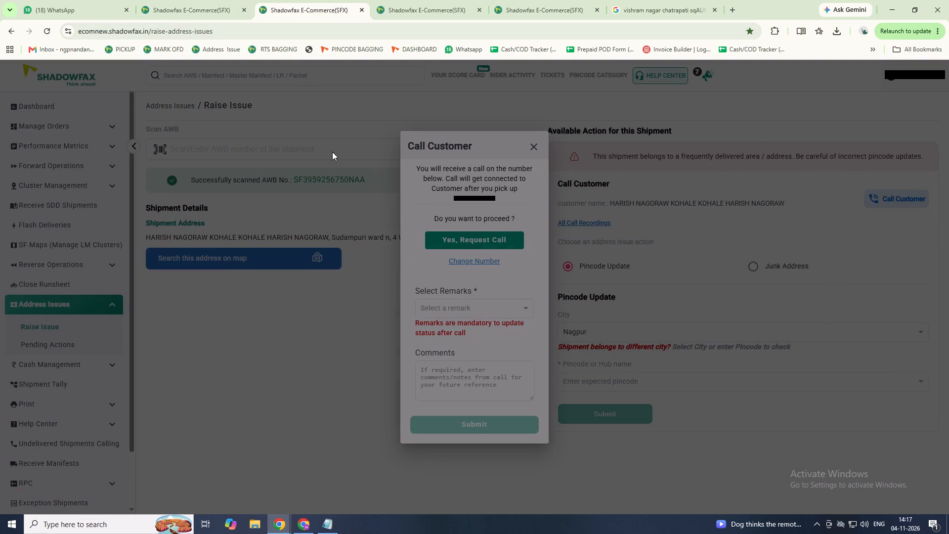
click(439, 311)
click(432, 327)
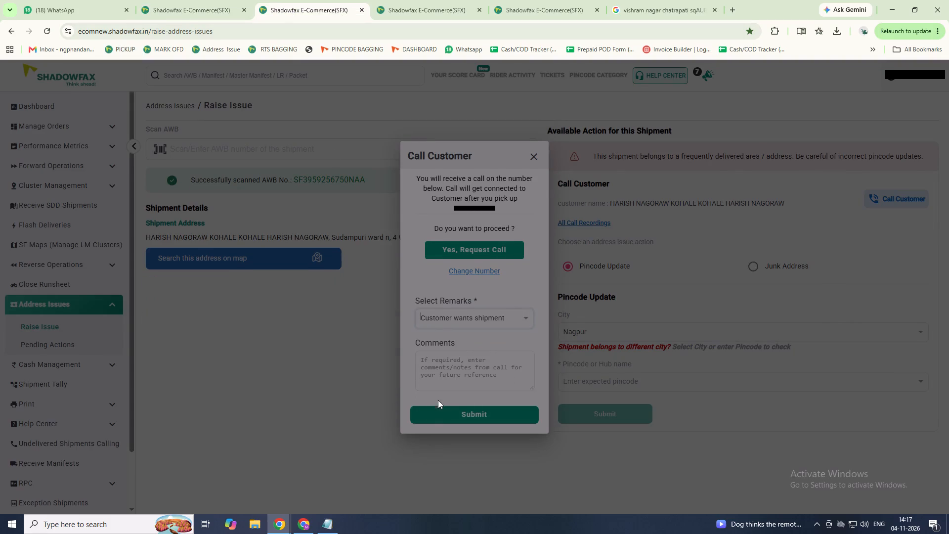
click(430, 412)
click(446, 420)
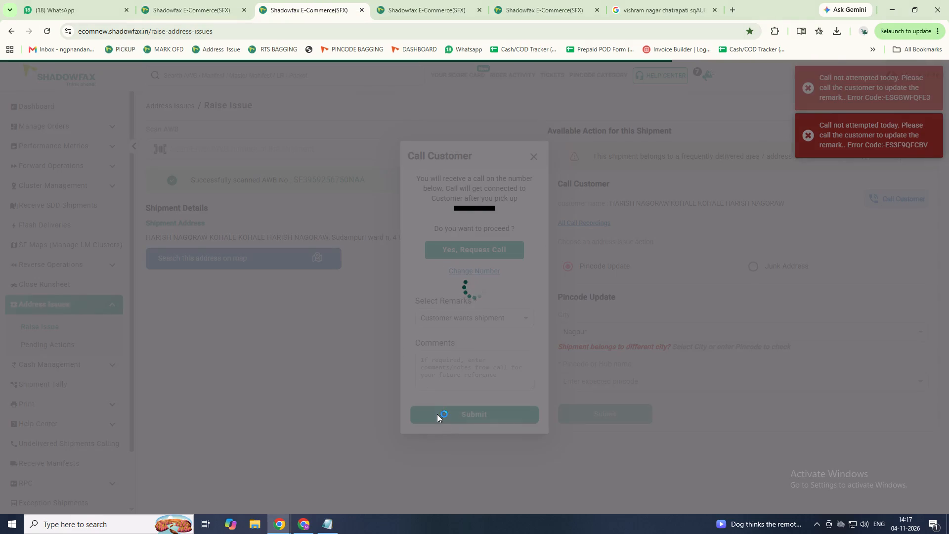
double_click(264, 144)
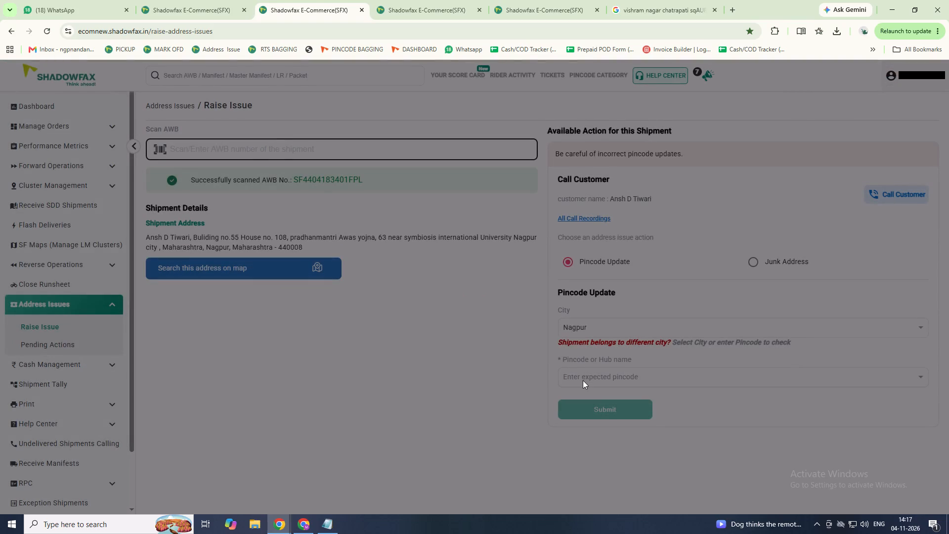
click(581, 381)
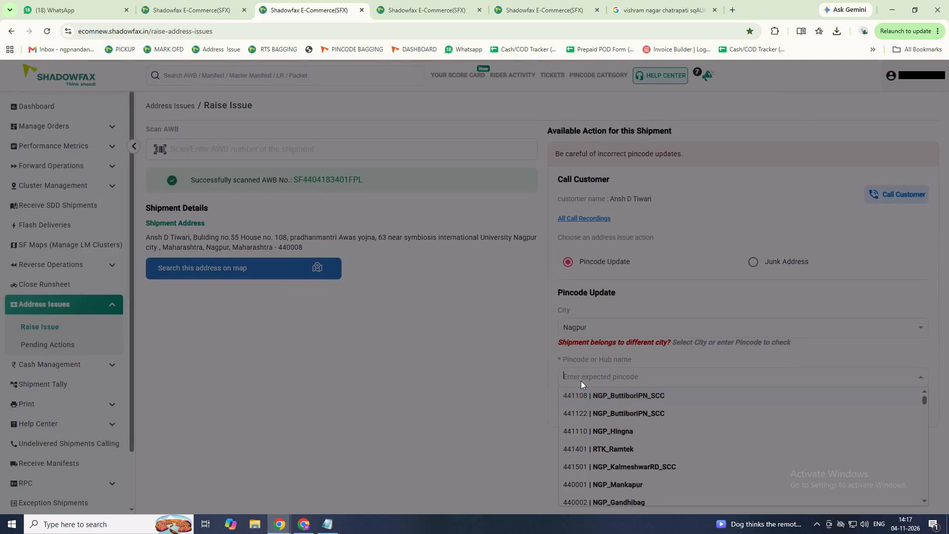
text(024)
key(Return)
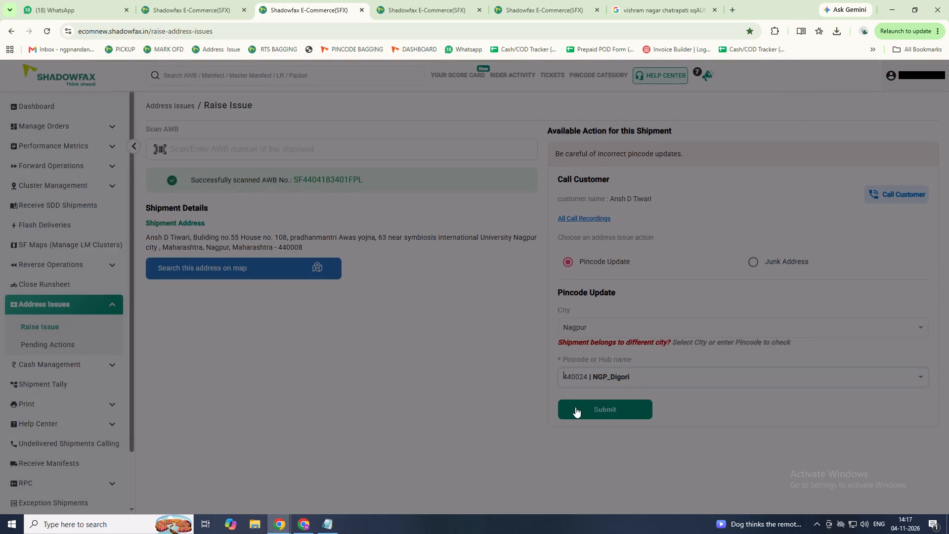
click(575, 407)
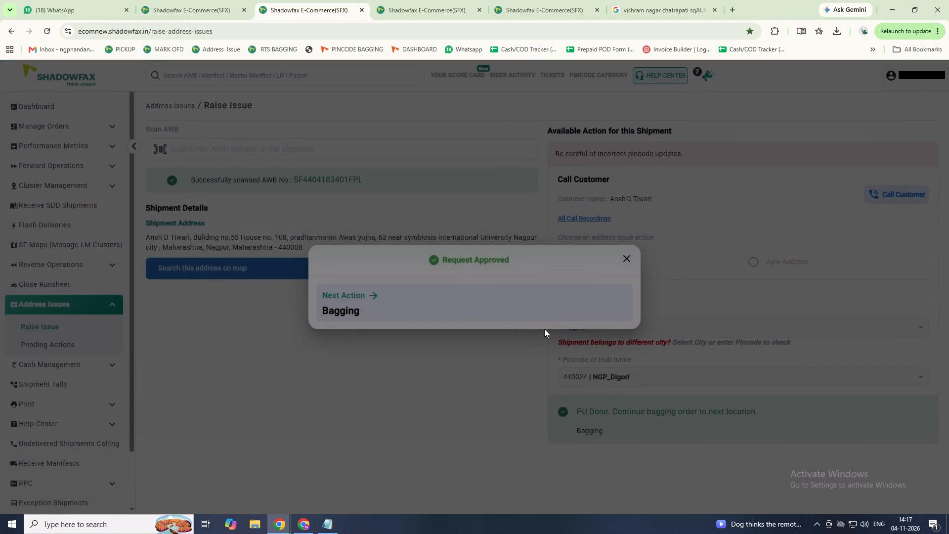
click(377, 143)
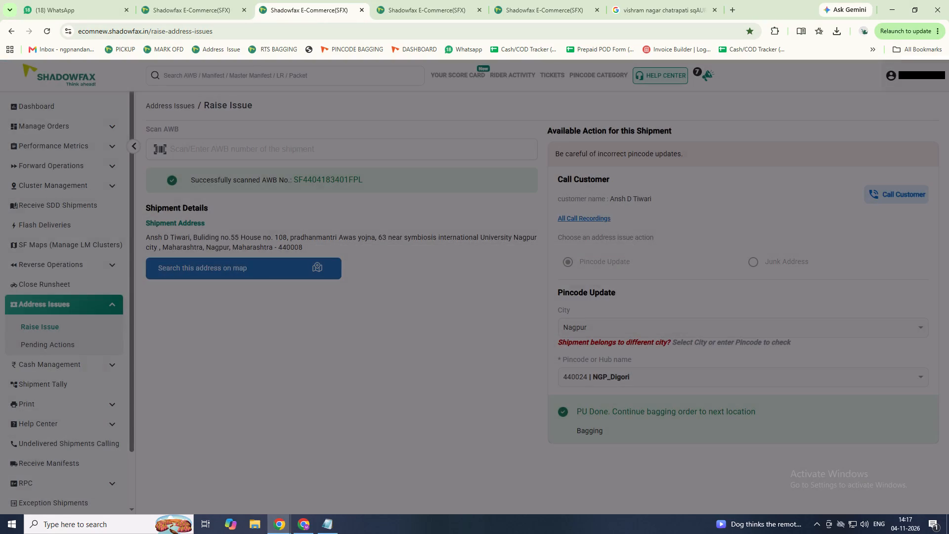
double_click(376, 143)
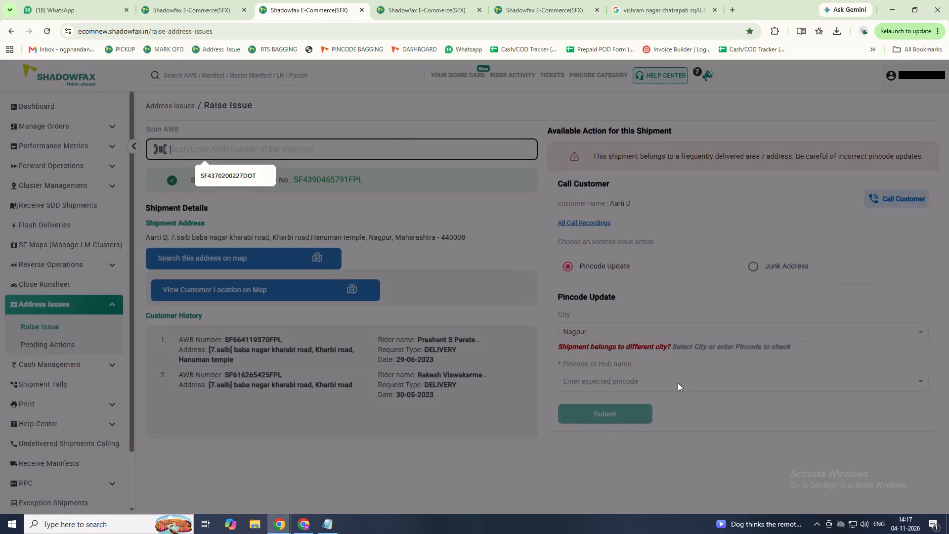
click(678, 383)
text(024)
key(Return)
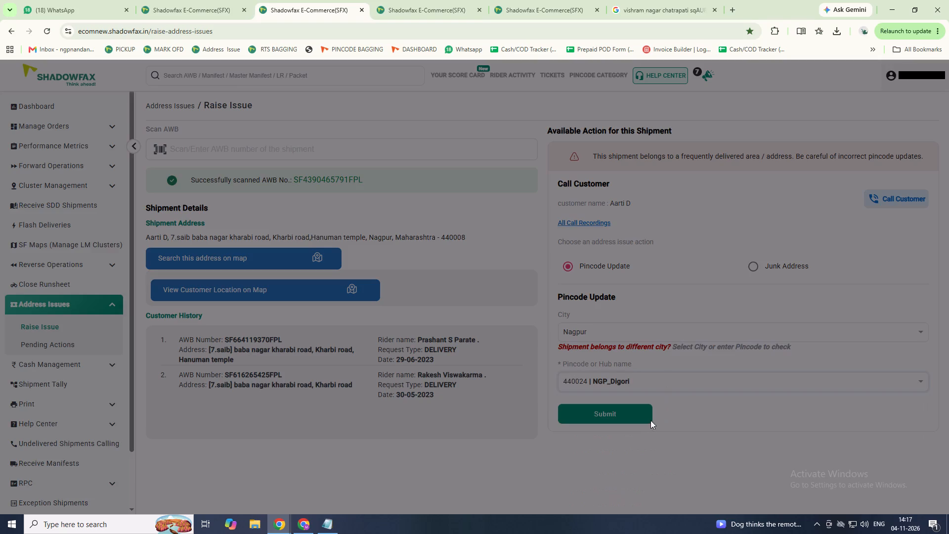
click(632, 414)
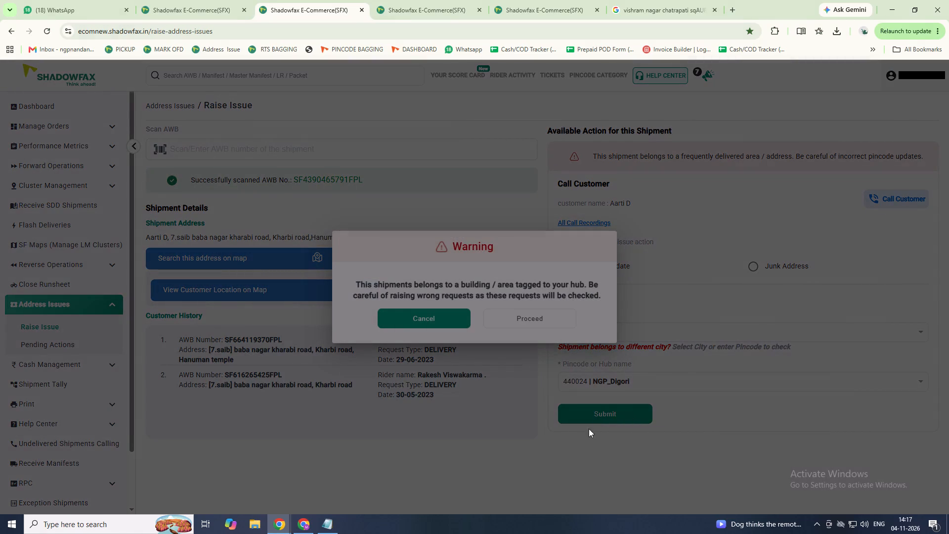
click(565, 299)
click(561, 305)
click(558, 312)
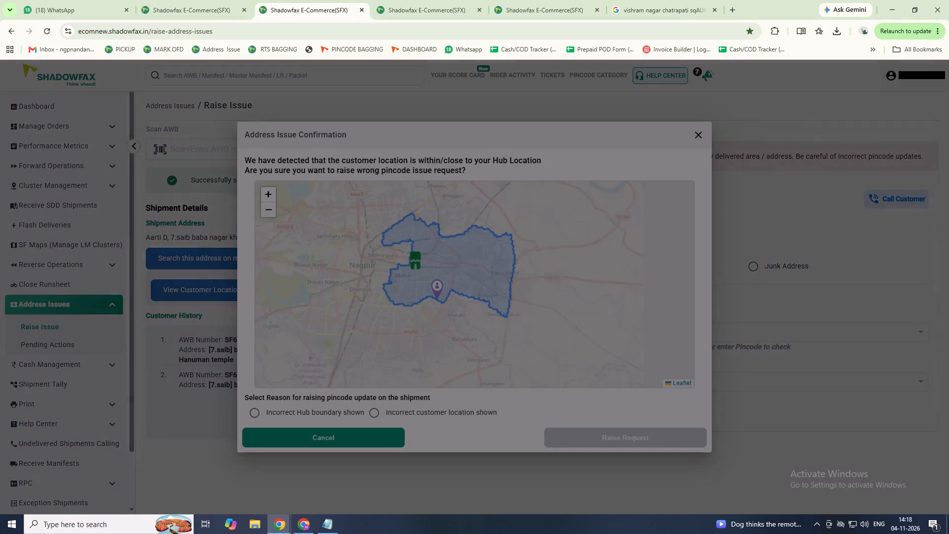
click(398, 408)
click(585, 425)
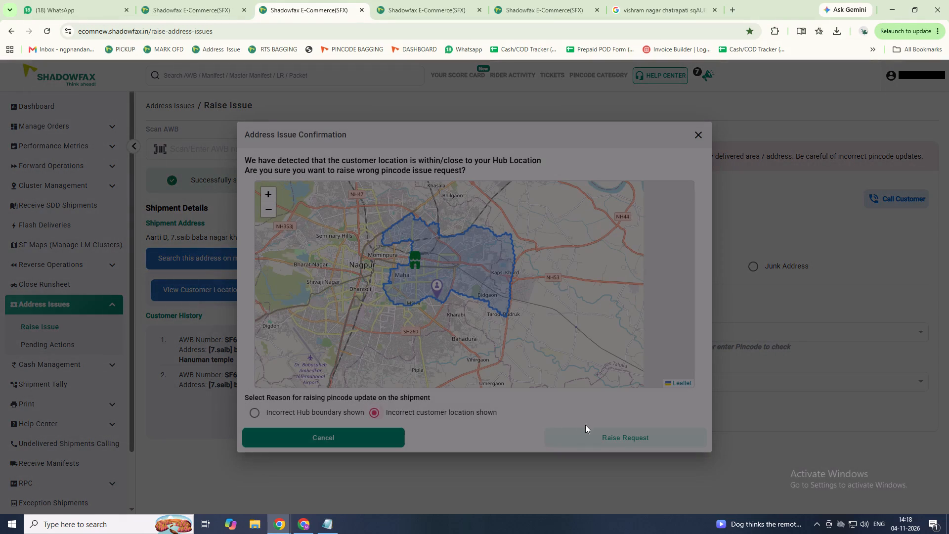
click(595, 437)
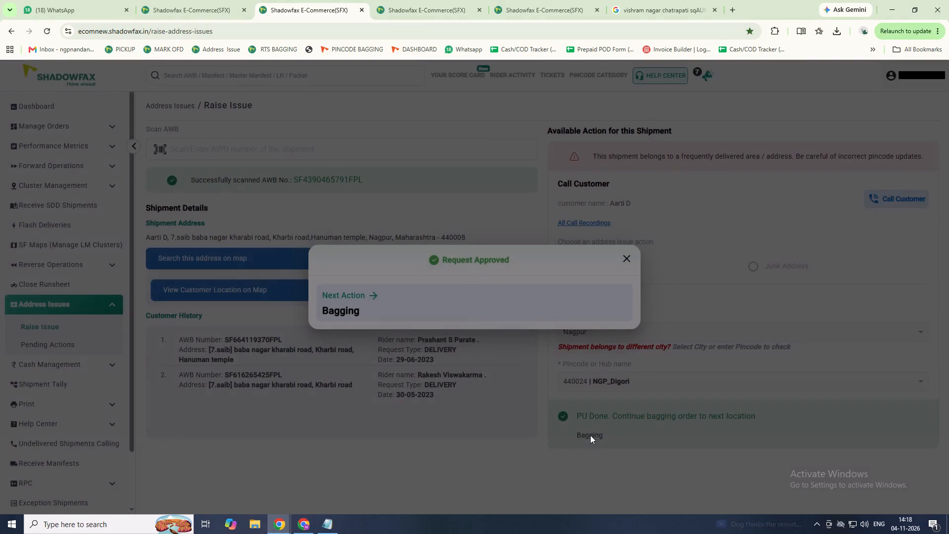
drag(310, 129, 310, 133)
double_click(310, 144)
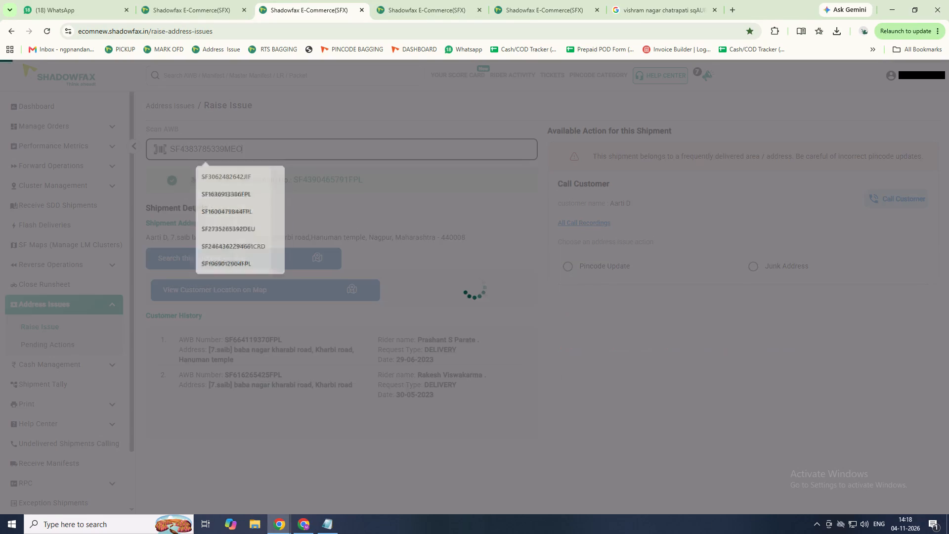
click(616, 384)
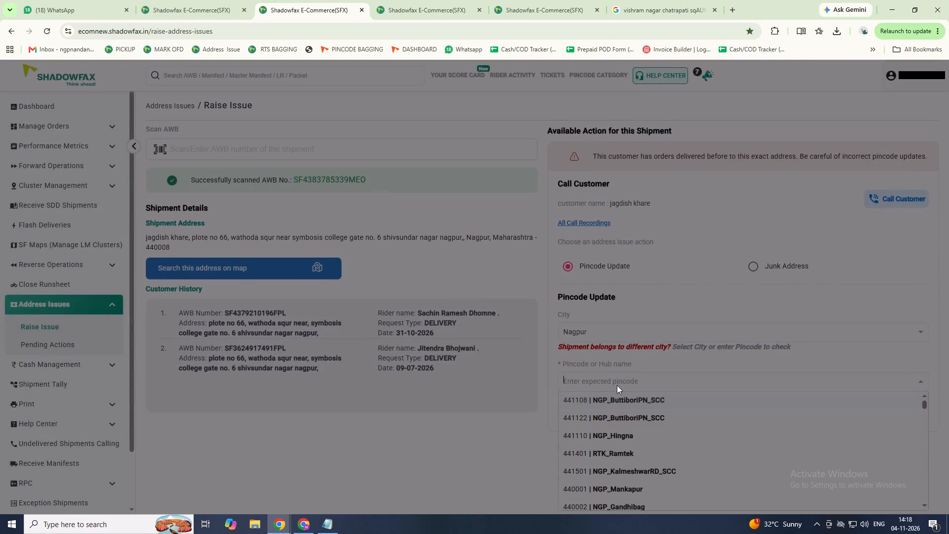
text(024)
key(Return)
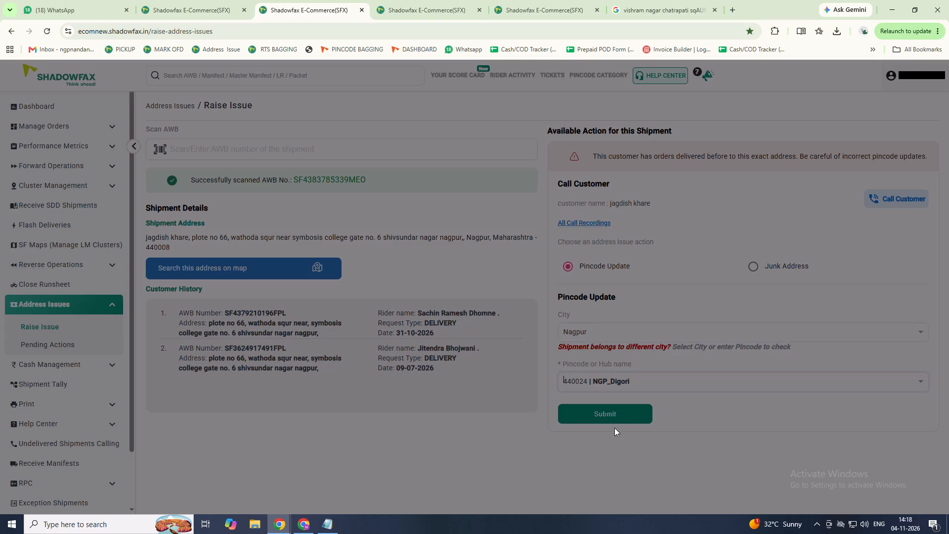
click(606, 413)
click(529, 331)
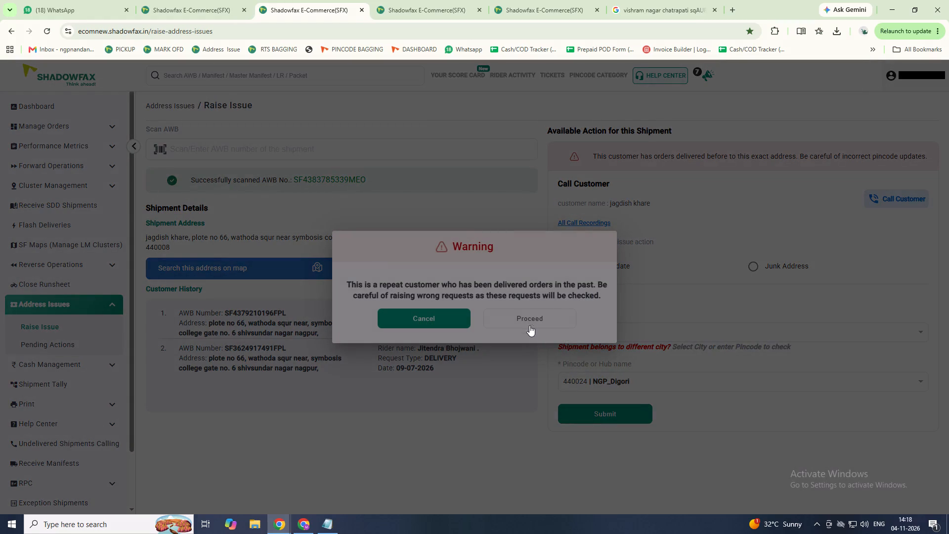
click(527, 318)
double_click(528, 318)
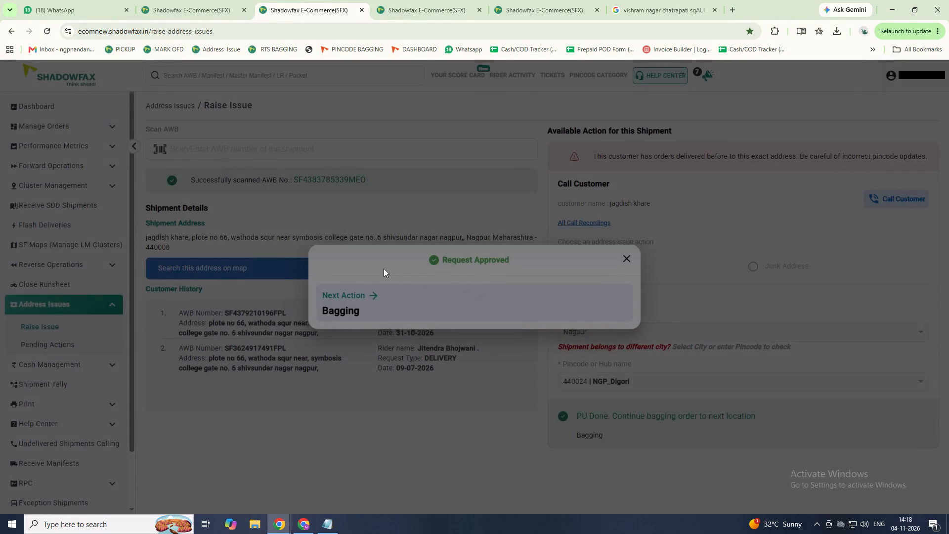
triple_click(248, 149)
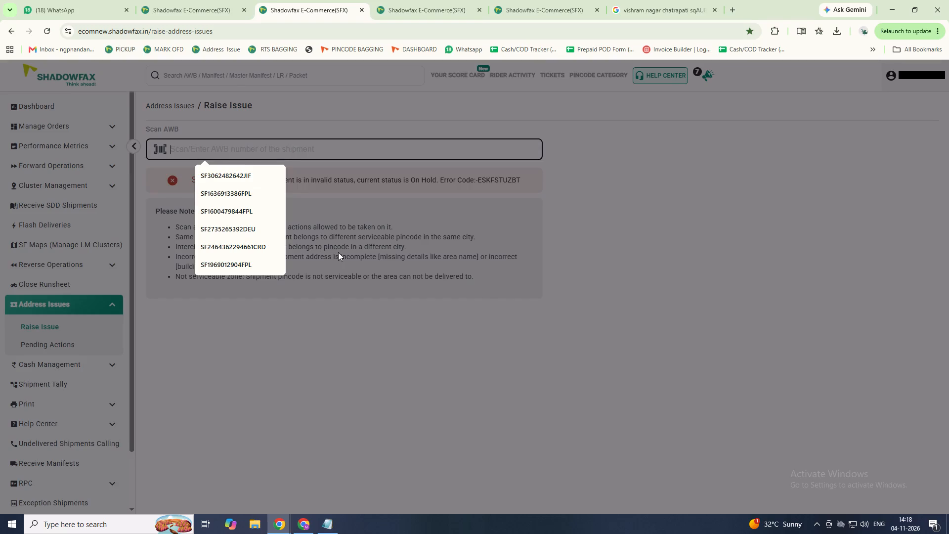
click(513, 1)
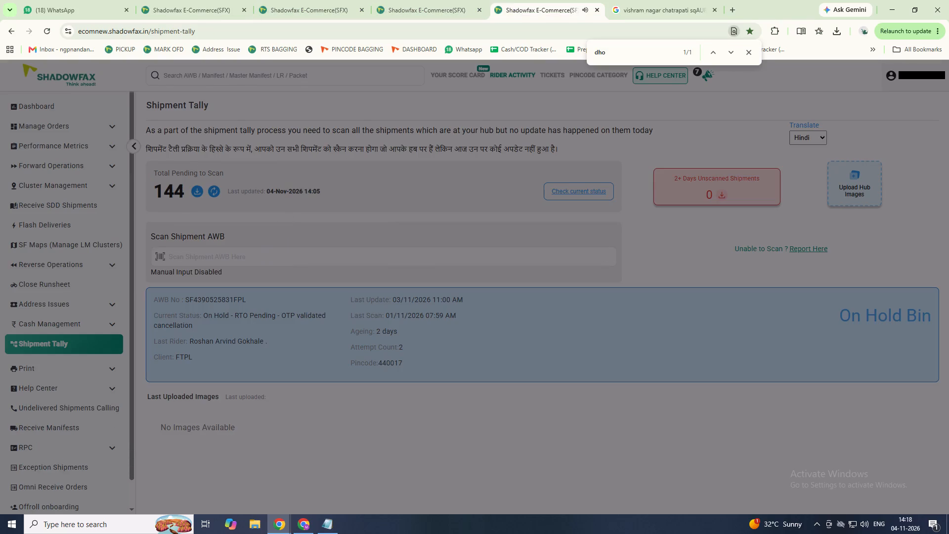
click(212, 188)
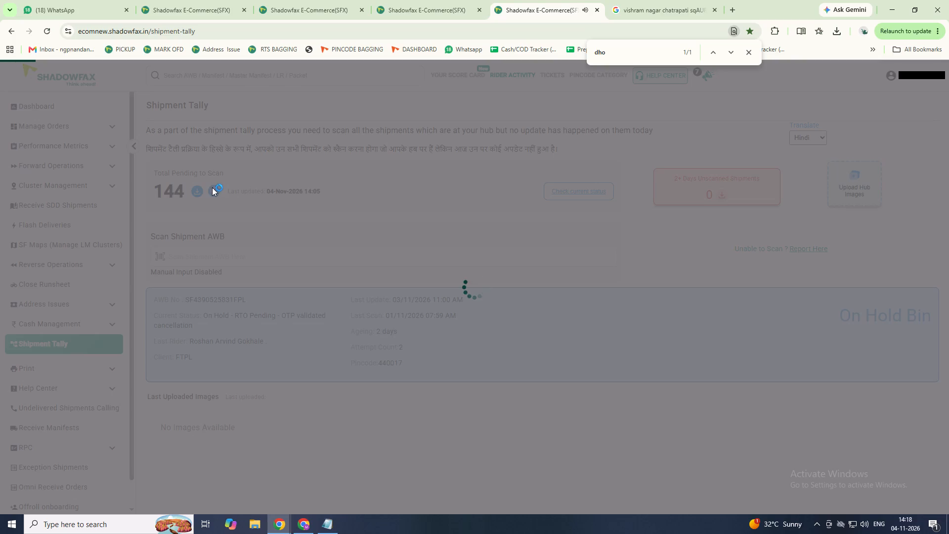
click(173, 0)
double_click(439, 294)
click(430, 310)
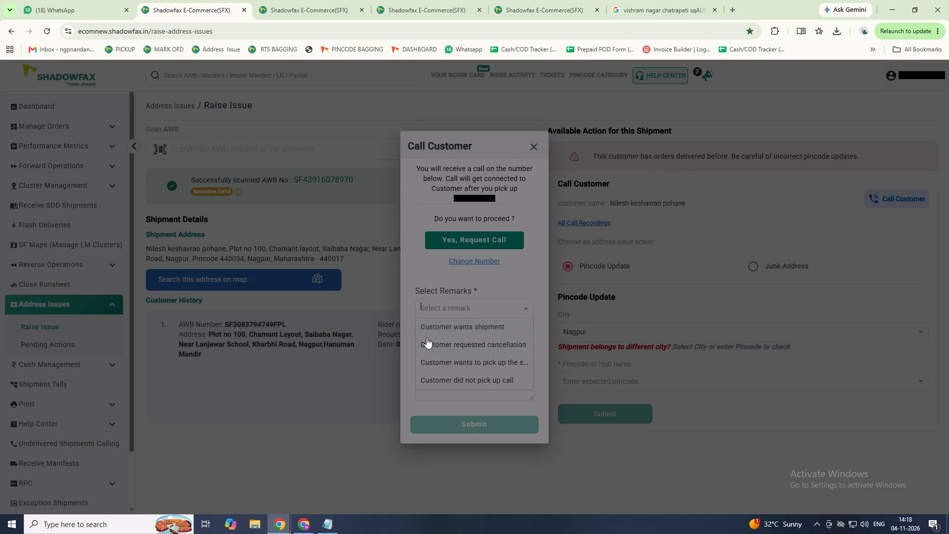
double_click(427, 338)
double_click(436, 405)
double_click(490, 385)
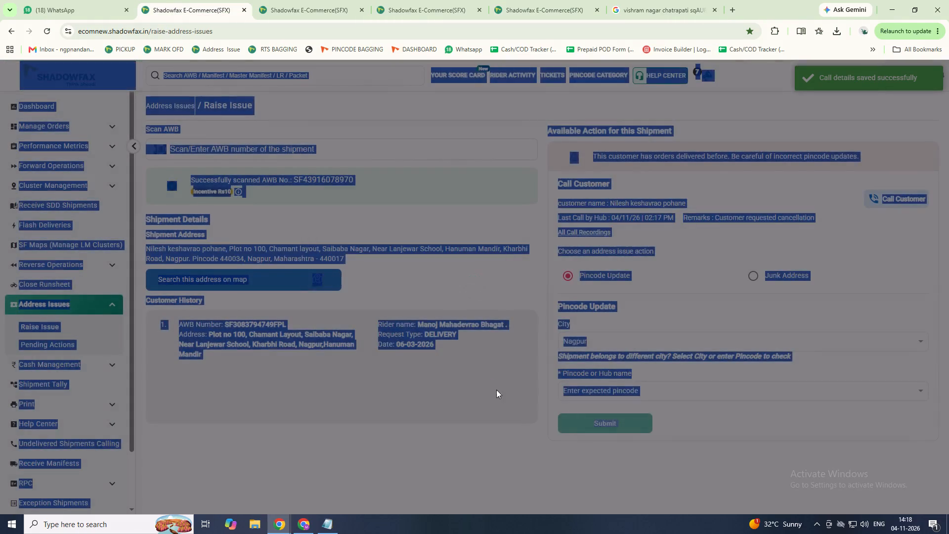
click(497, 397)
click(565, 397)
text(024)
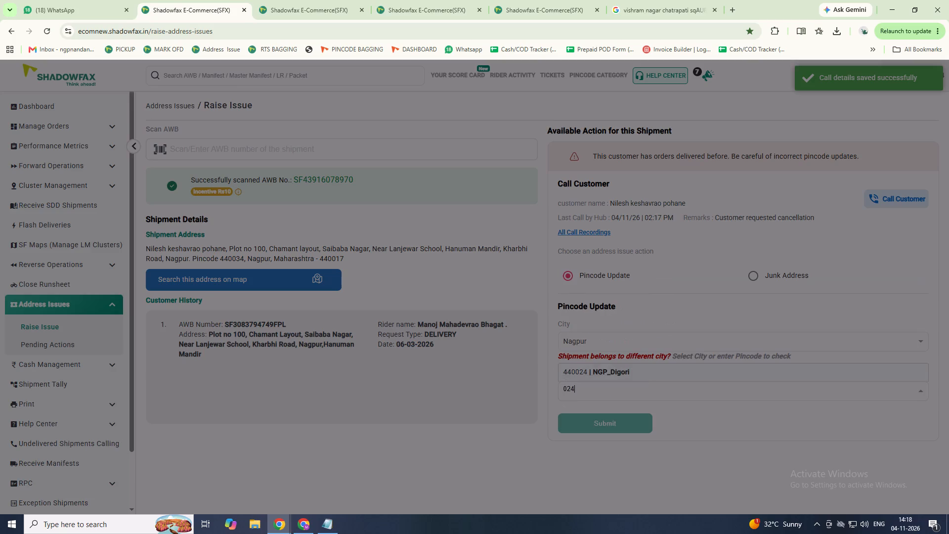
key(Return)
click(568, 413)
double_click(568, 427)
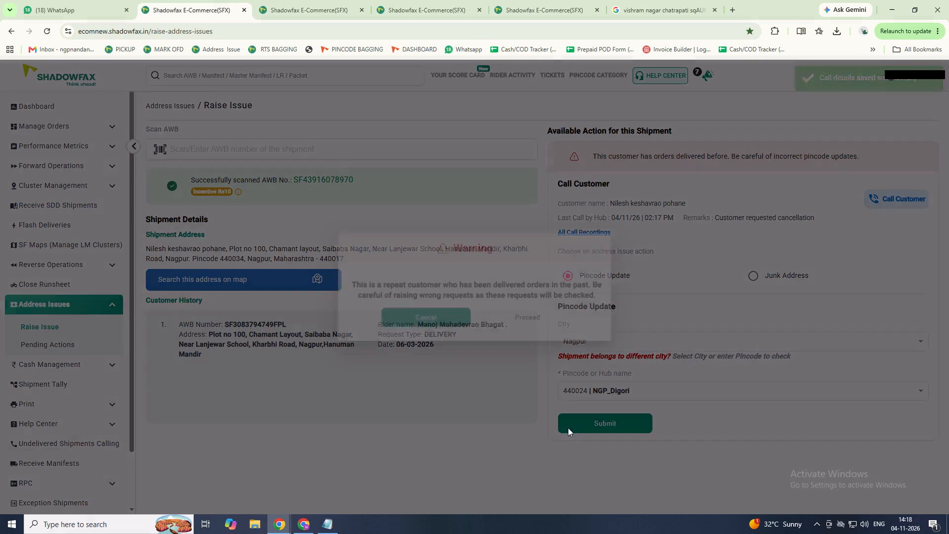
click(496, 327)
click(495, 330)
click(495, 326)
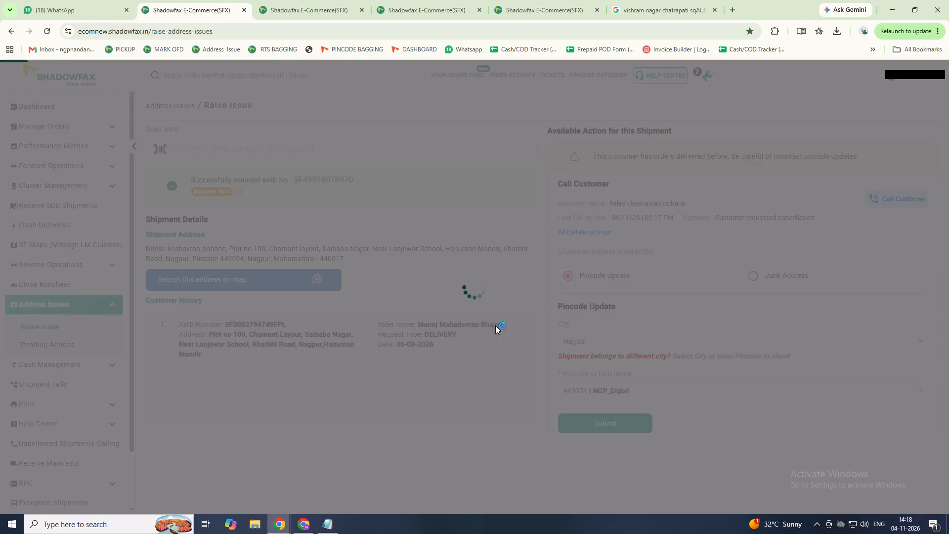
click(431, 0)
click(503, 0)
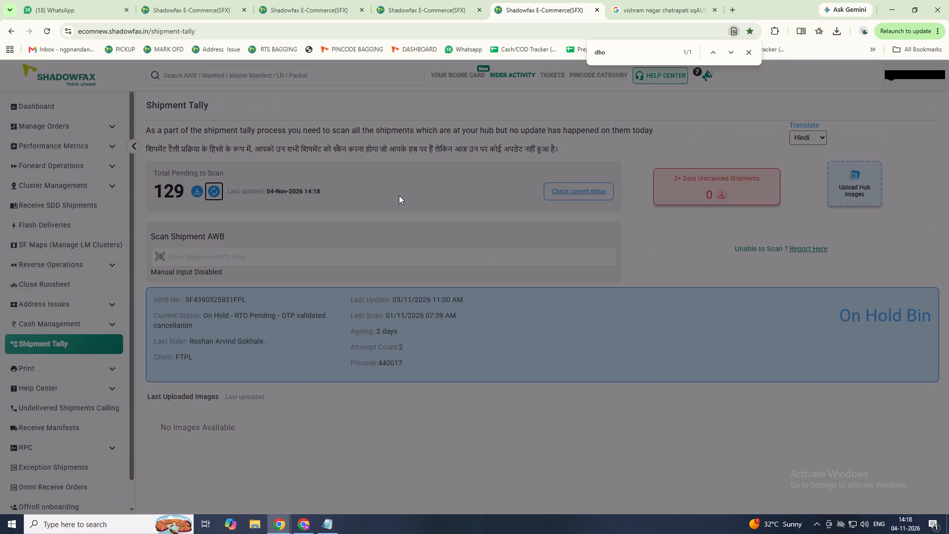
double_click(362, 257)
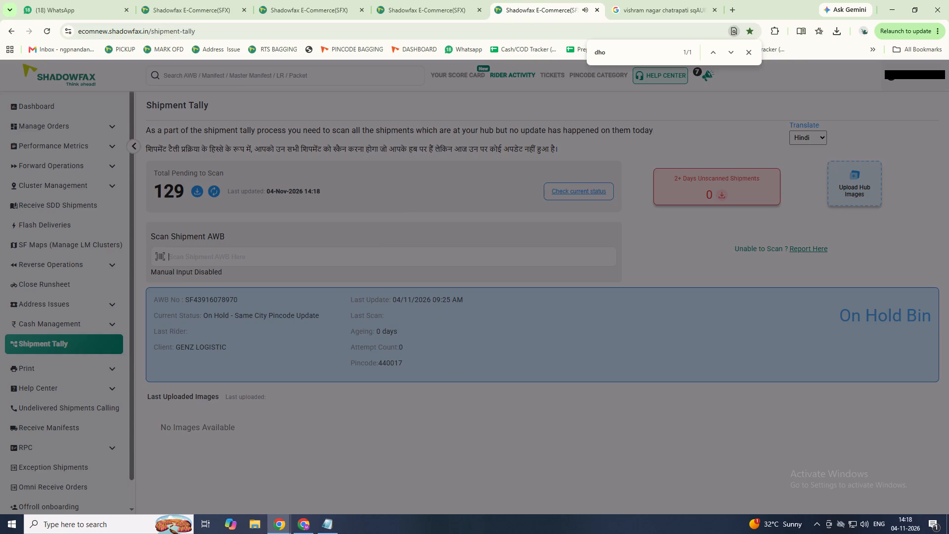
double_click(190, 0)
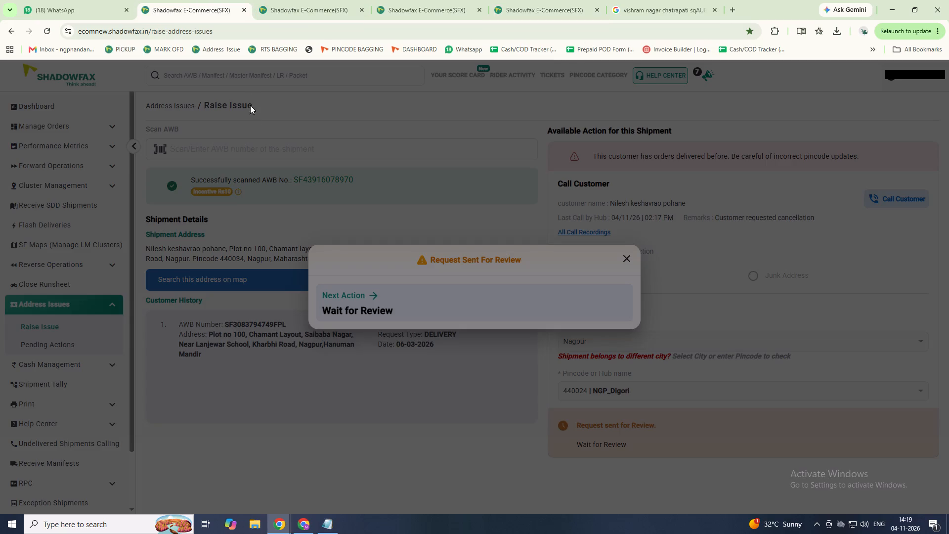
double_click(255, 143)
click(288, 0)
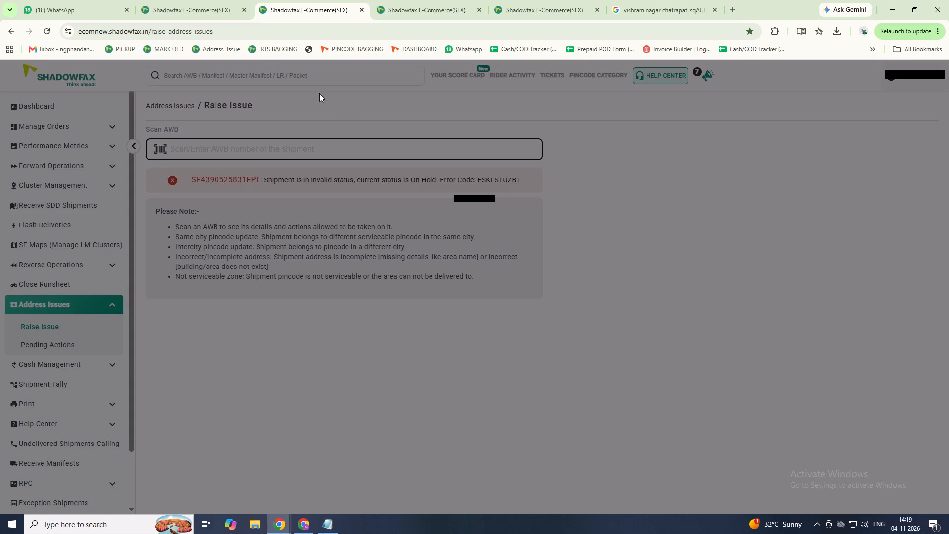
click(381, 9)
click(191, 0)
click(297, 4)
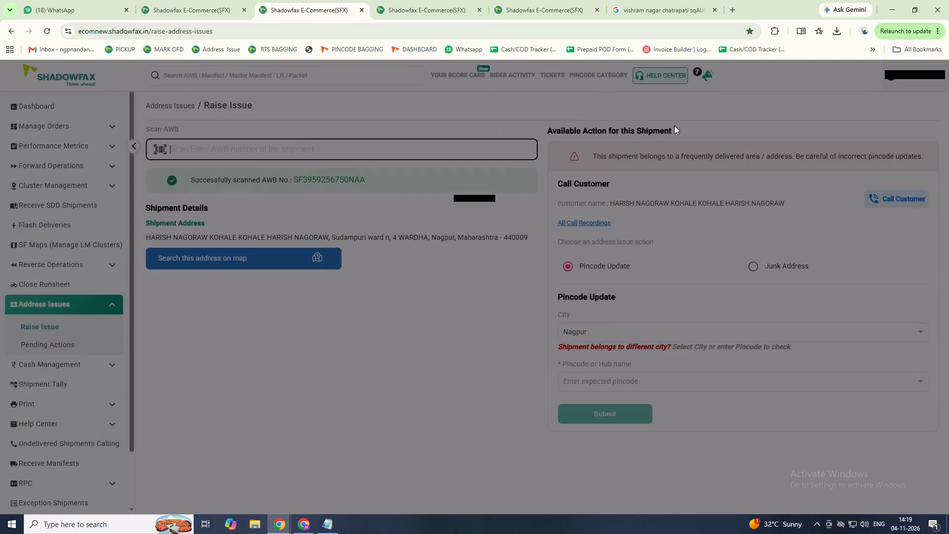
click(892, 203)
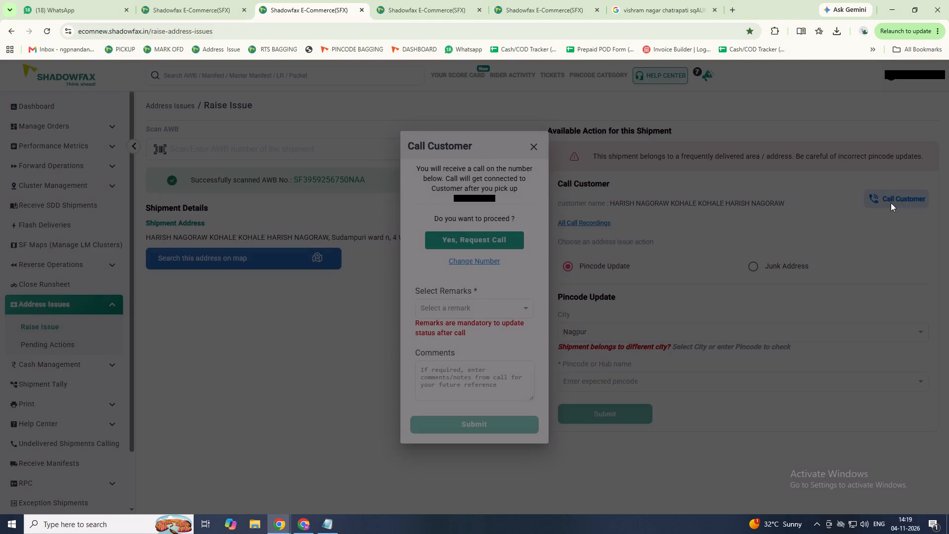
click(201, 0)
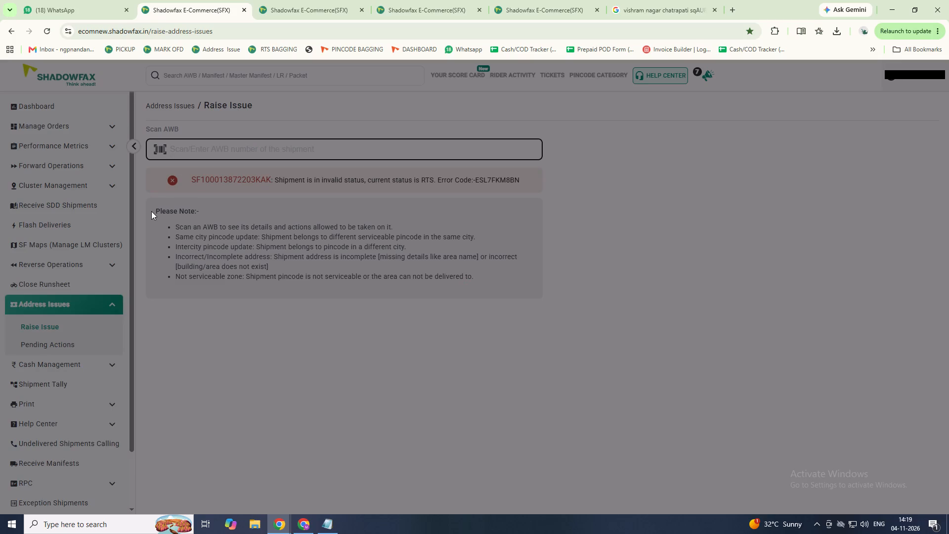
double_click(376, 0)
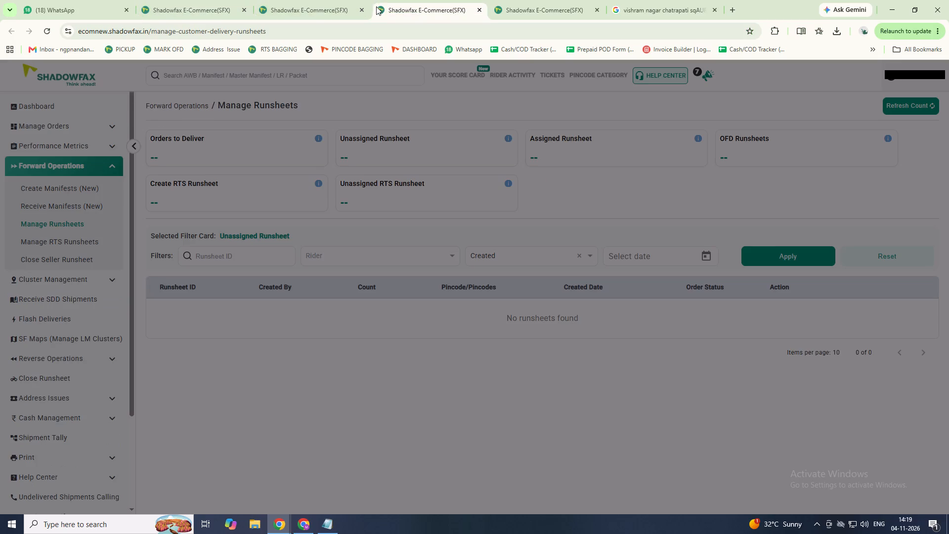
click(160, 4)
click(169, 6)
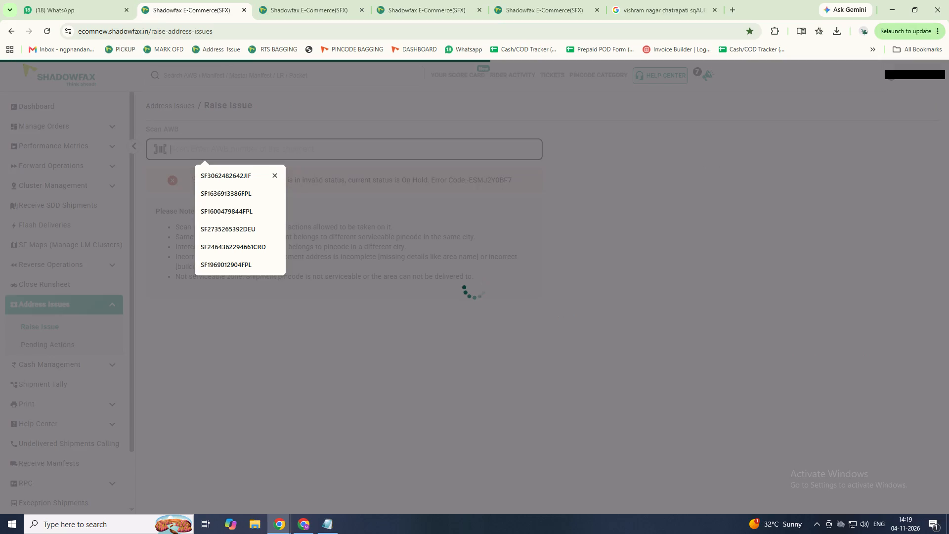
scroll(214, 173, up, 1)
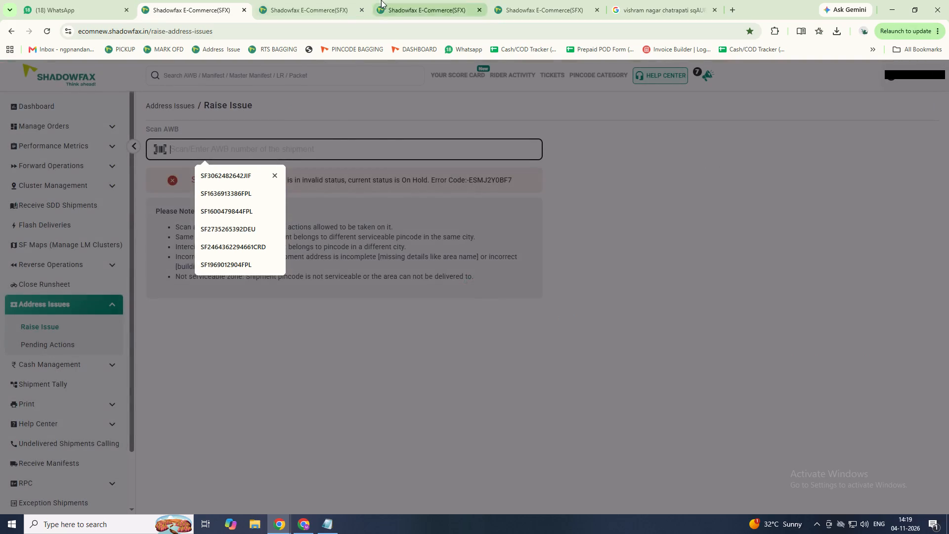
click(385, 0)
click(542, 0)
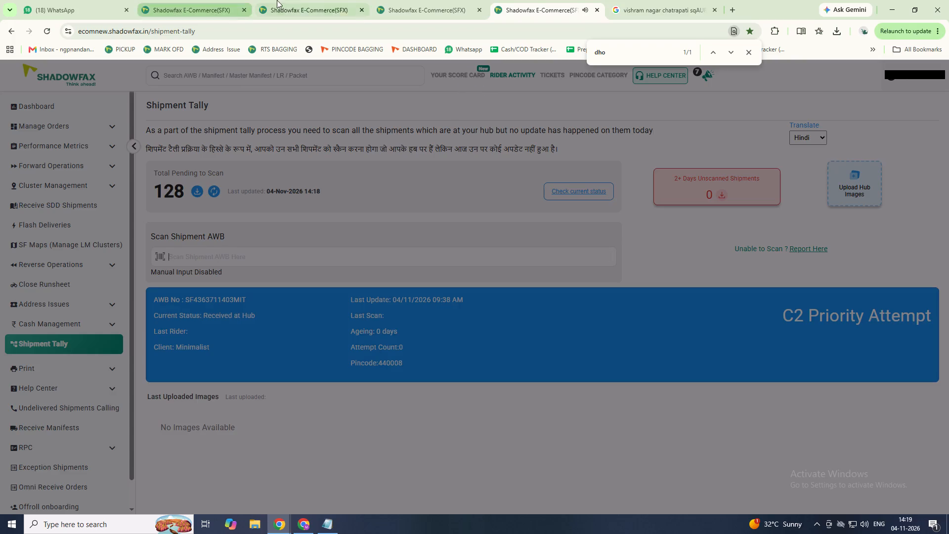
click(215, 0)
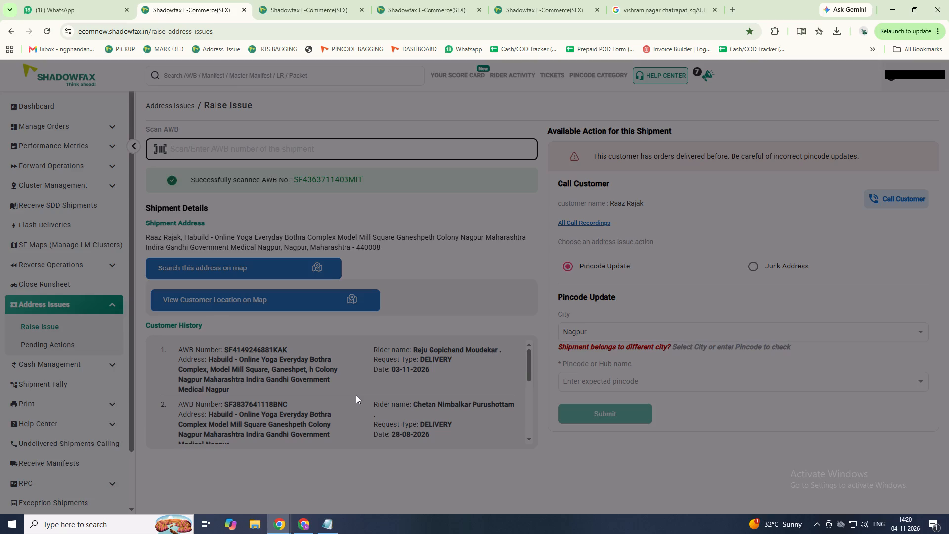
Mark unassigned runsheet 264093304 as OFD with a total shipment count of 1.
click(501, 0)
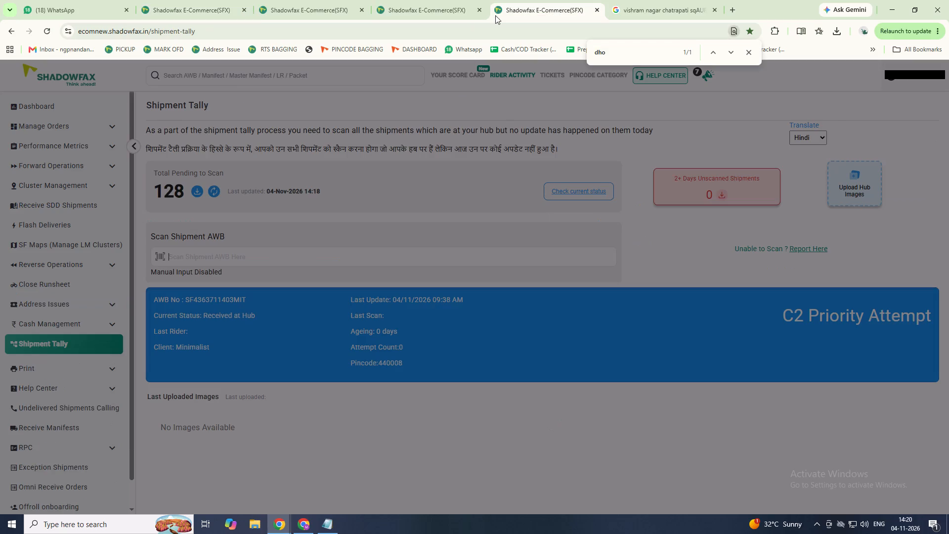
click(437, 0)
click(416, 143)
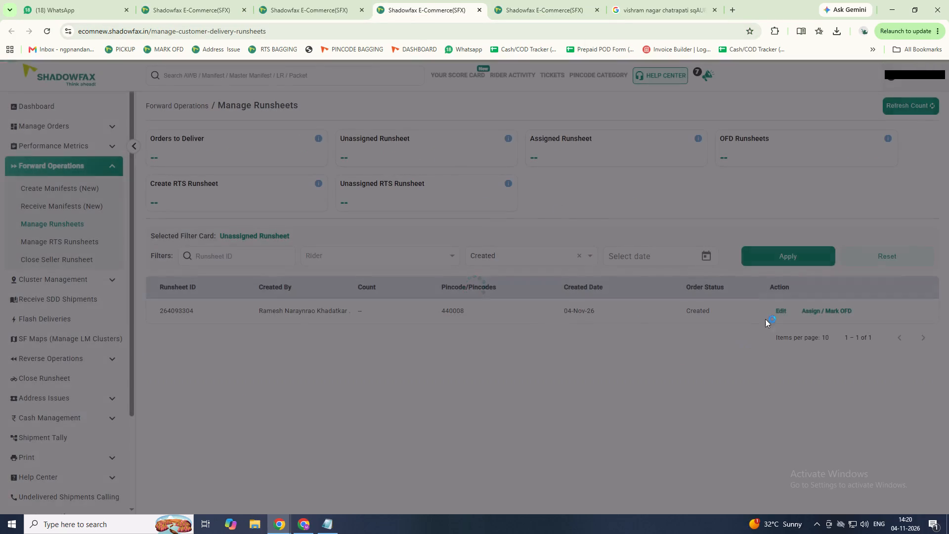
click(807, 310)
key(1)
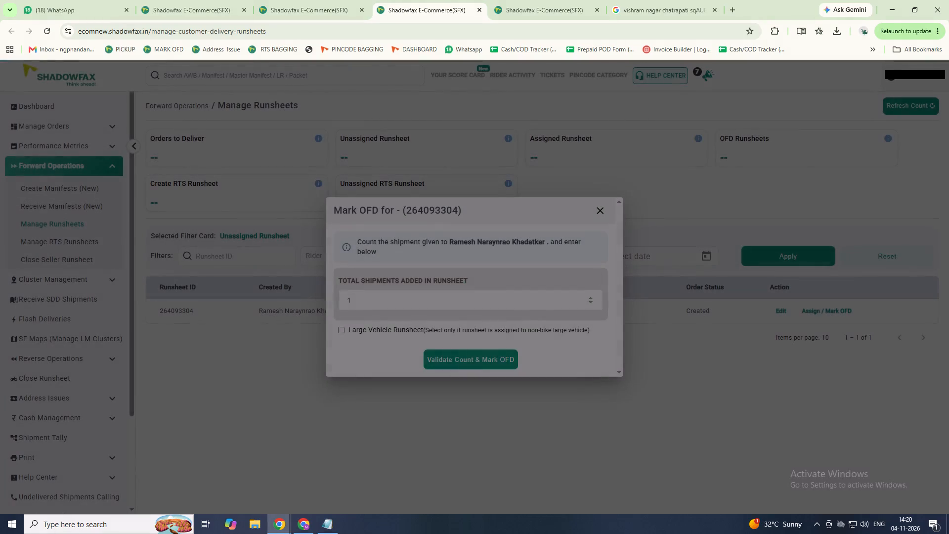
double_click(499, 348)
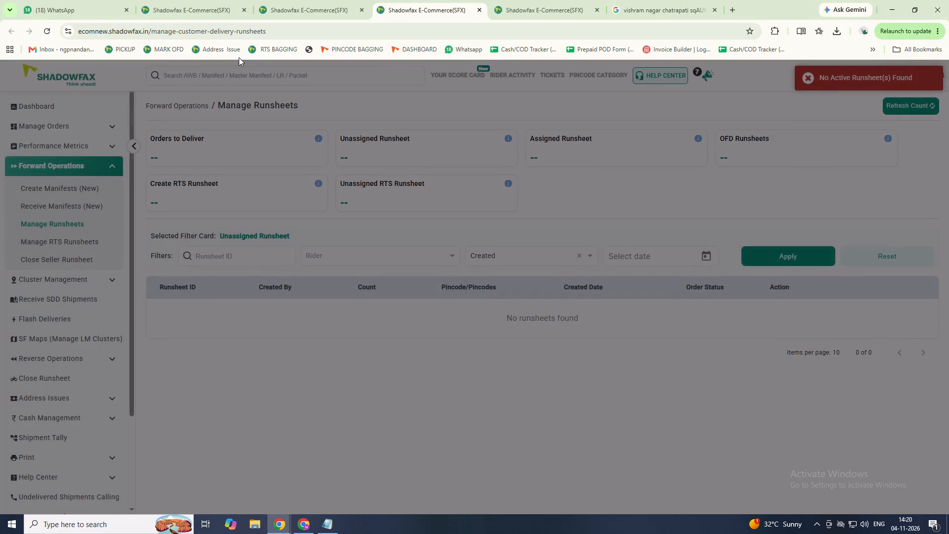
click(179, 0)
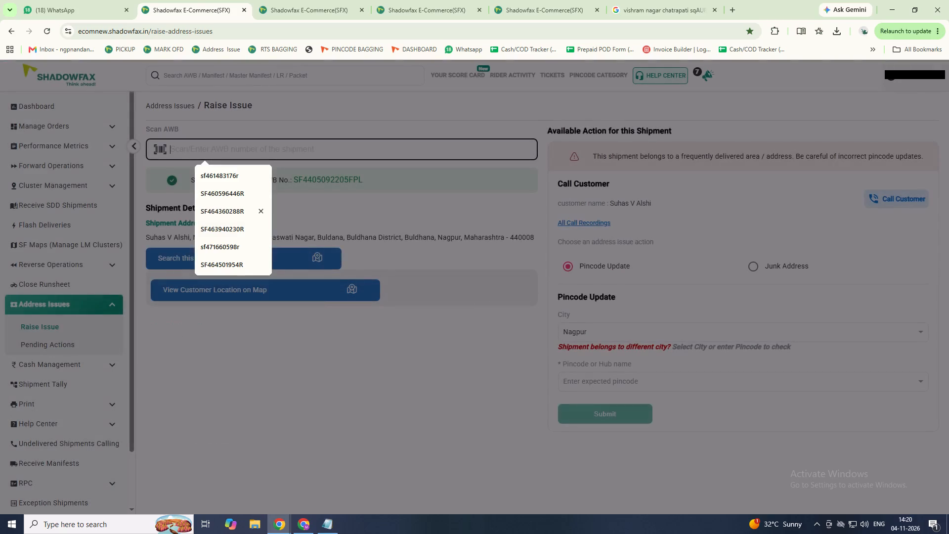
click(343, 428)
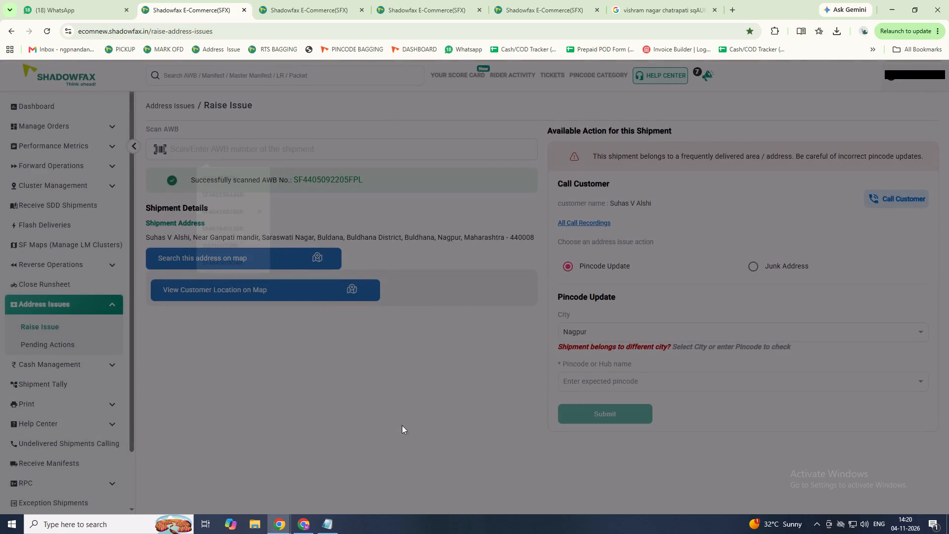
click(568, 390)
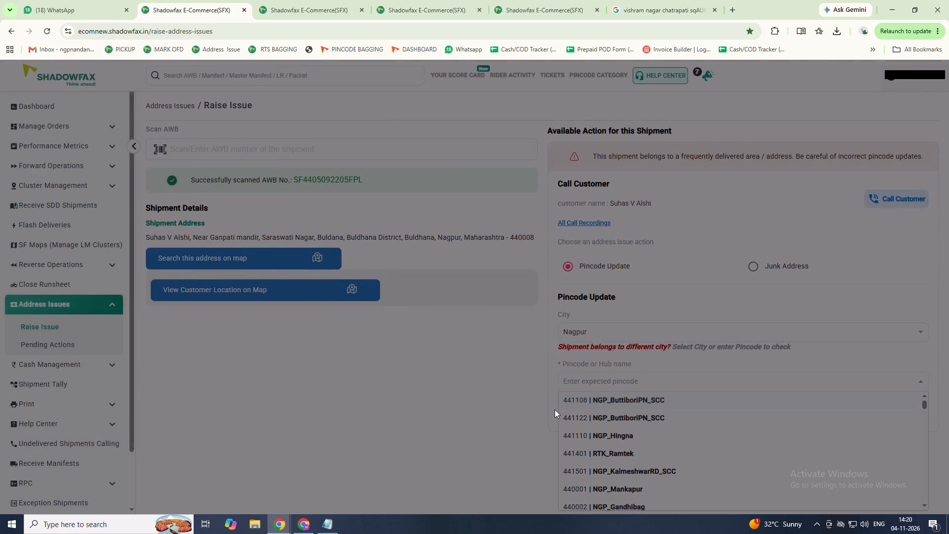
text(SA)
key(o)
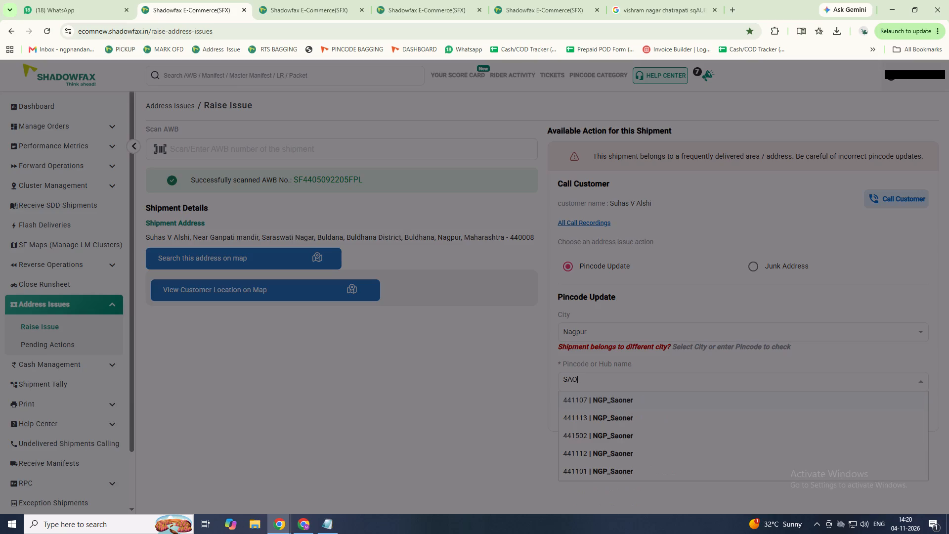
key(Return)
double_click(608, 410)
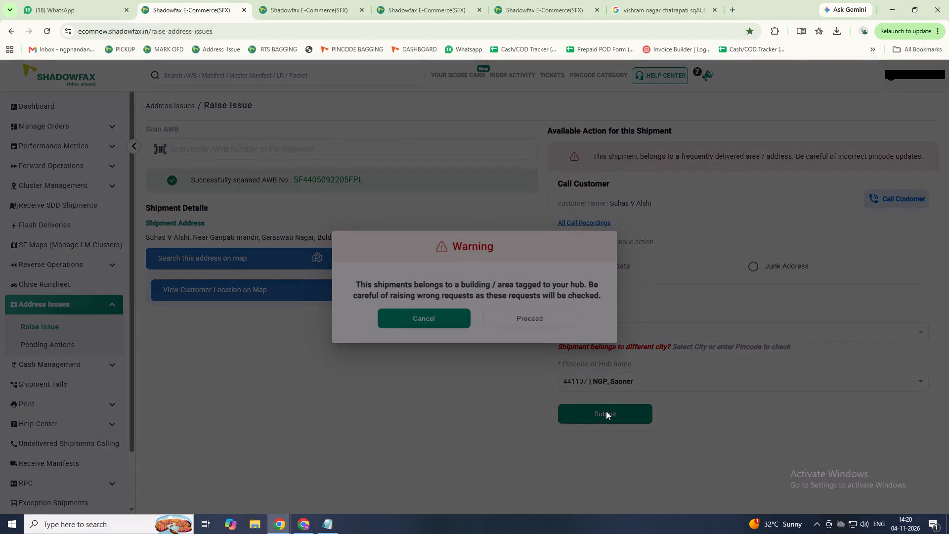
click(561, 321)
click(492, 408)
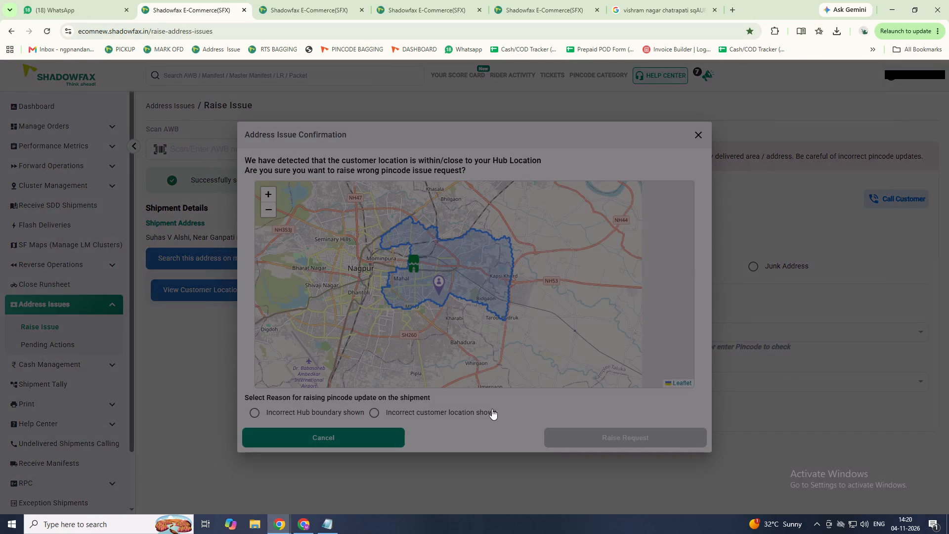
click(574, 431)
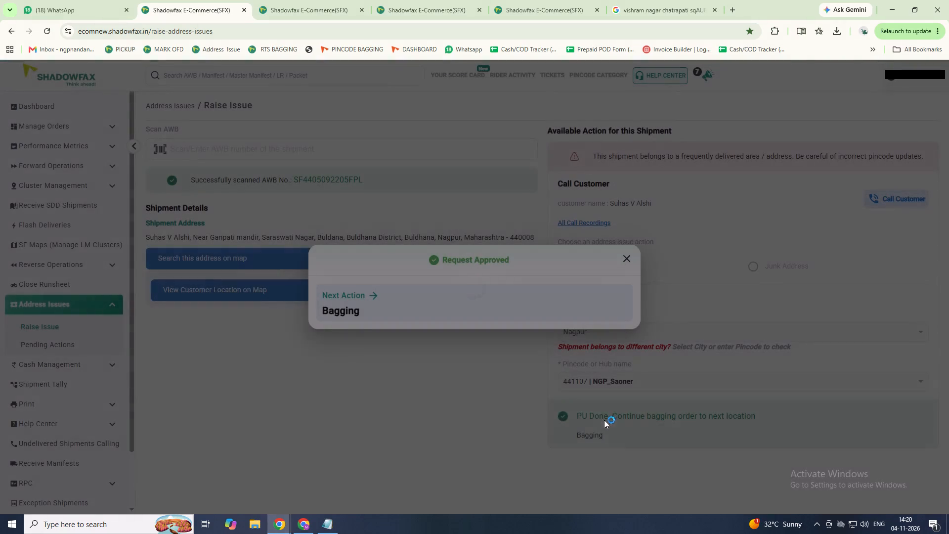
double_click(332, 157)
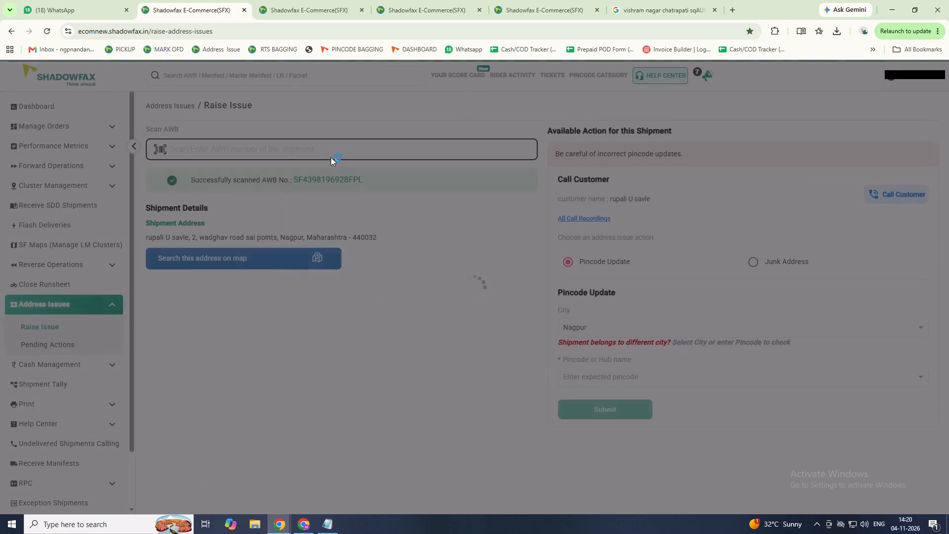
click(887, 192)
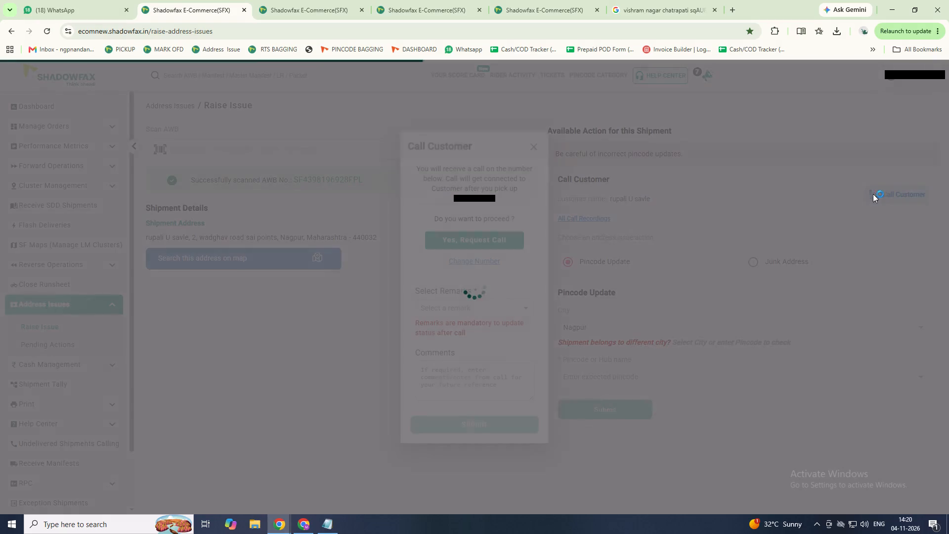
click(443, 234)
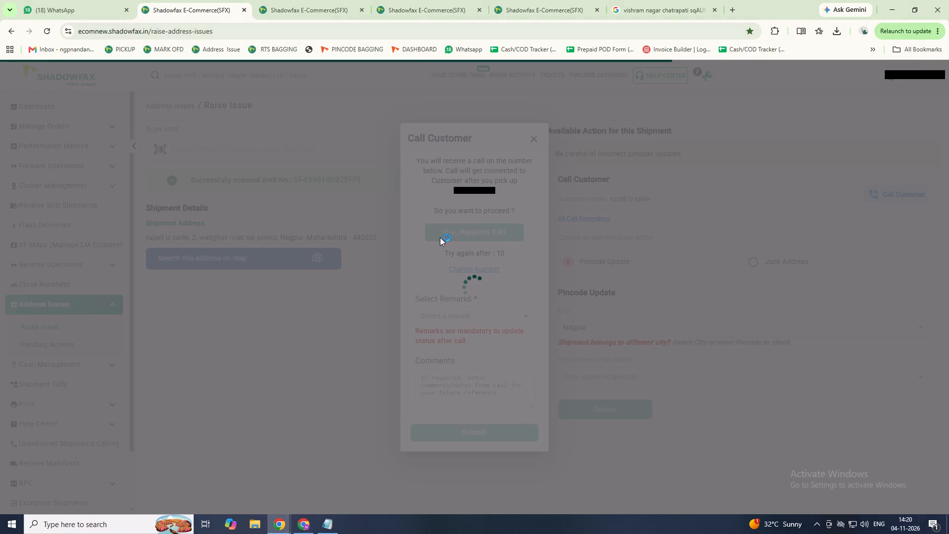
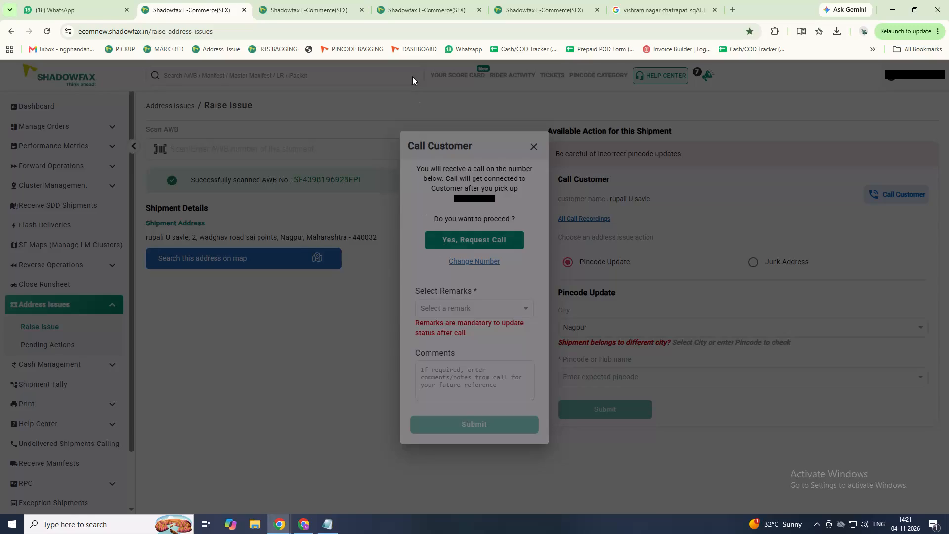
double_click(244, 0)
double_click(301, 0)
click(424, 305)
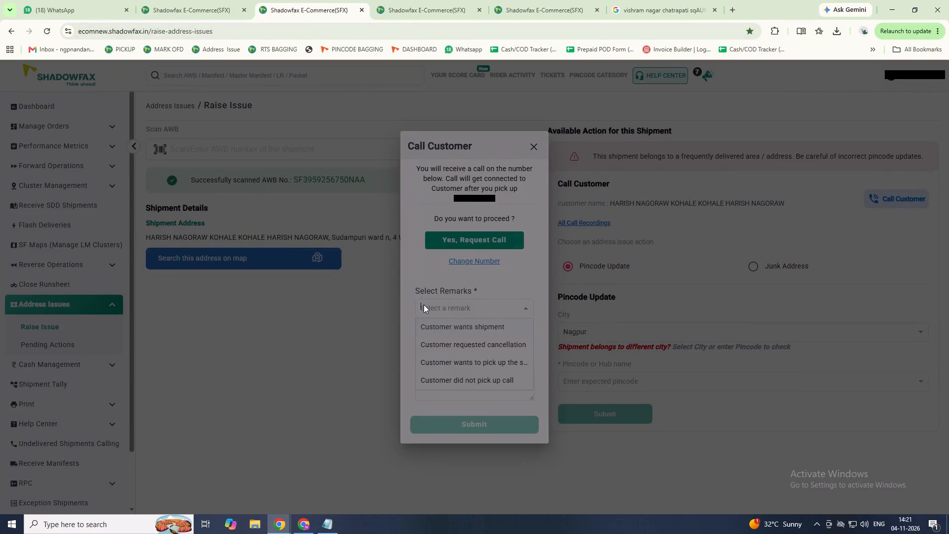
click(430, 319)
click(469, 408)
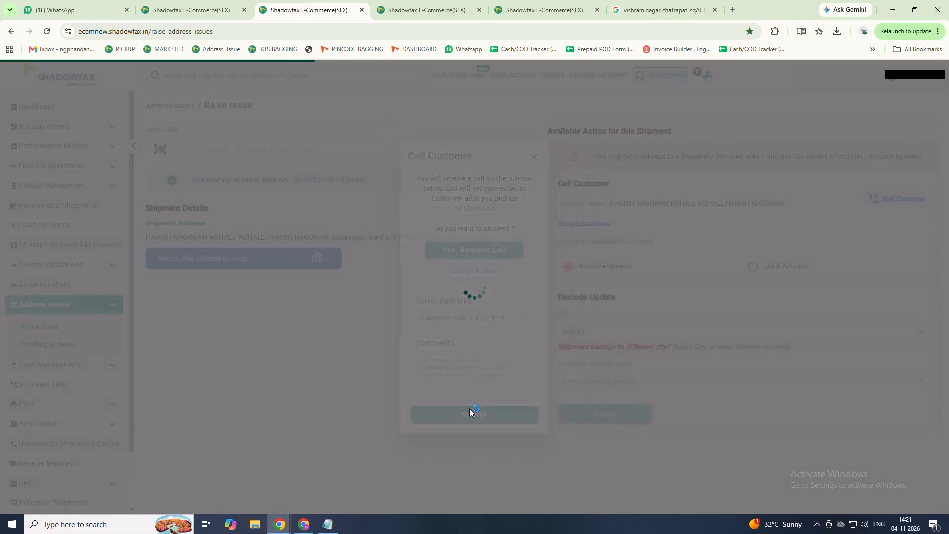
click(587, 392)
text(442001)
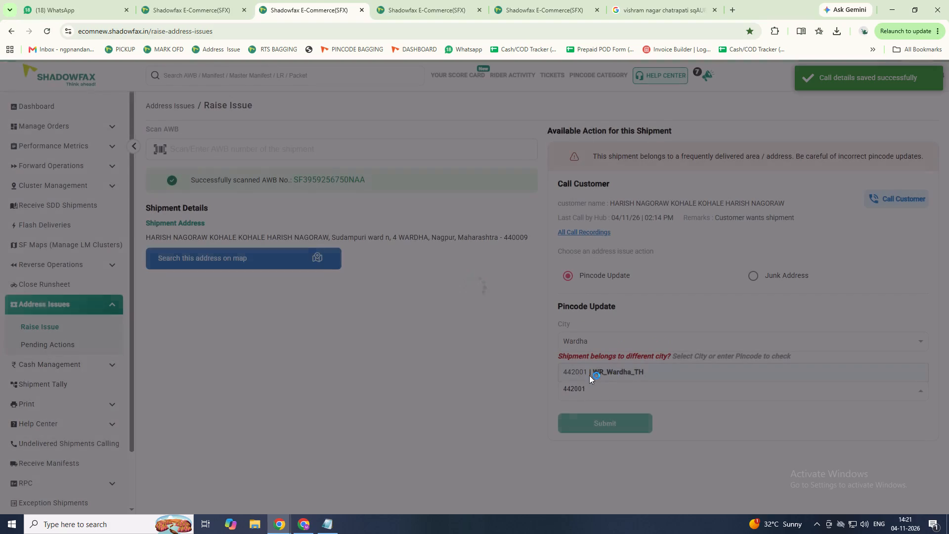
click(591, 371)
click(593, 418)
click(535, 333)
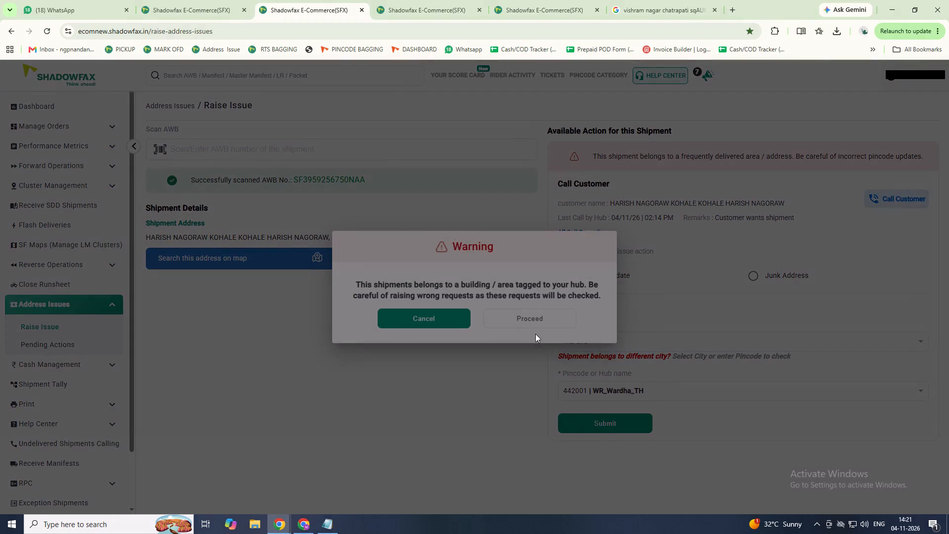
click(533, 321)
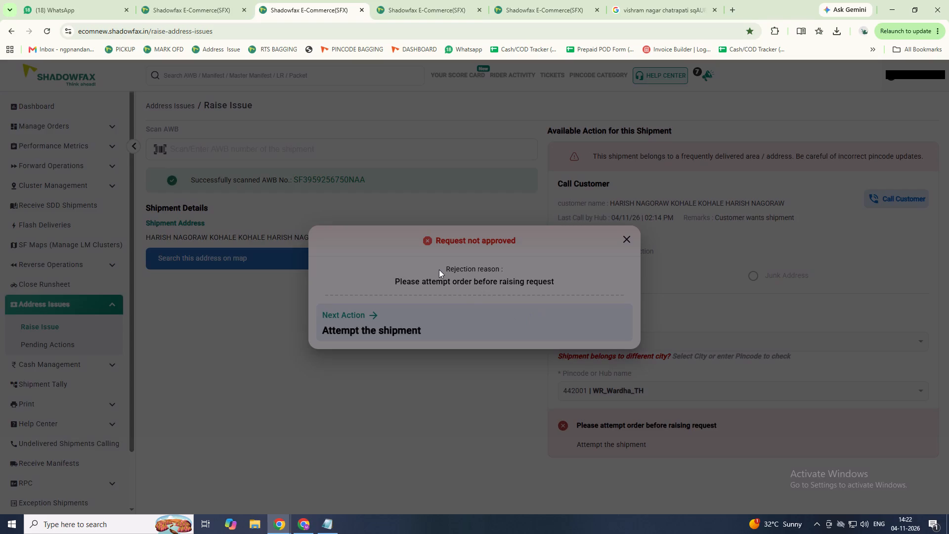
double_click(317, 155)
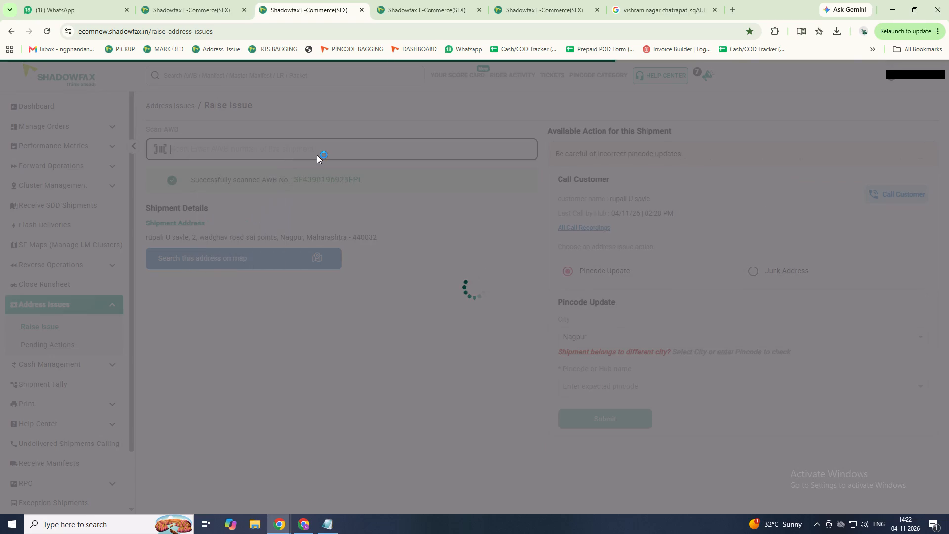
click(576, 377)
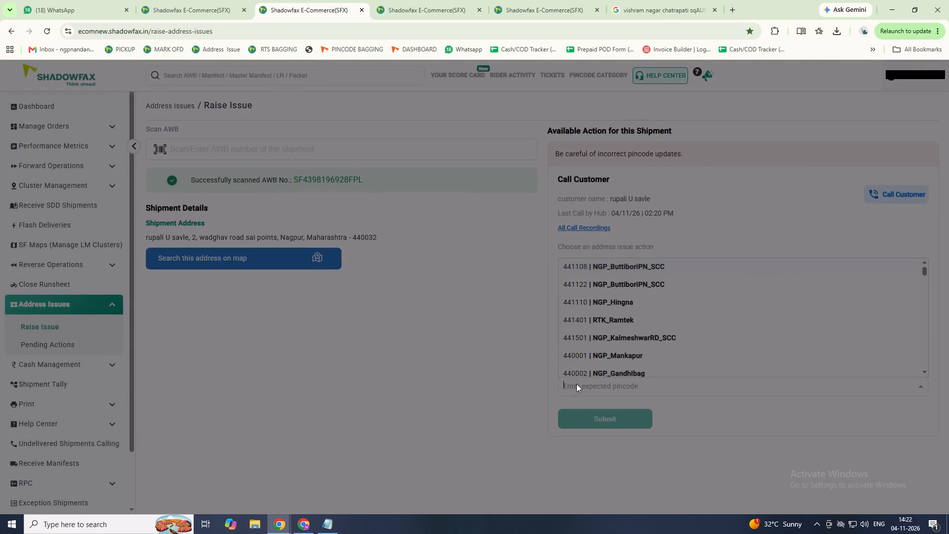
text(100)
key(Return)
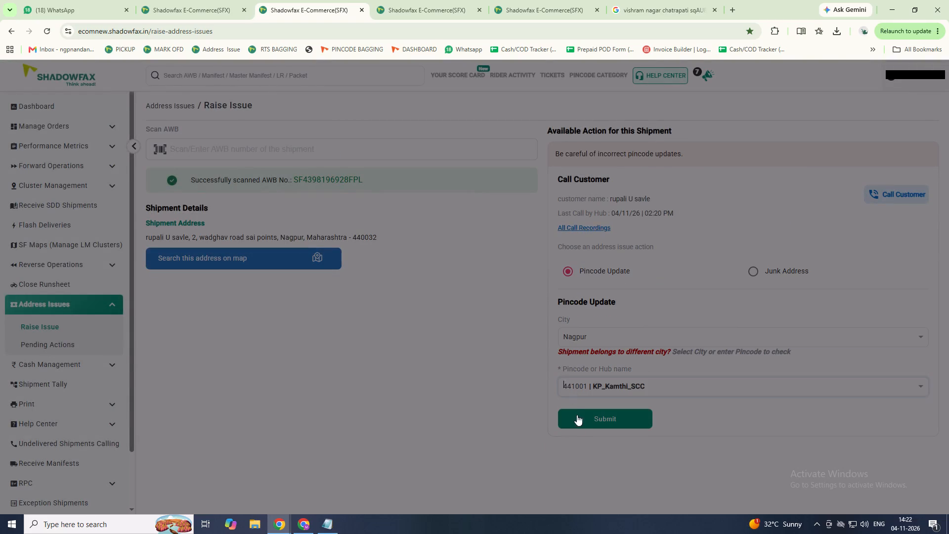
click(579, 417)
double_click(310, 149)
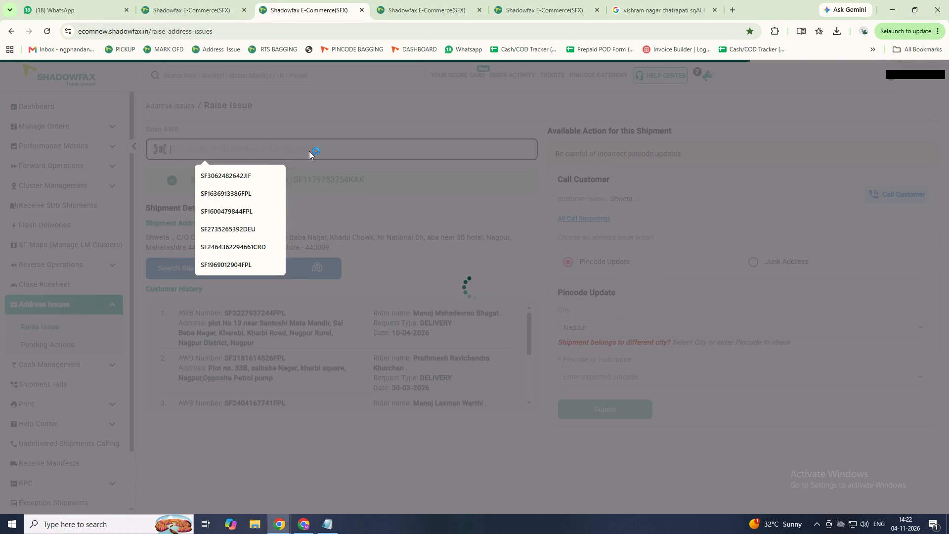
click(909, 194)
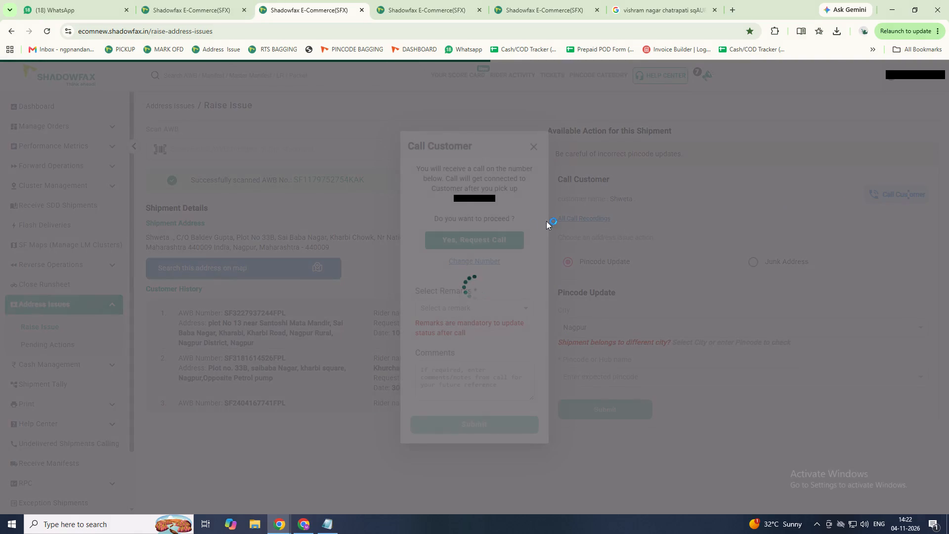
click(495, 238)
click(473, 231)
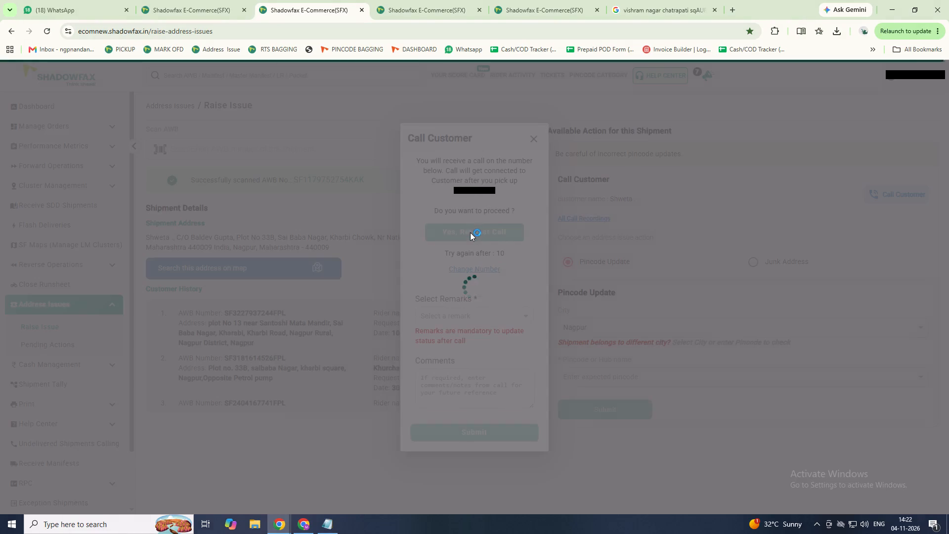
click(216, 4)
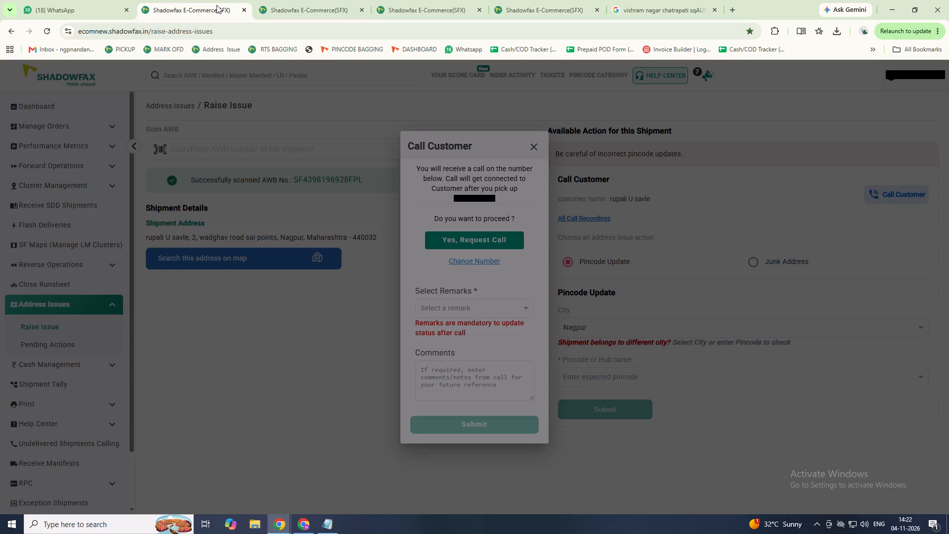
double_click(249, 139)
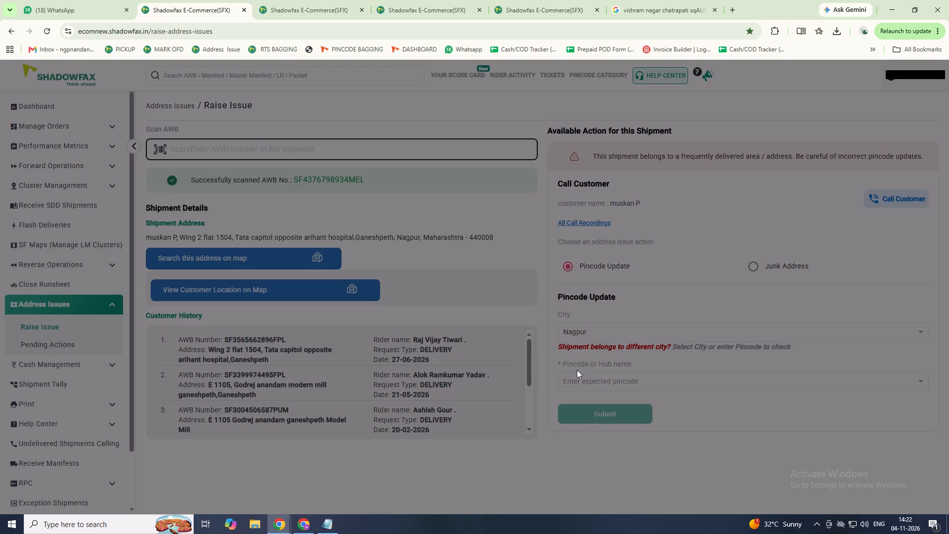
click(578, 378)
scroll(611, 501, down, 1)
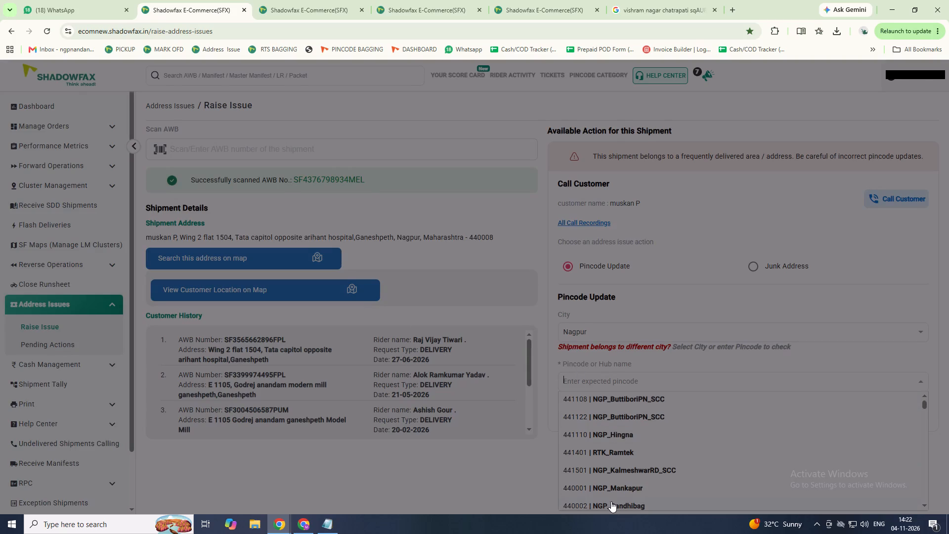
scroll(611, 501, down, 1)
click(612, 429)
click(597, 414)
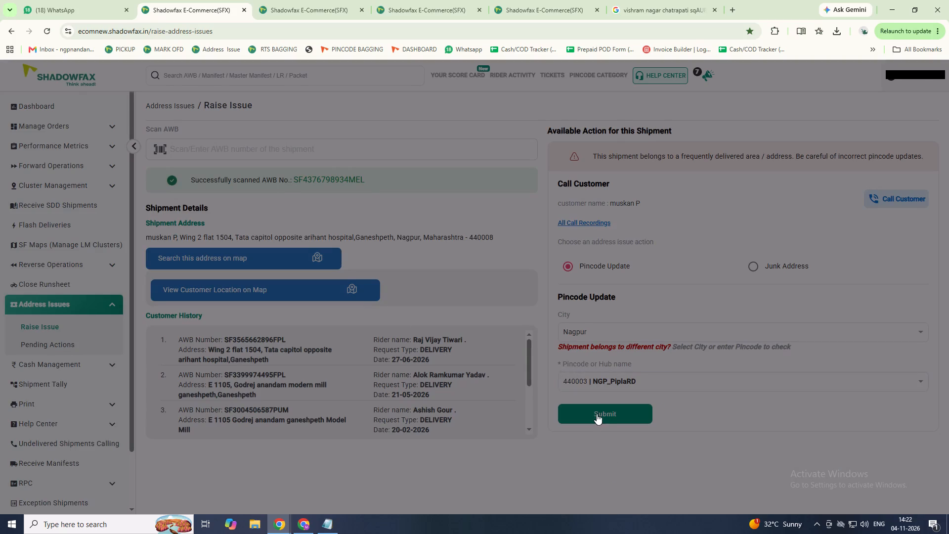
click(525, 314)
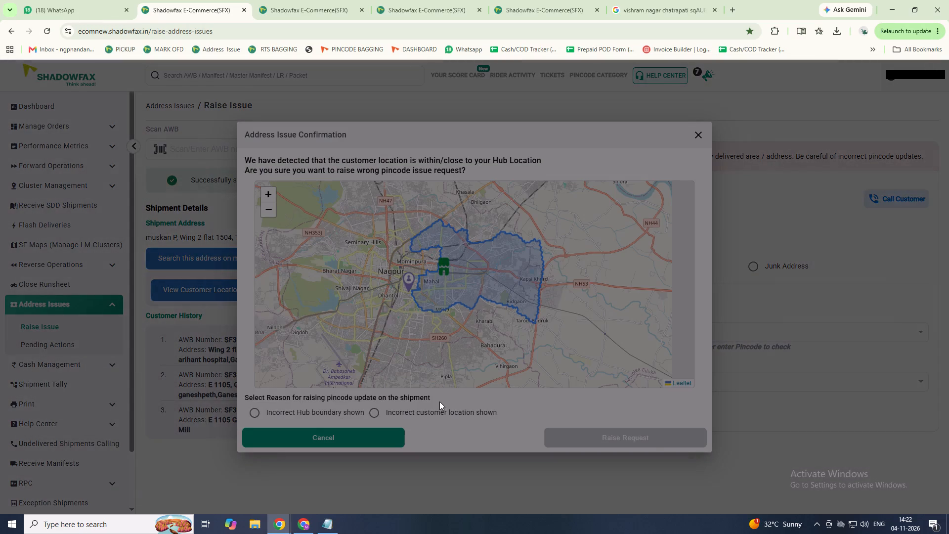
click(436, 410)
click(597, 425)
click(597, 439)
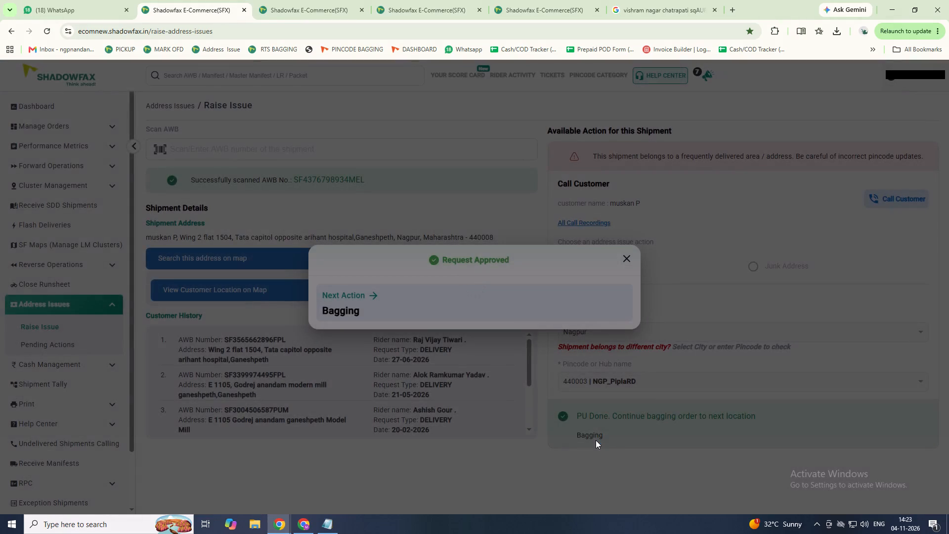
double_click(397, 160)
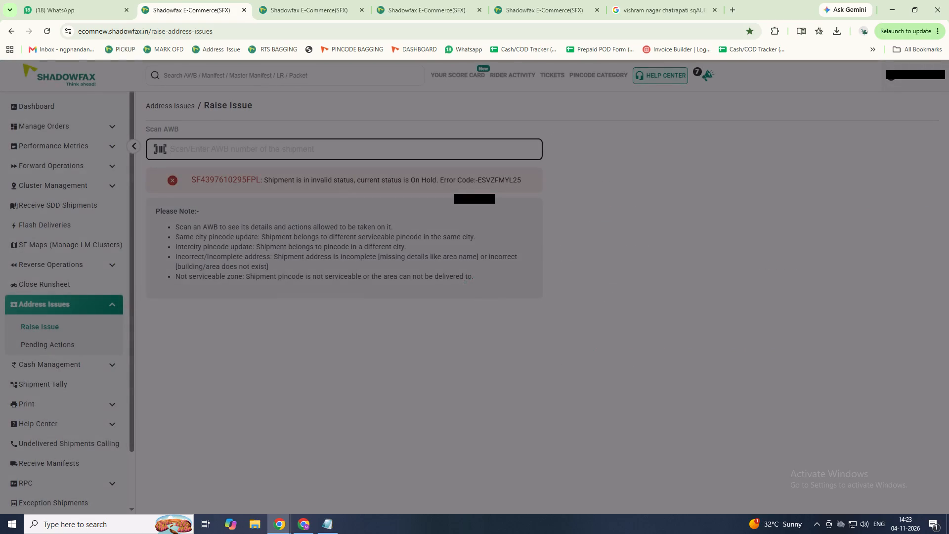
click(404, 0)
click(498, 0)
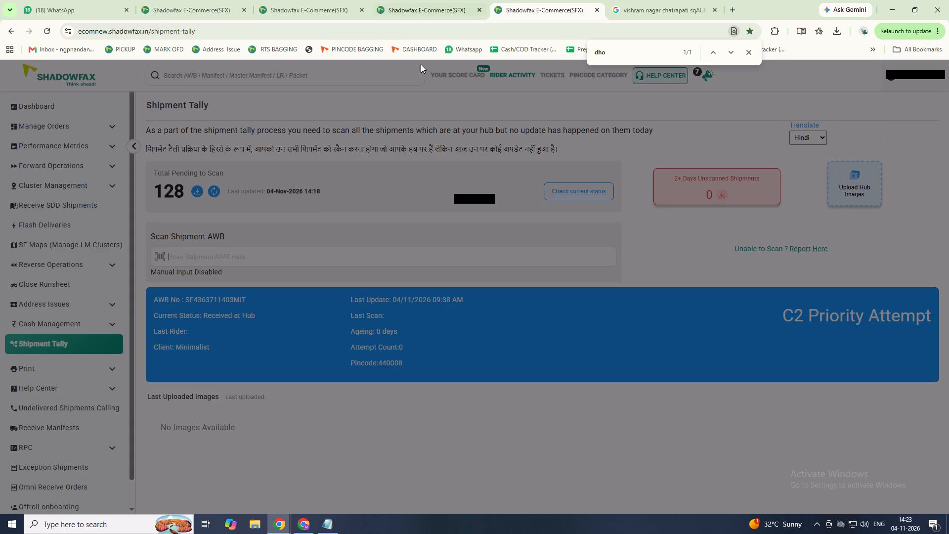
click(304, 253)
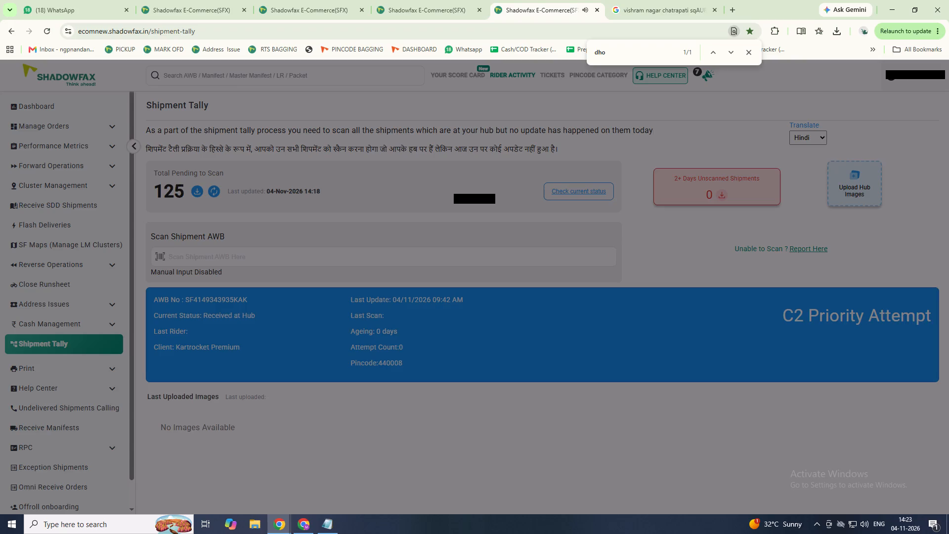
click(174, 0)
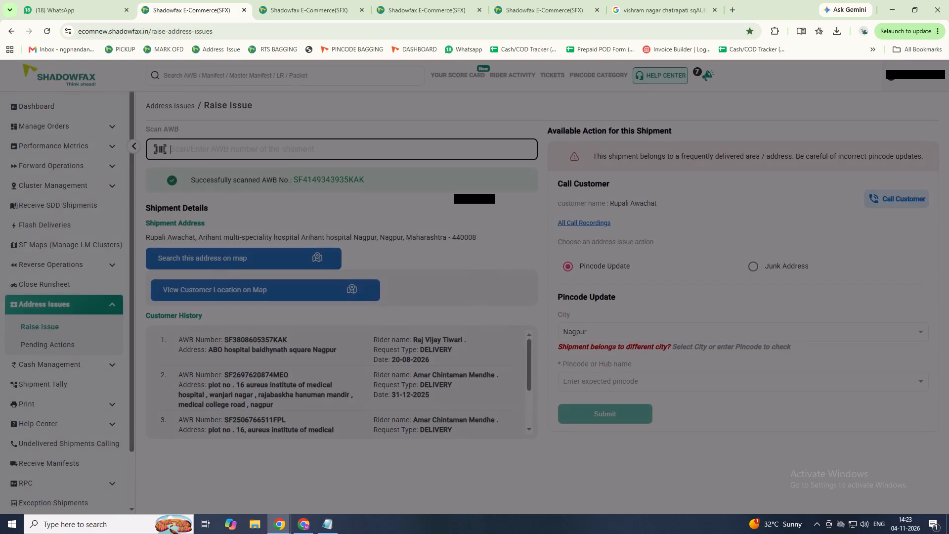
click(909, 185)
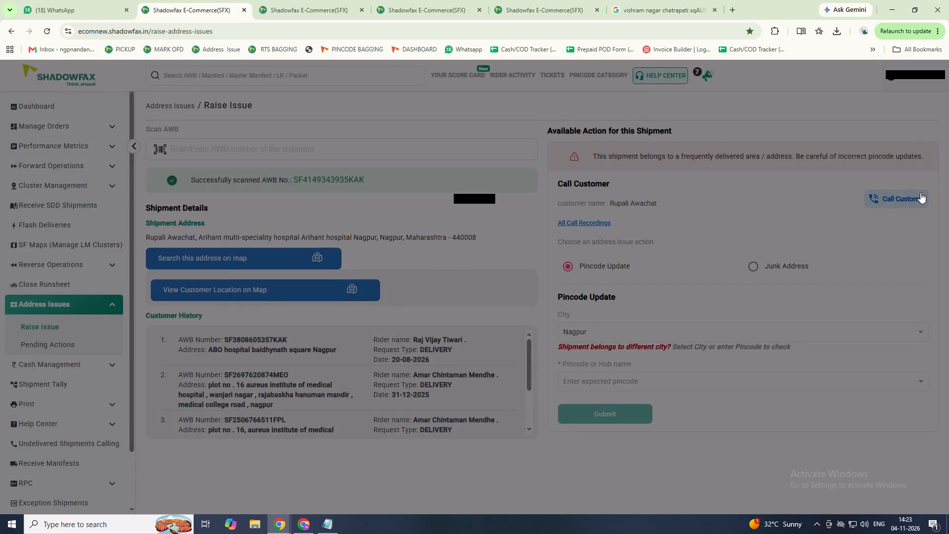
click(920, 193)
click(475, 244)
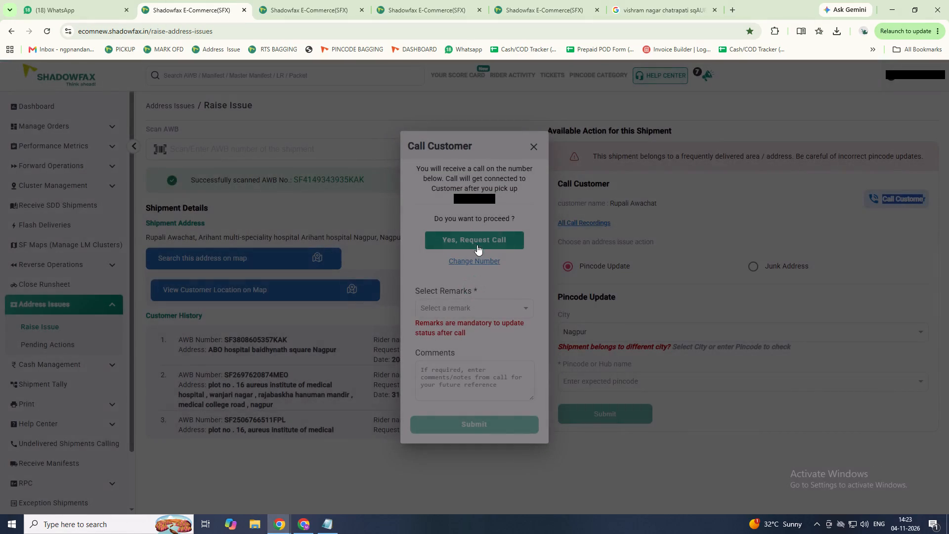
click(285, 0)
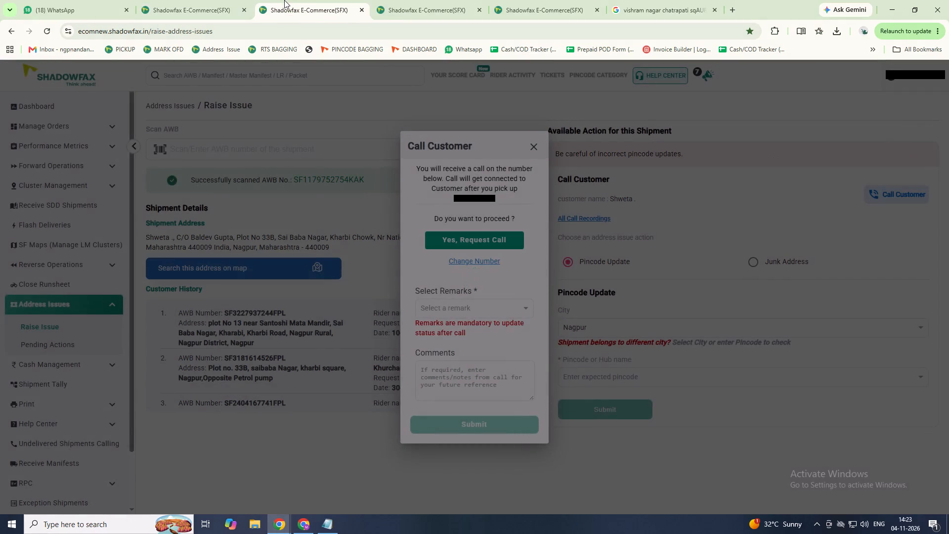
click(248, 0)
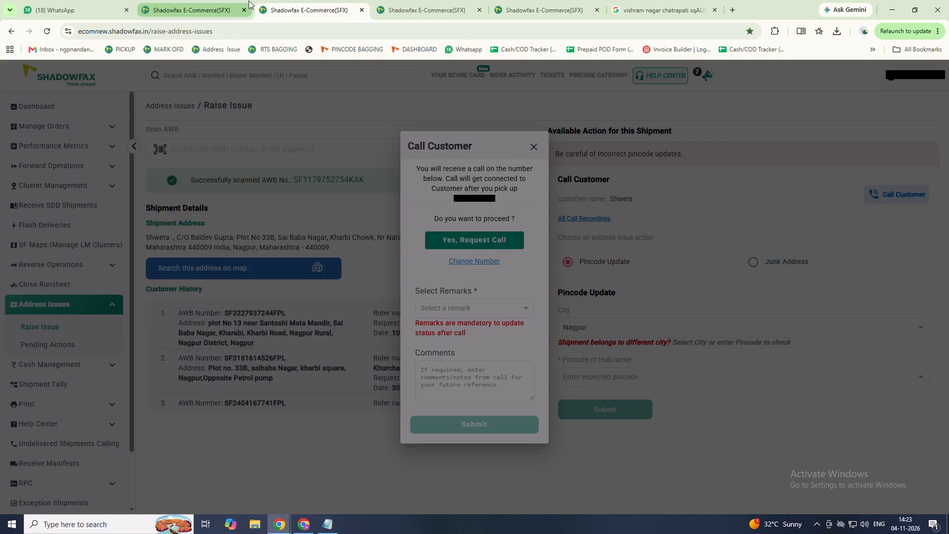
click(273, 0)
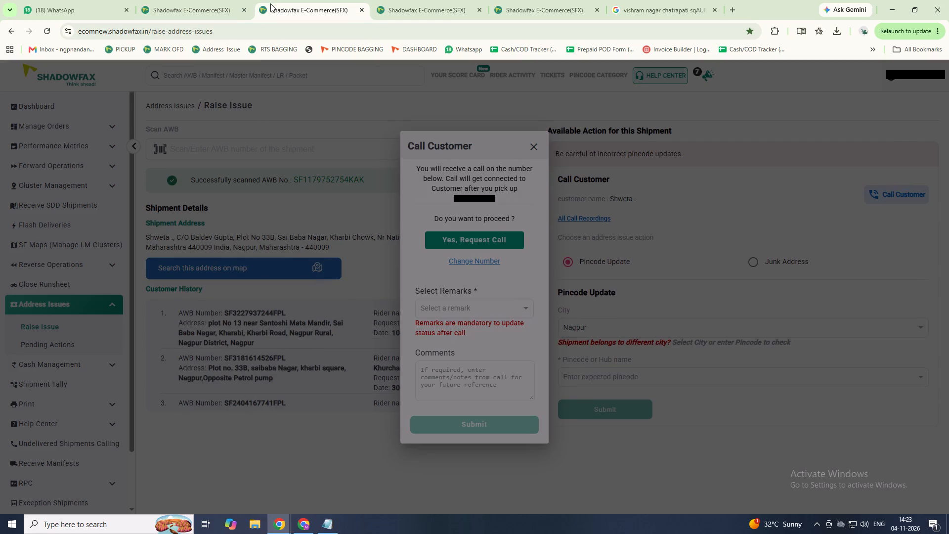
click(426, 313)
click(438, 321)
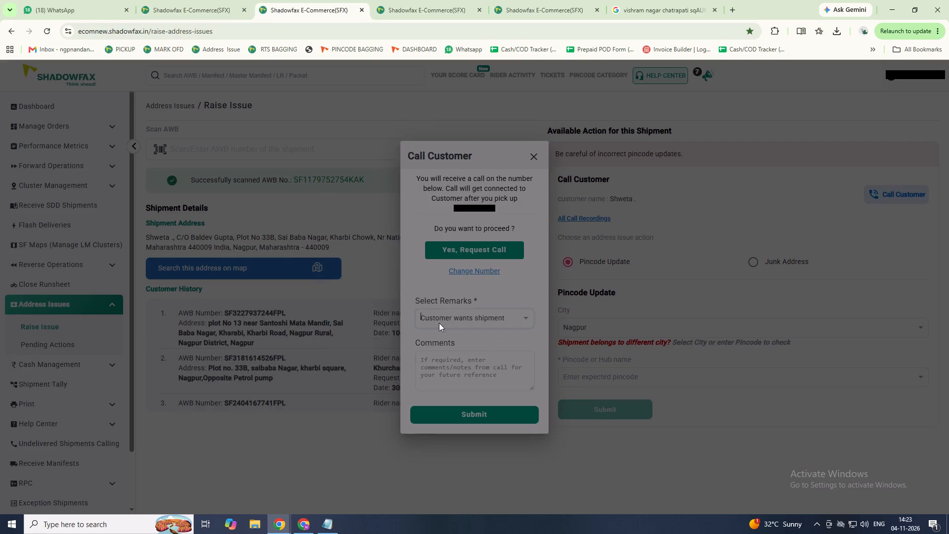
click(477, 415)
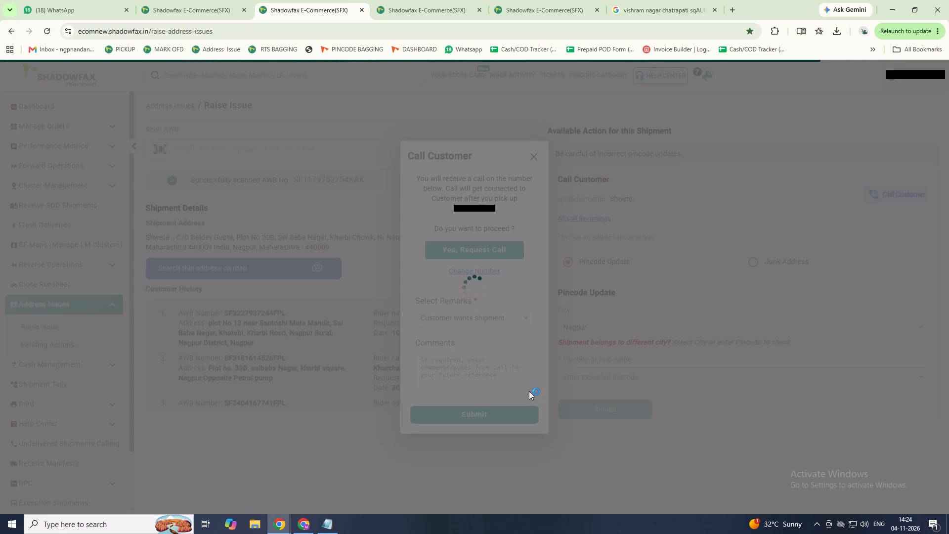
click(529, 391)
click(560, 379)
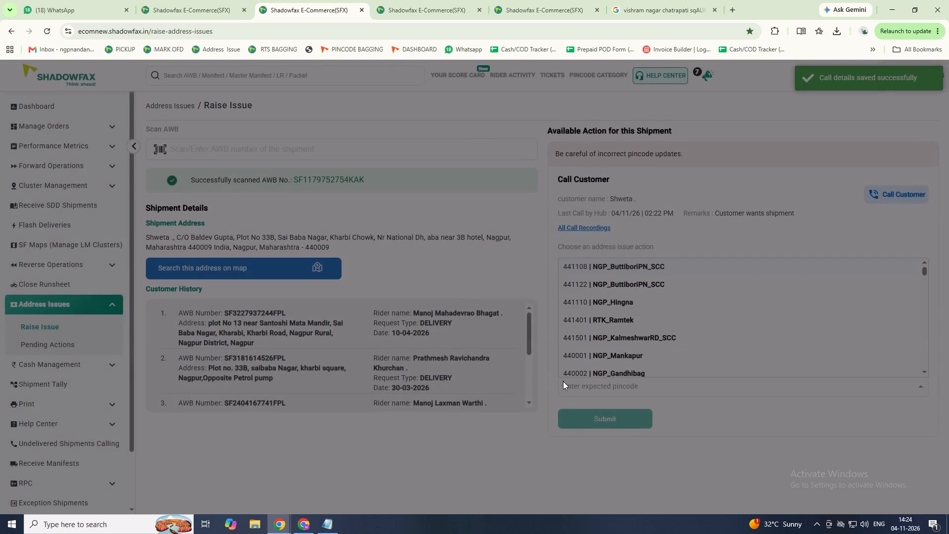
text(024)
key(Return)
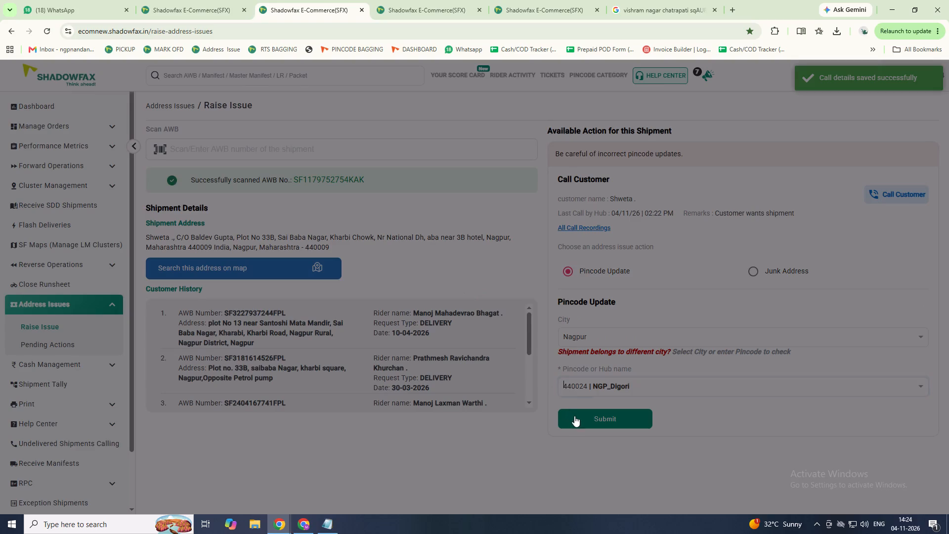
click(574, 416)
Close the Manage Runsheets page and scan more pending hub shipments into the Shipment Tally.
click(419, 6)
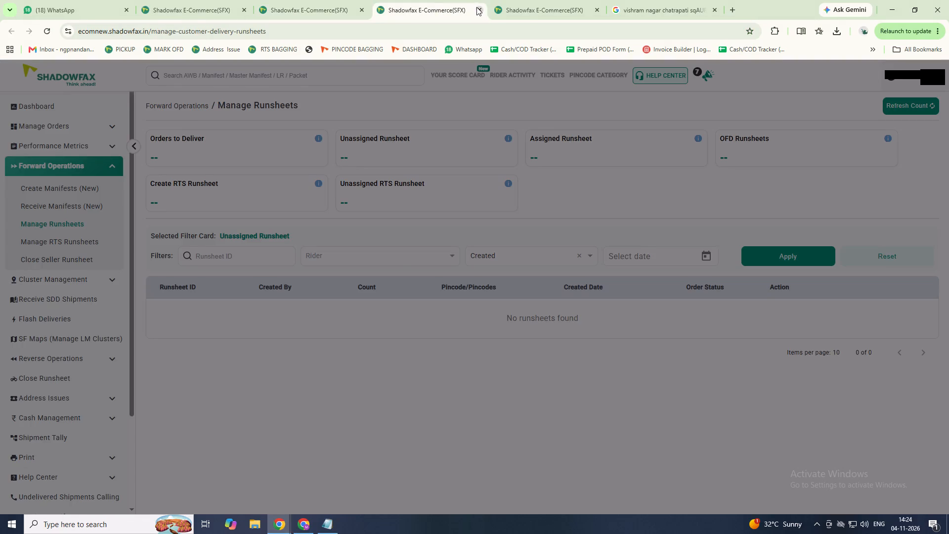
click(476, 9)
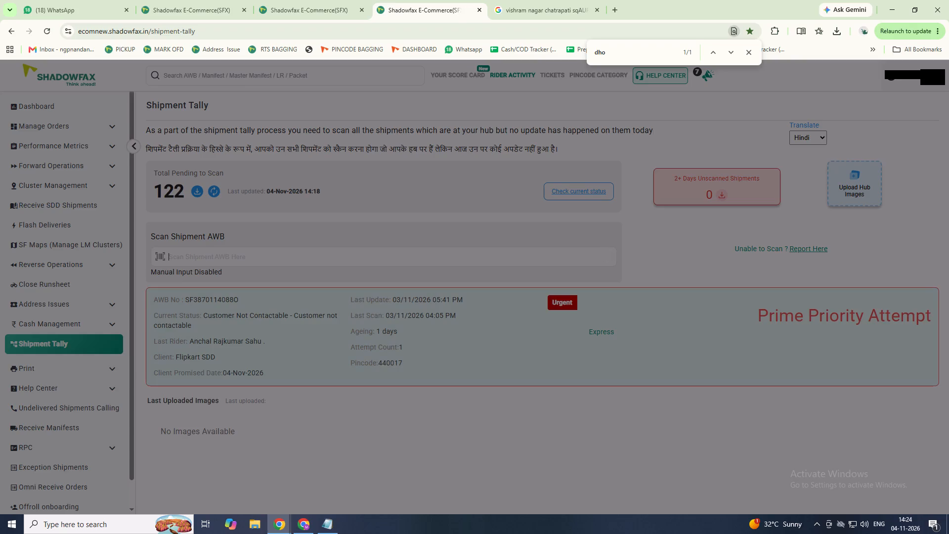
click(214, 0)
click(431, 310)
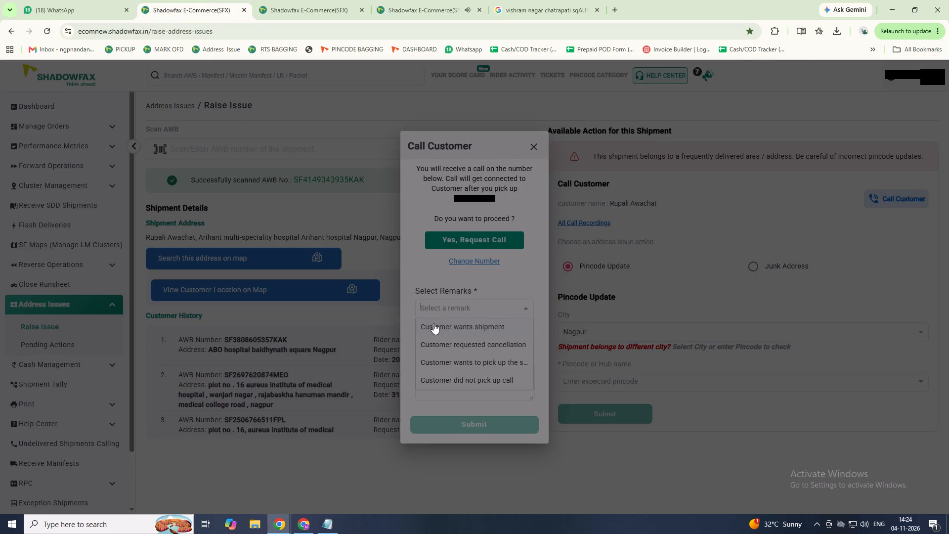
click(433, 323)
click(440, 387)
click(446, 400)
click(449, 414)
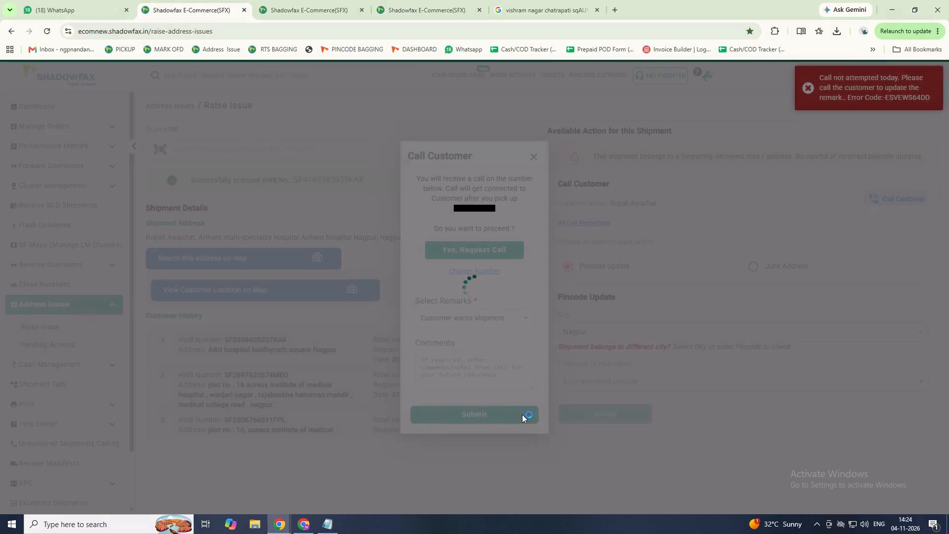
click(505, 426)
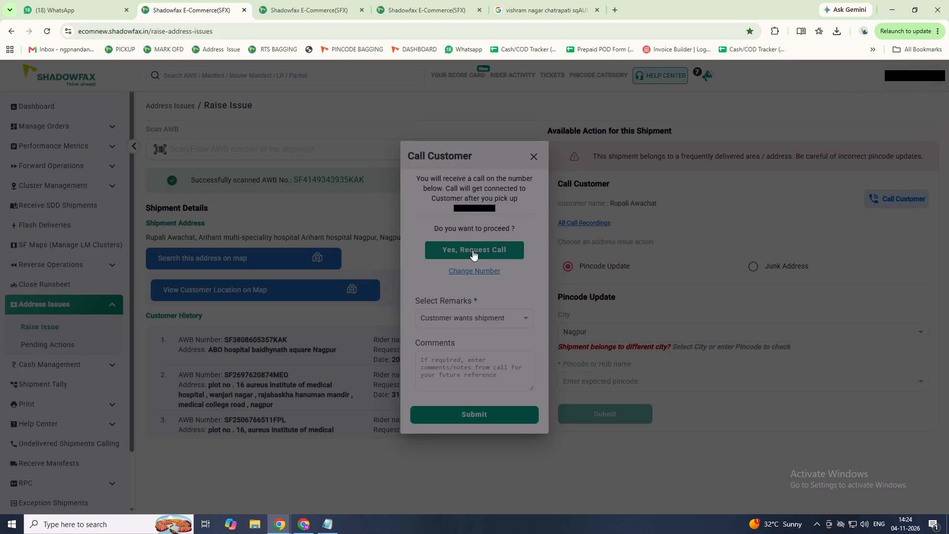
click(247, 0)
click(311, 0)
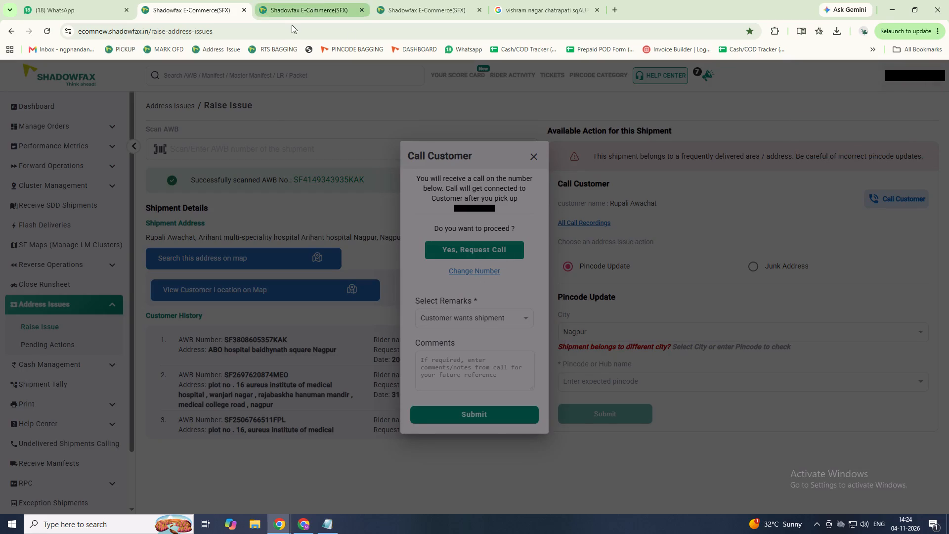
double_click(276, 144)
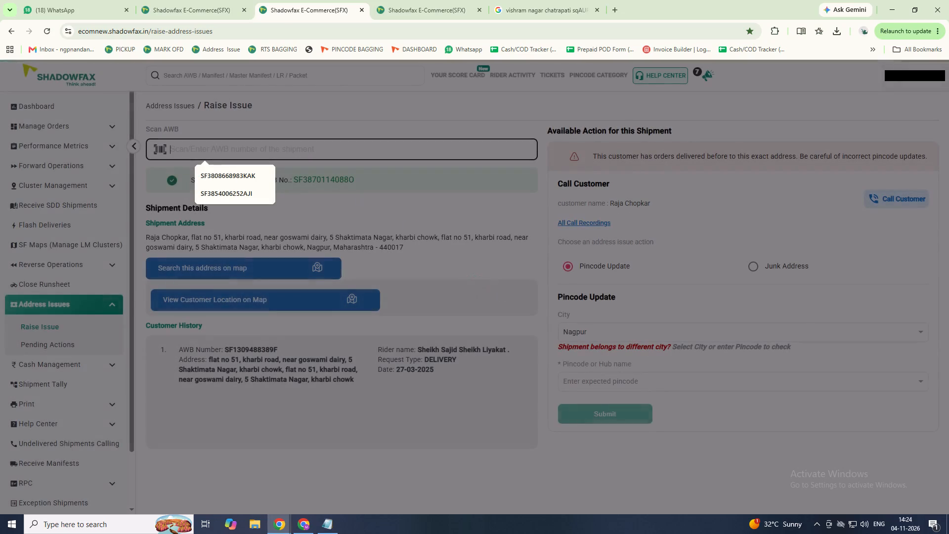
click(665, 381)
text(024)
key(Return)
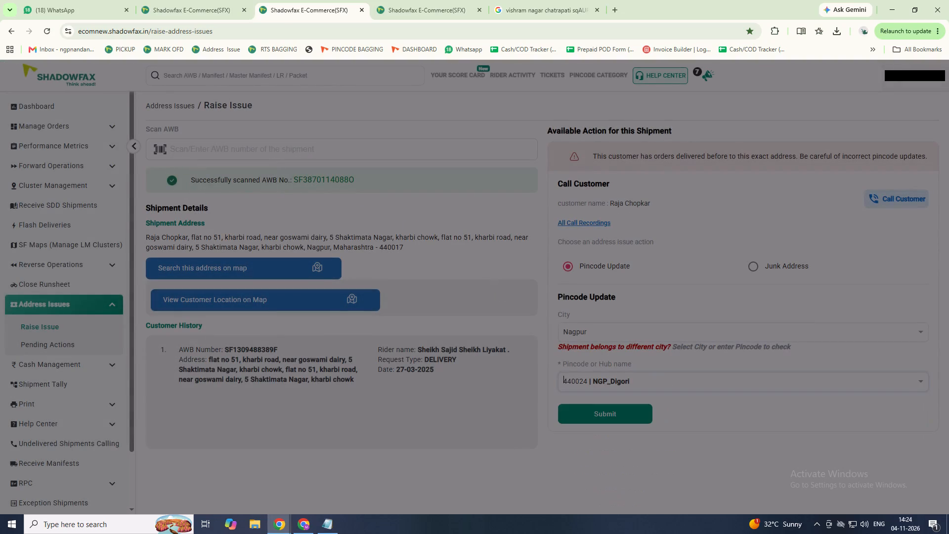
click(589, 418)
click(518, 313)
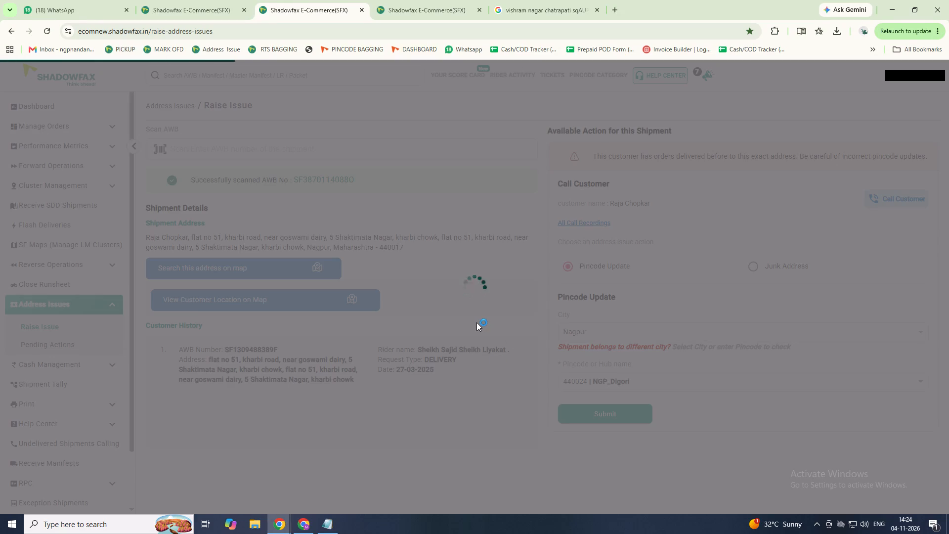
click(340, 120)
click(341, 144)
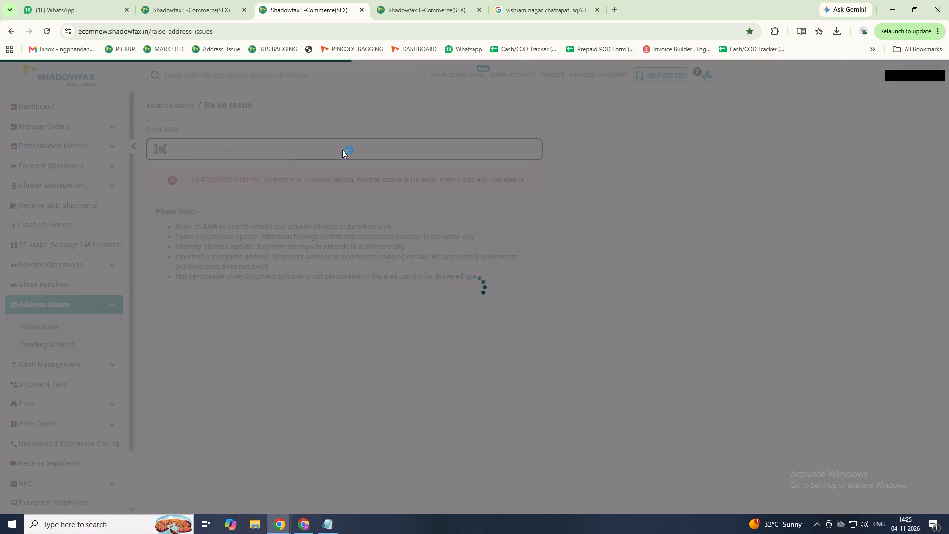
click(431, 0)
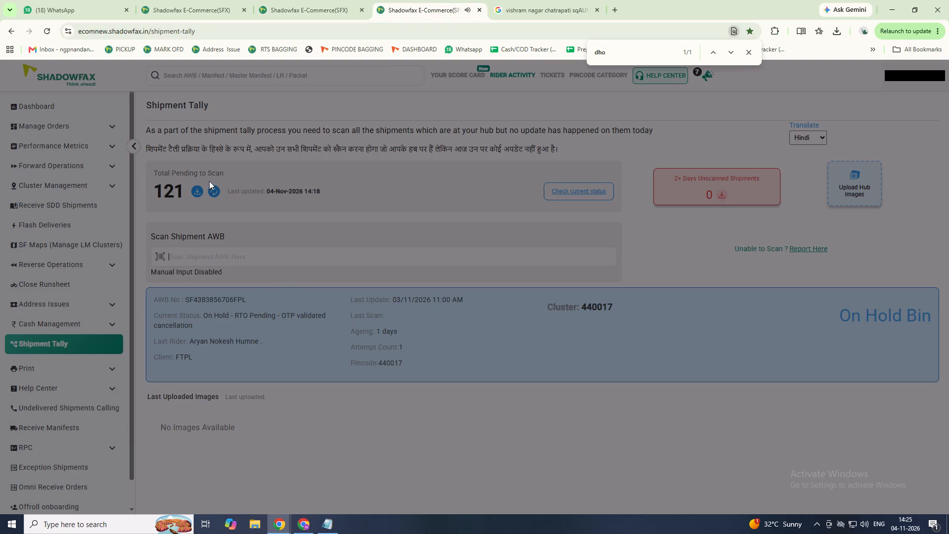
click(214, 188)
Close the call dialog on the first Raise Issue page and scan another shipment on the second one.
double_click(183, 0)
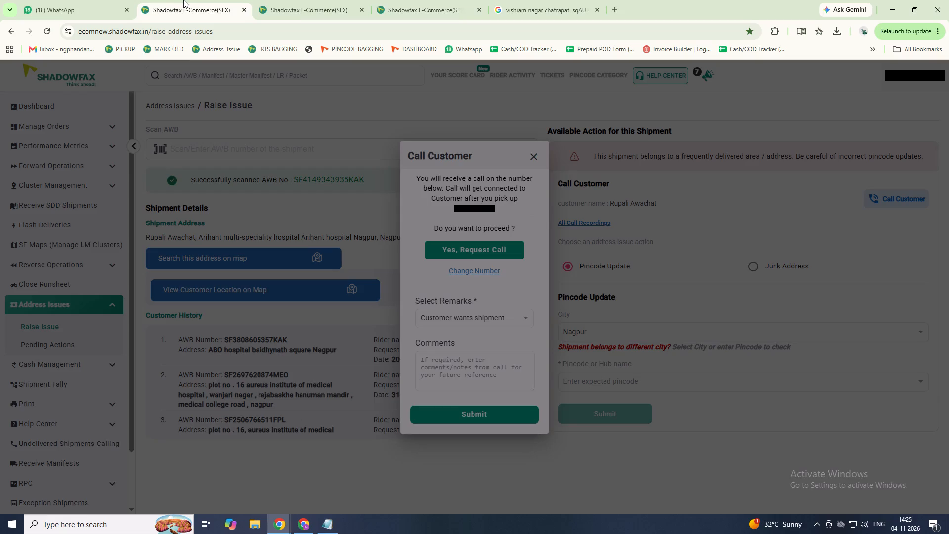
double_click(203, 139)
double_click(304, 0)
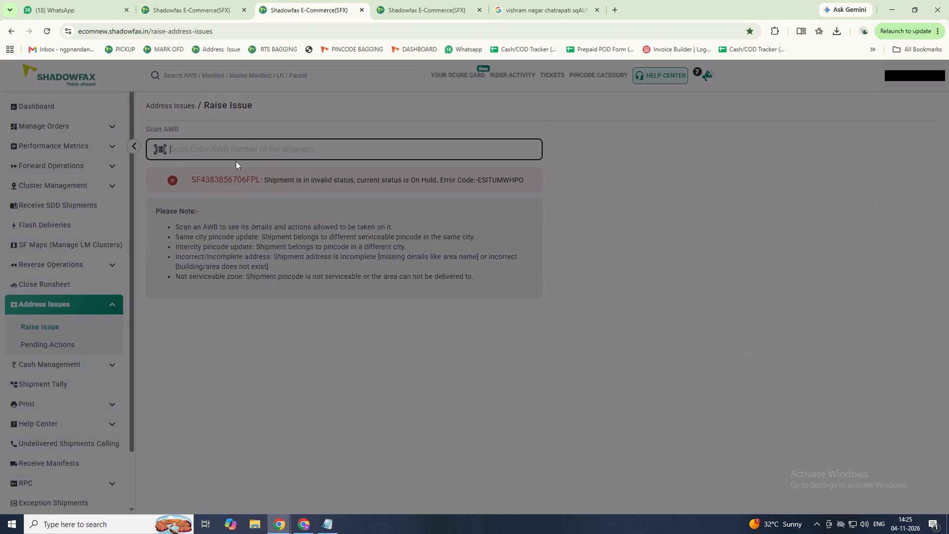
click(238, 152)
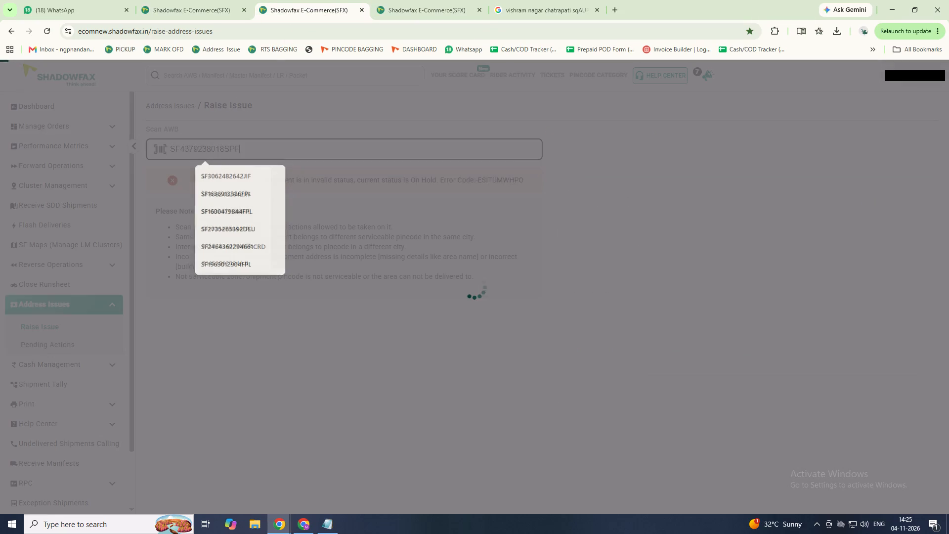
click(415, 0)
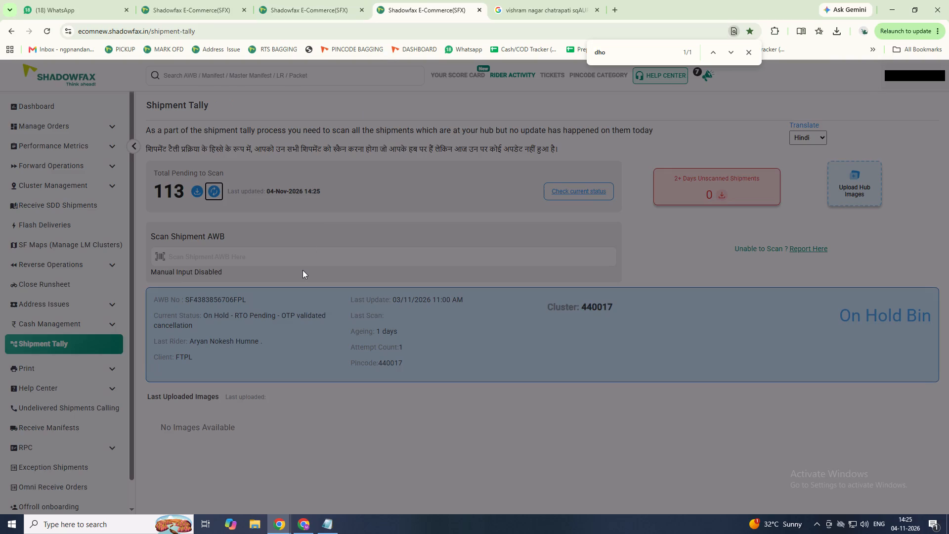
click(302, 269)
click(305, 255)
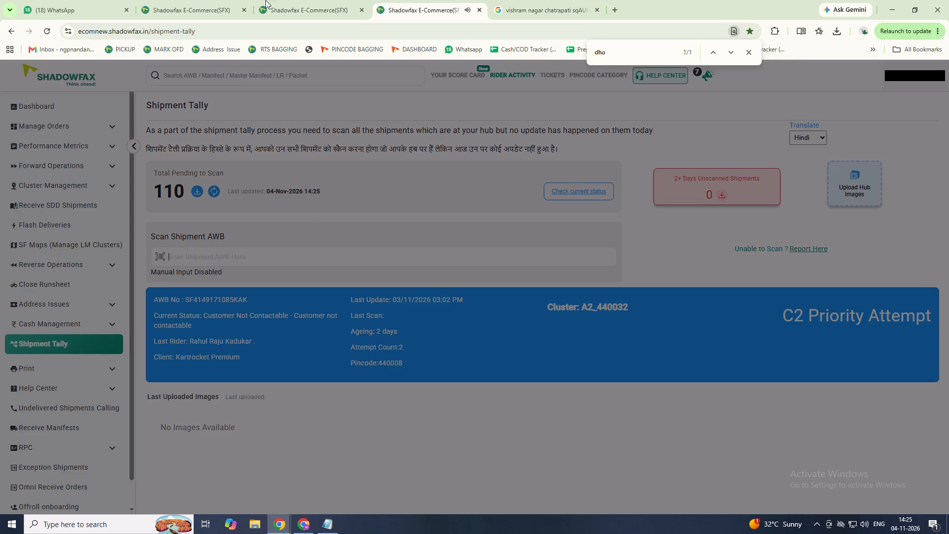
click(235, 0)
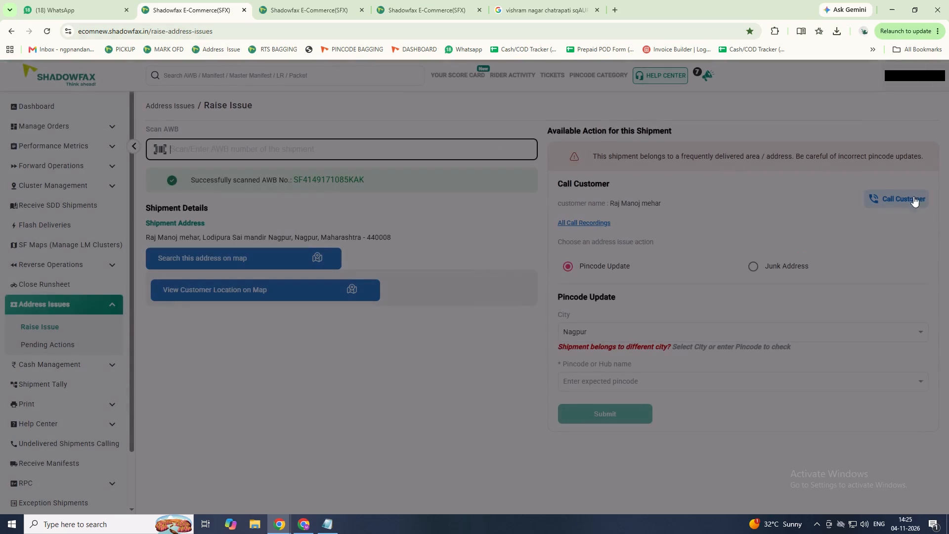
click(900, 209)
click(893, 197)
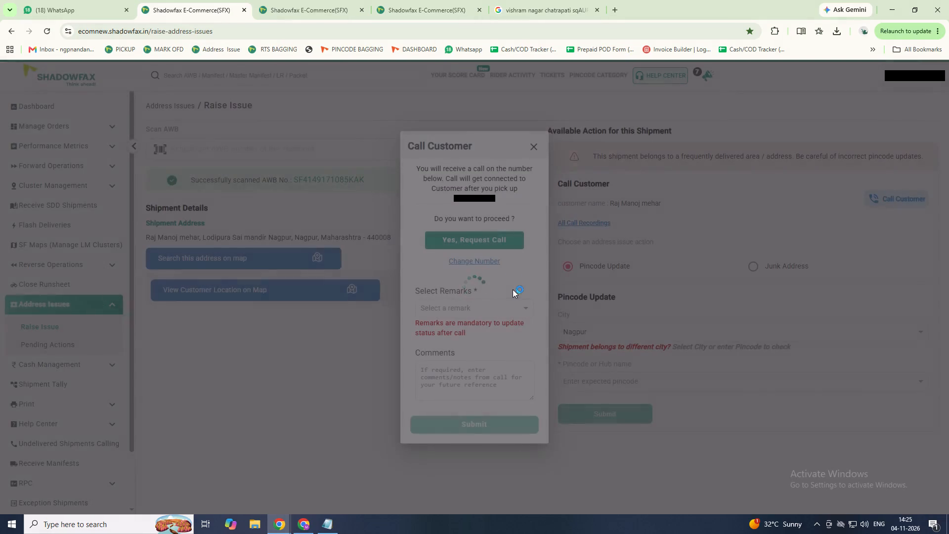
double_click(491, 225)
double_click(489, 234)
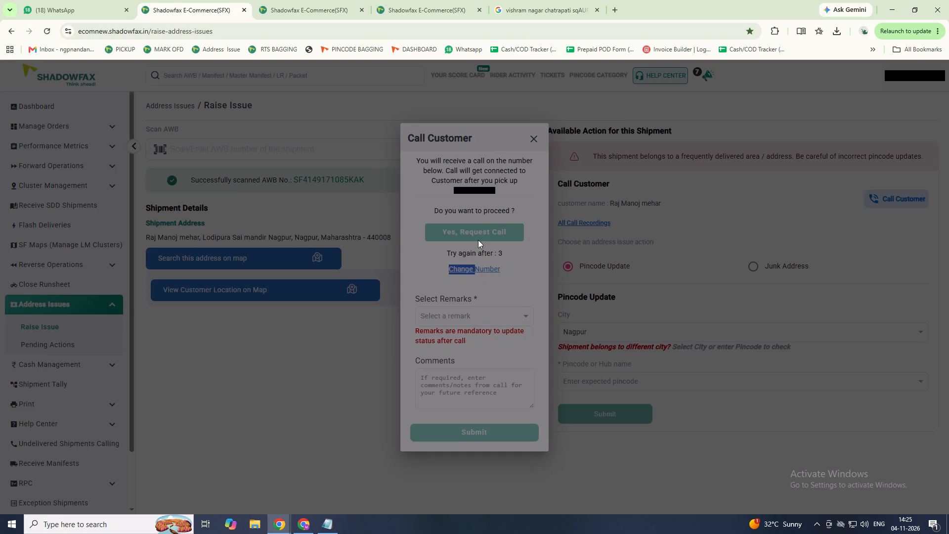
click(284, 0)
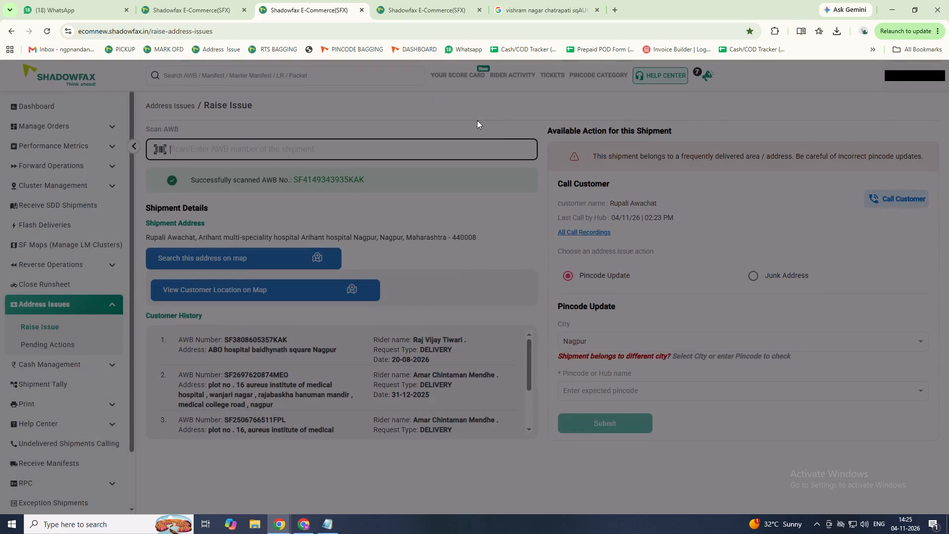
click(908, 197)
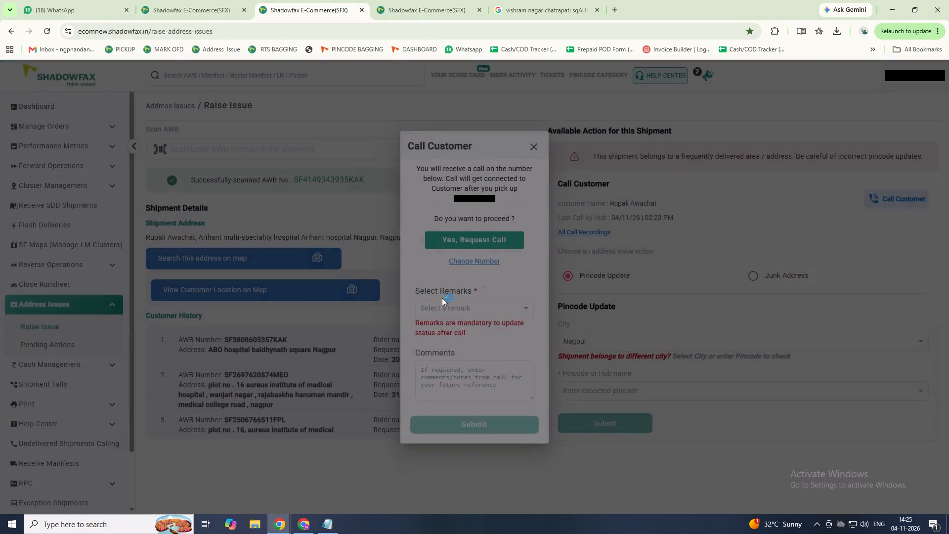
click(441, 305)
click(444, 321)
click(462, 390)
click(469, 417)
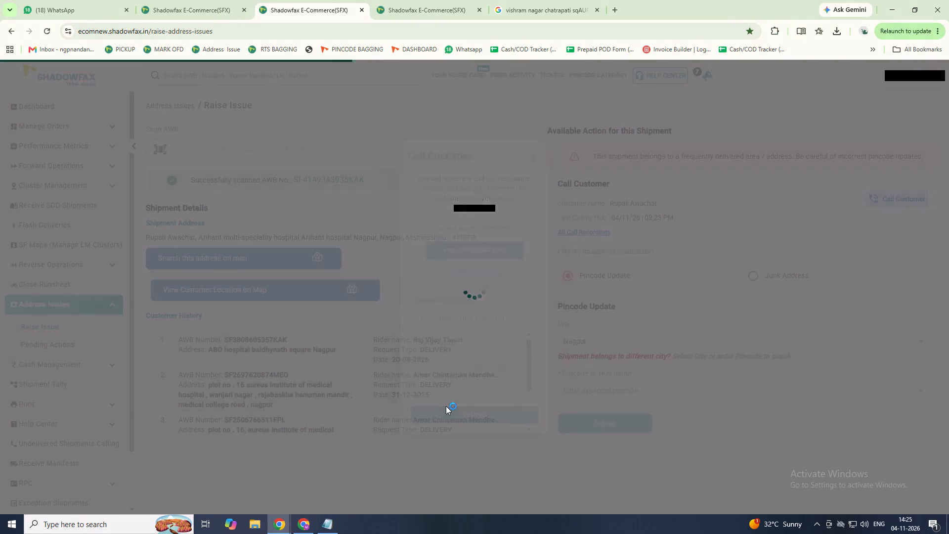
click(577, 400)
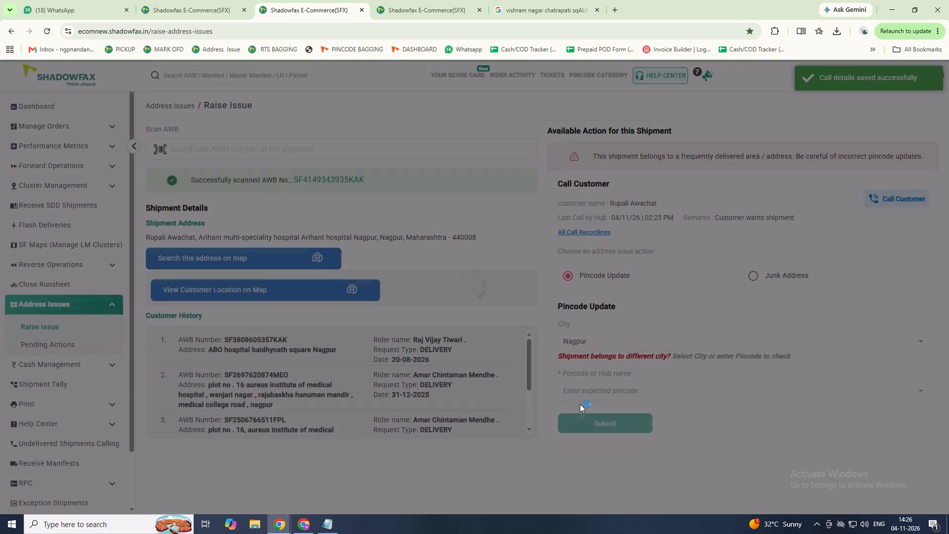
click(581, 398)
scroll(581, 373, down, 1)
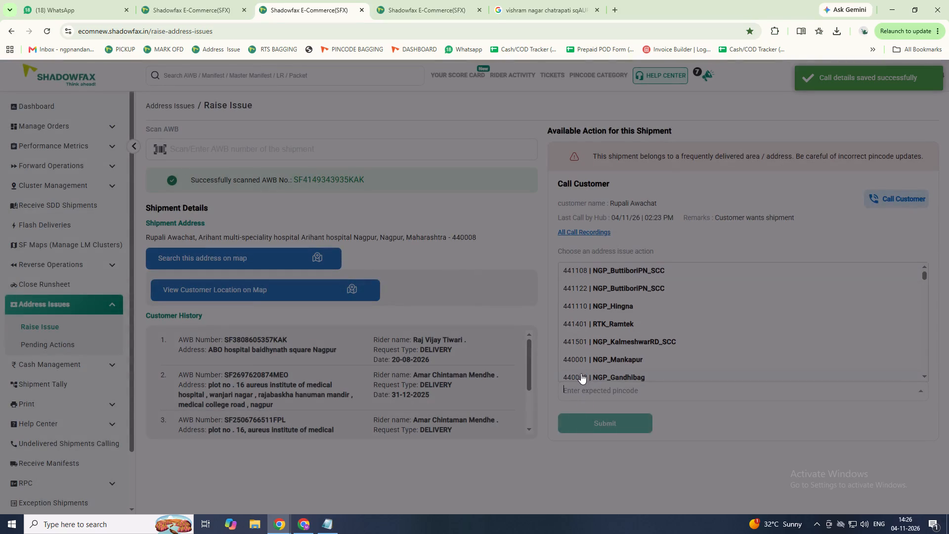
click(574, 352)
click(597, 424)
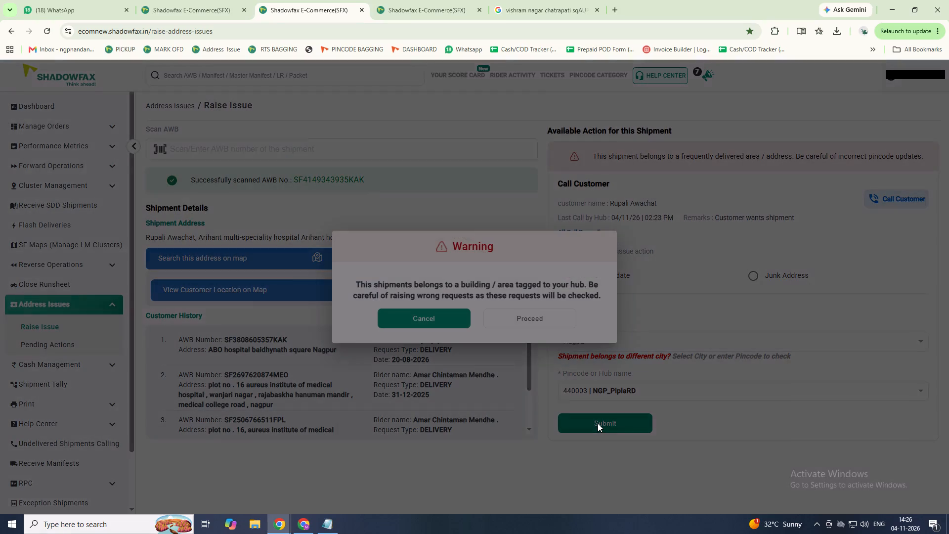
click(545, 325)
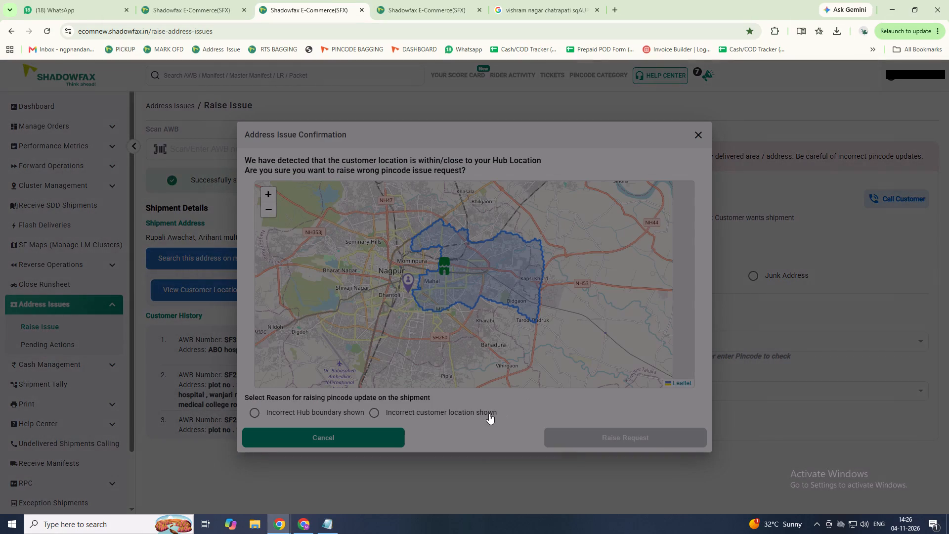
click(489, 413)
click(552, 437)
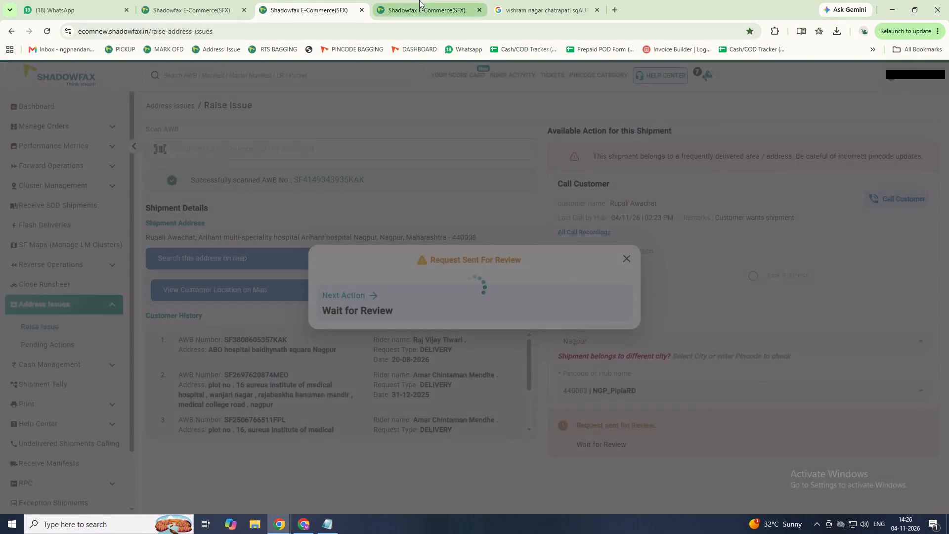
click(429, 1)
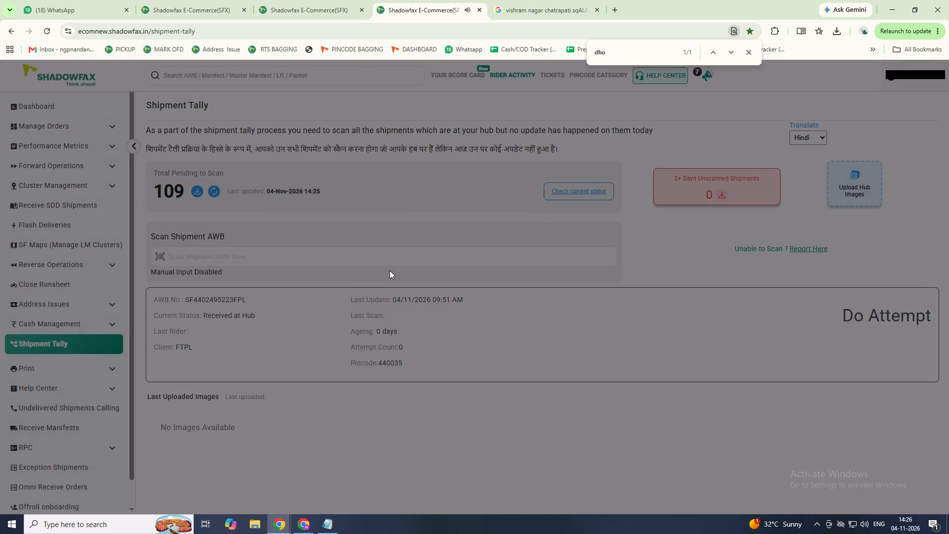
click(222, 0)
click(221, 129)
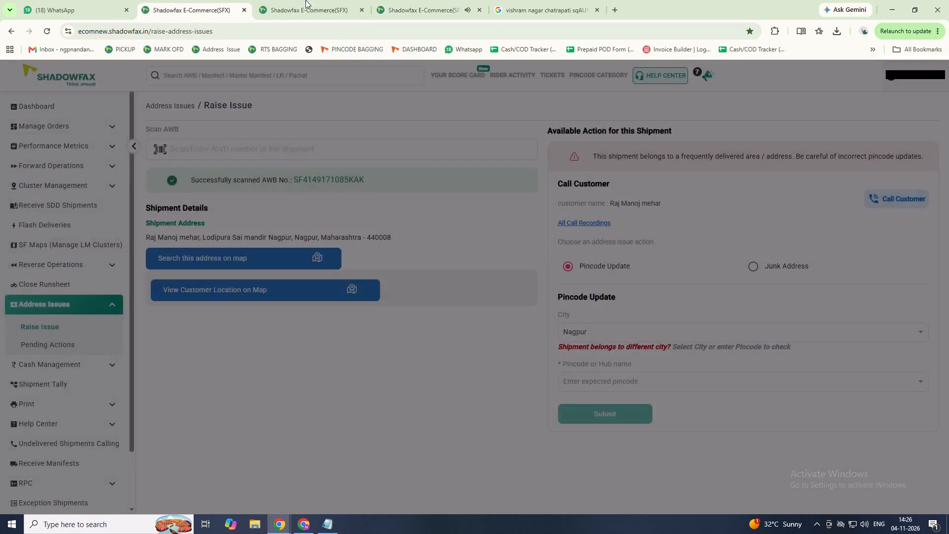
click(310, 0)
click(243, 126)
click(246, 148)
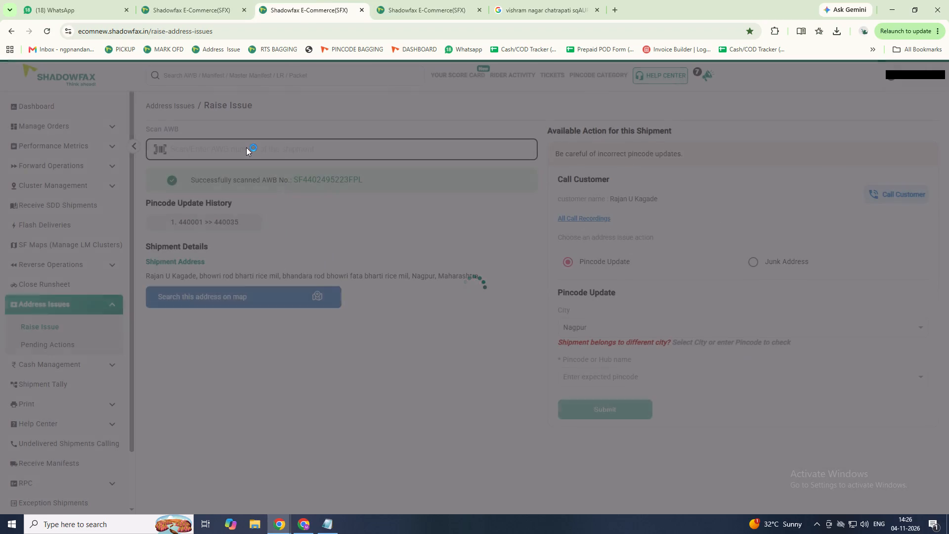
click(631, 380)
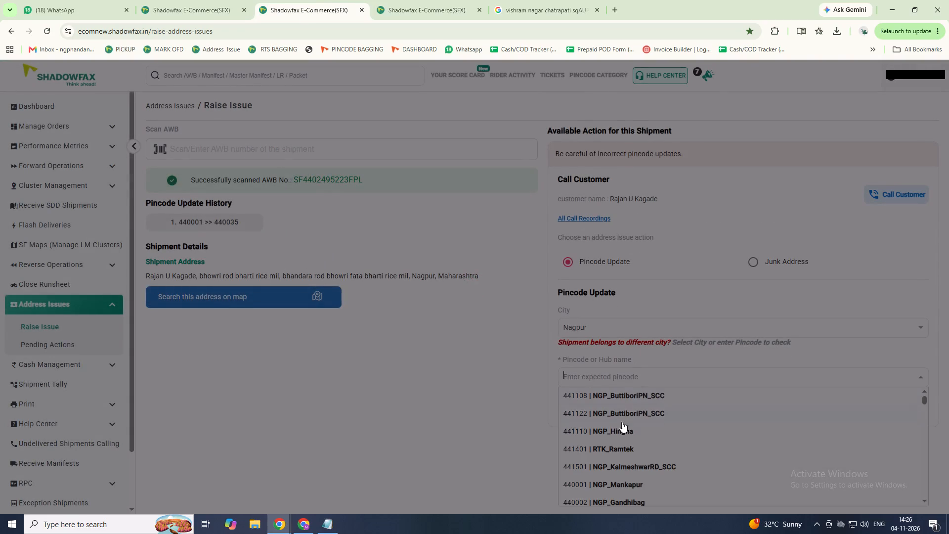
click(616, 480)
click(600, 401)
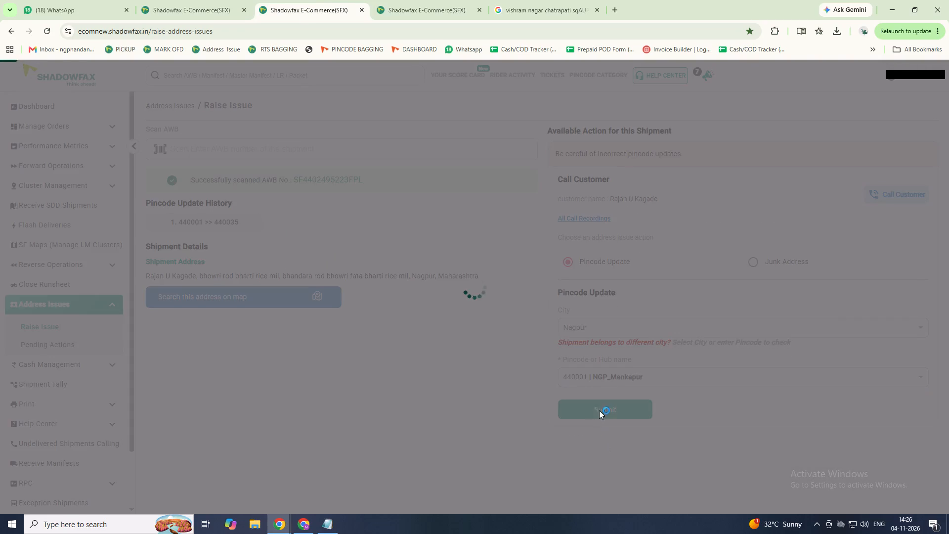
click(599, 411)
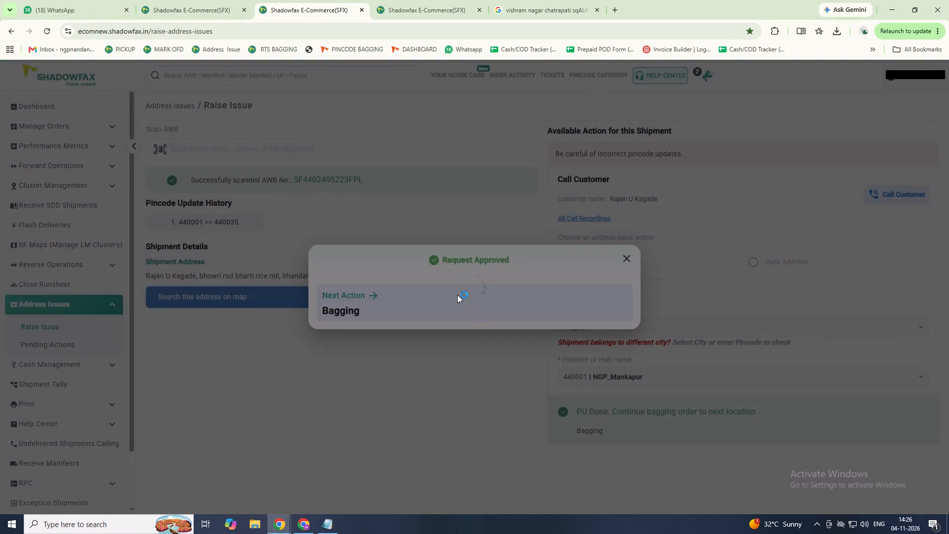
click(345, 148)
double_click(346, 149)
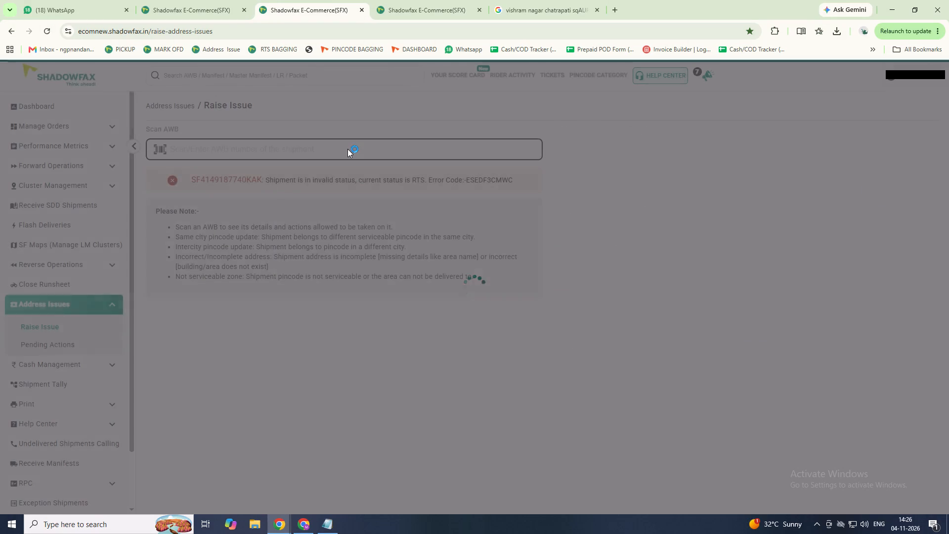
click(434, 0)
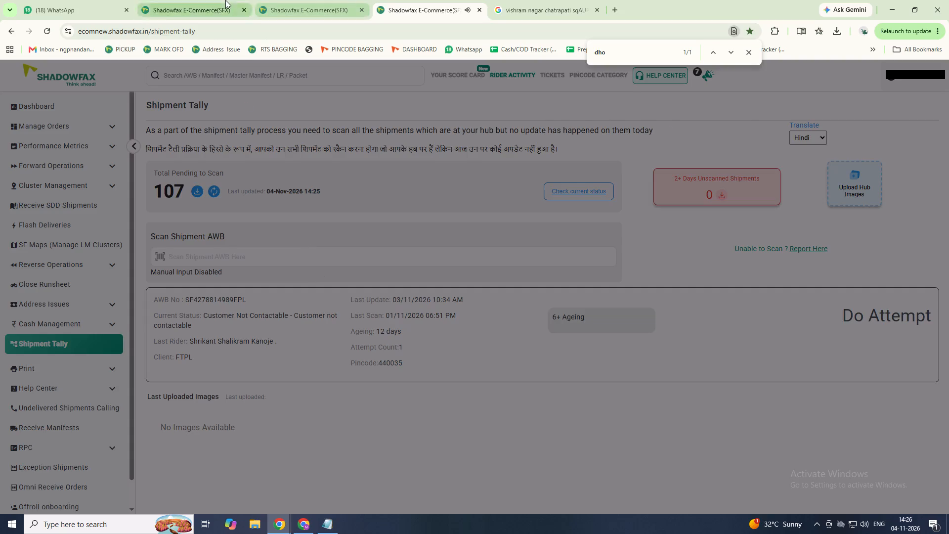
double_click(225, 0)
click(280, 152)
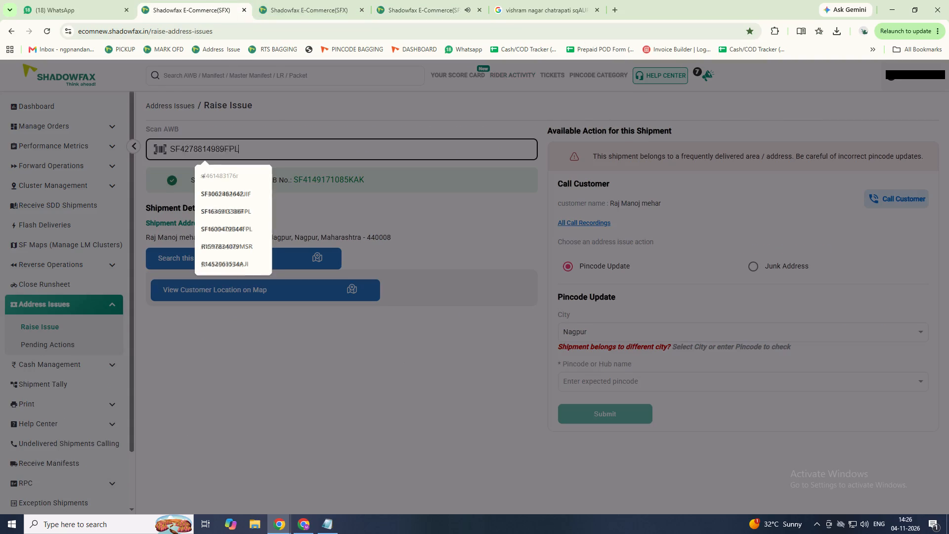
click(601, 383)
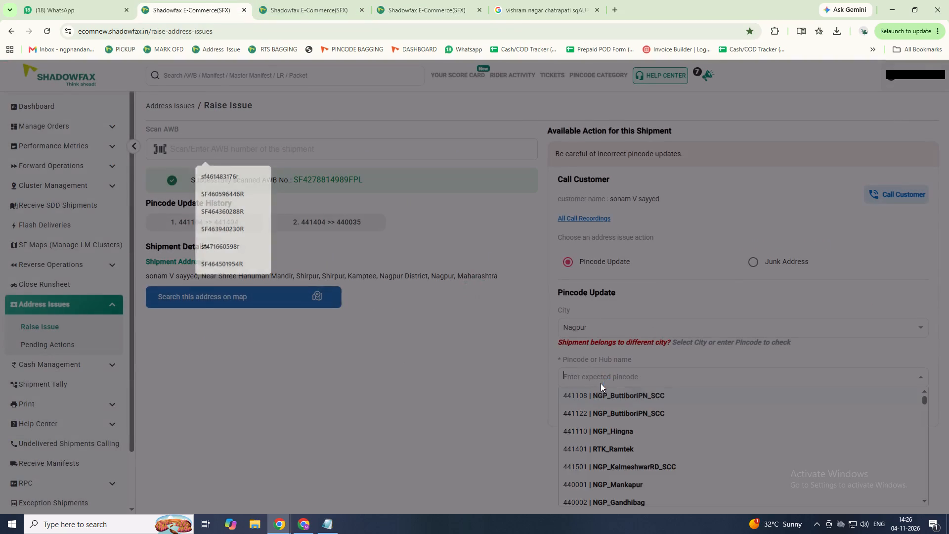
click(601, 500)
click(602, 411)
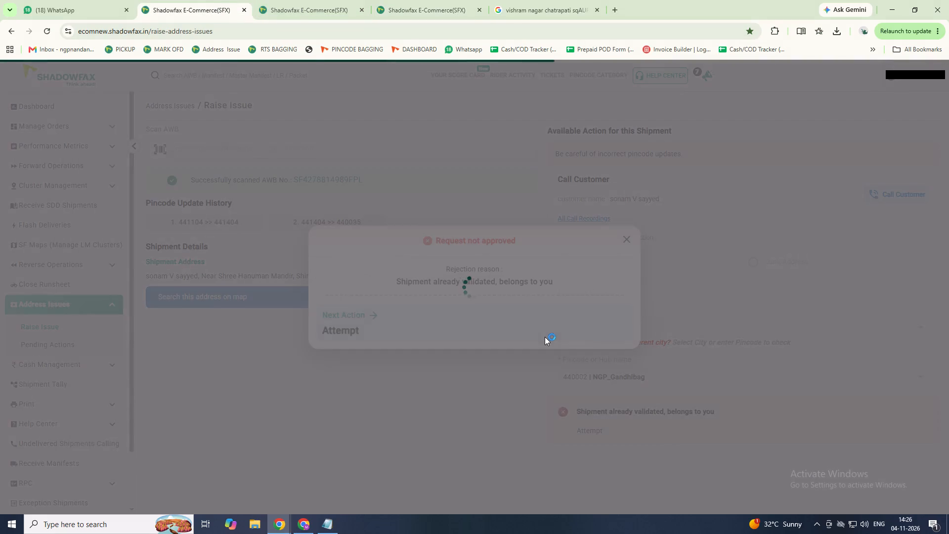
click(418, 0)
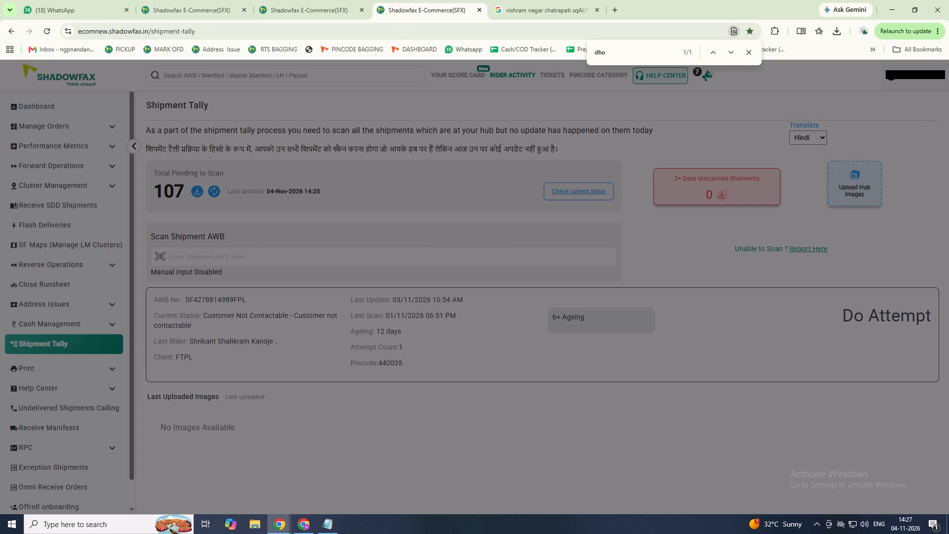
click(255, 256)
scroll(255, 256, up, 1)
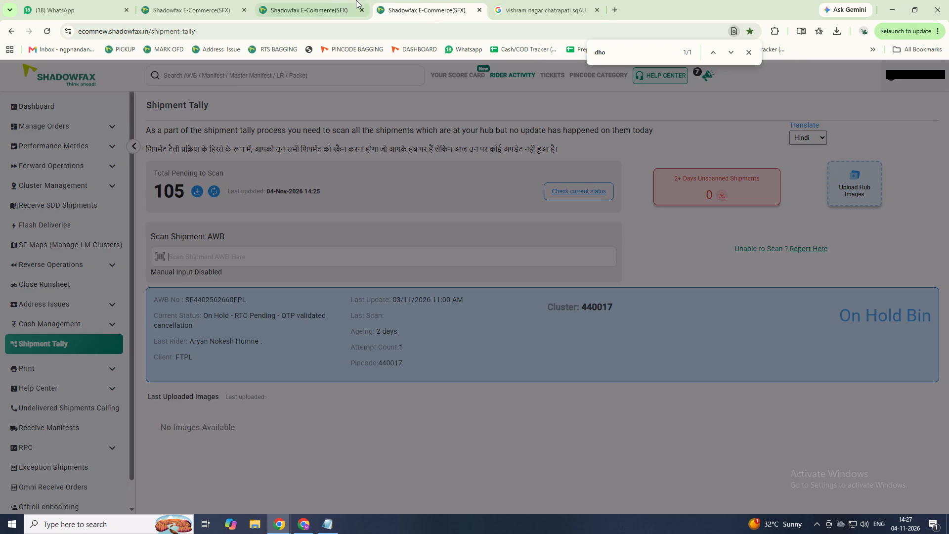
double_click(326, 0)
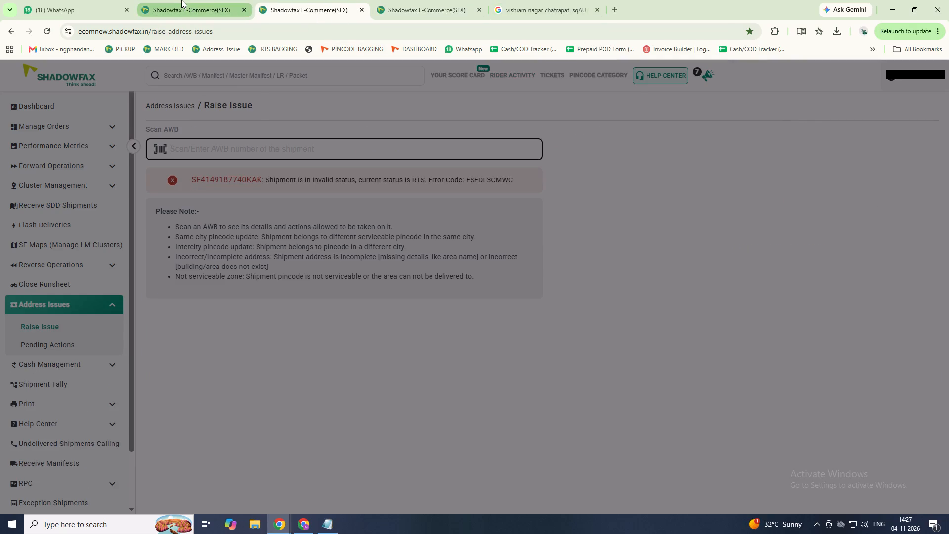
click(176, 0)
click(438, 401)
drag(439, 401, 438, 397)
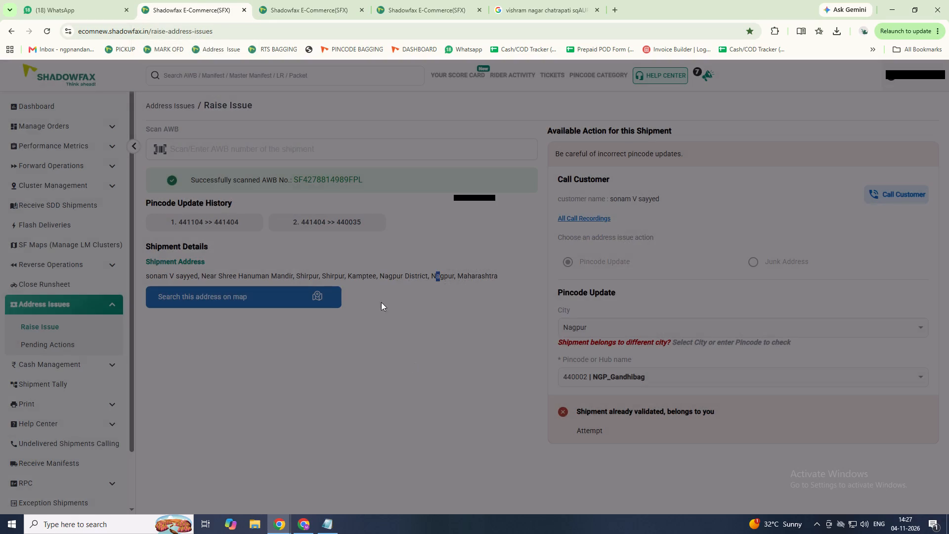
click(332, 149)
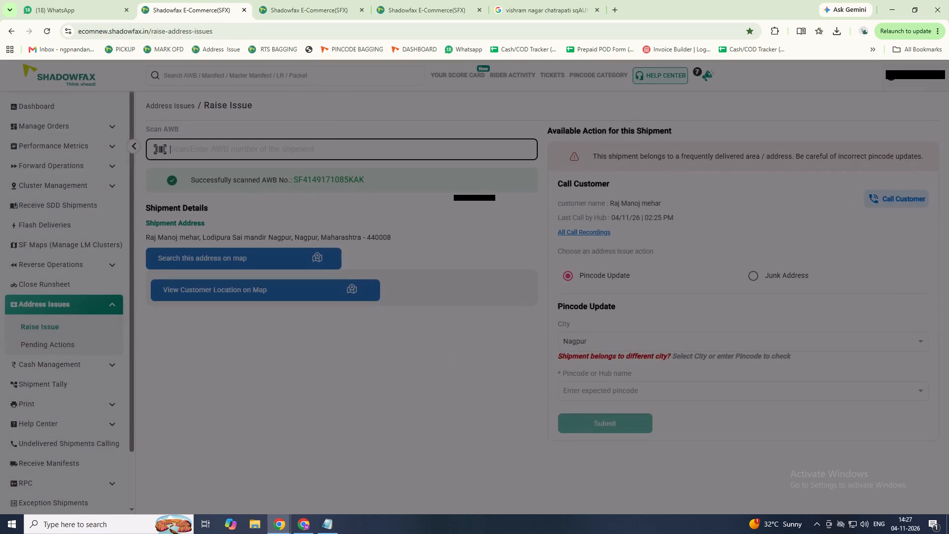
scroll(333, 150, up, 1)
double_click(880, 194)
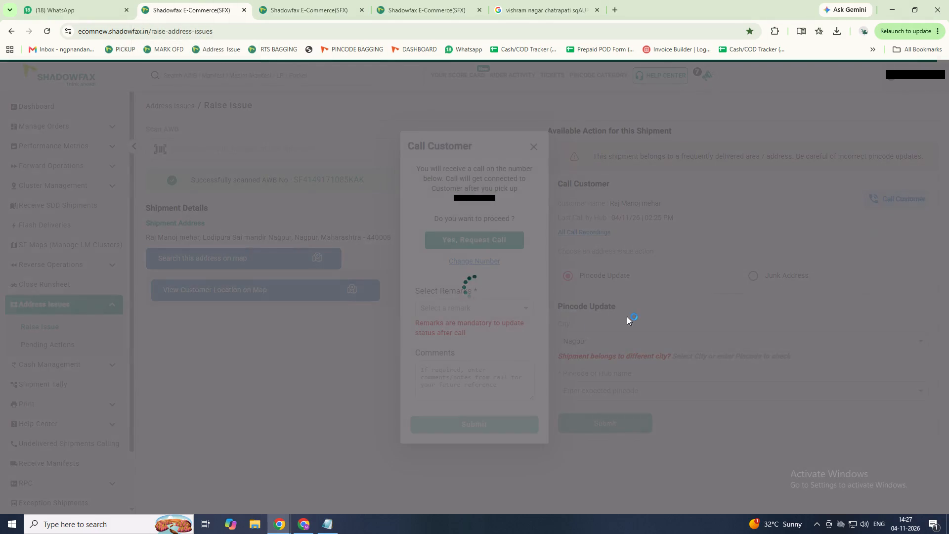
double_click(474, 302)
click(467, 319)
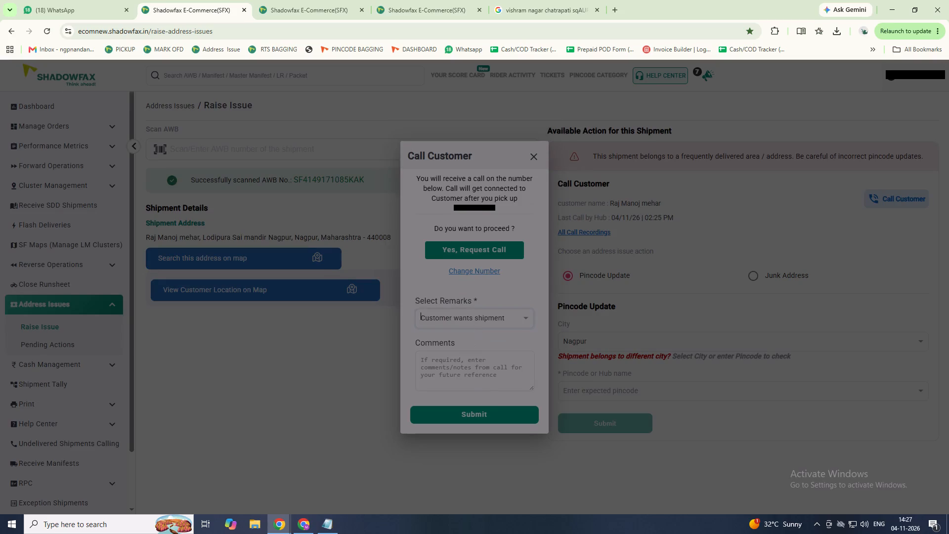
click(481, 405)
double_click(575, 393)
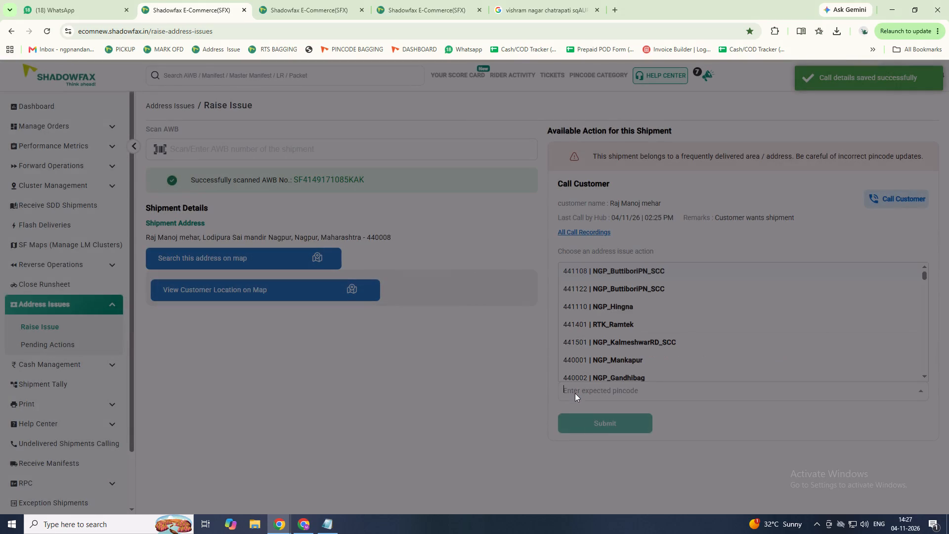
click(577, 380)
click(584, 412)
click(584, 419)
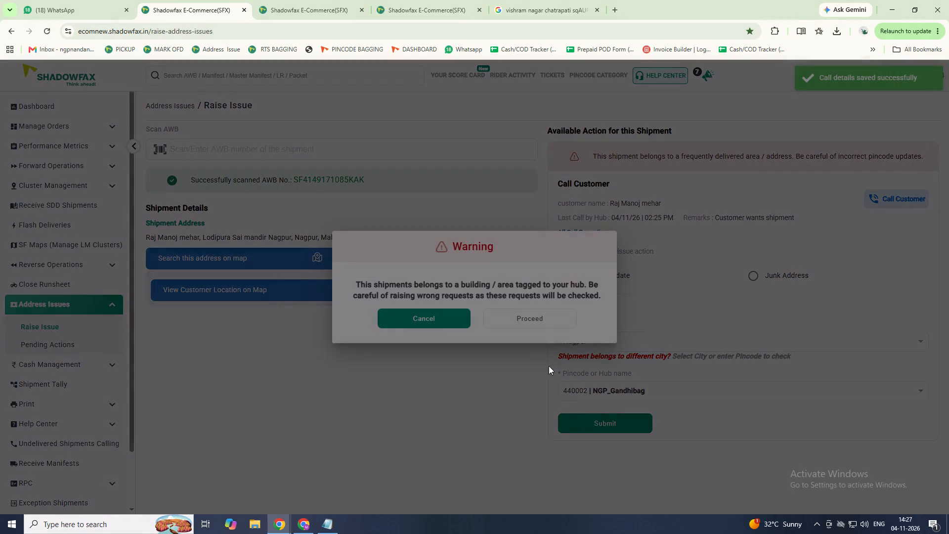
click(534, 317)
click(472, 410)
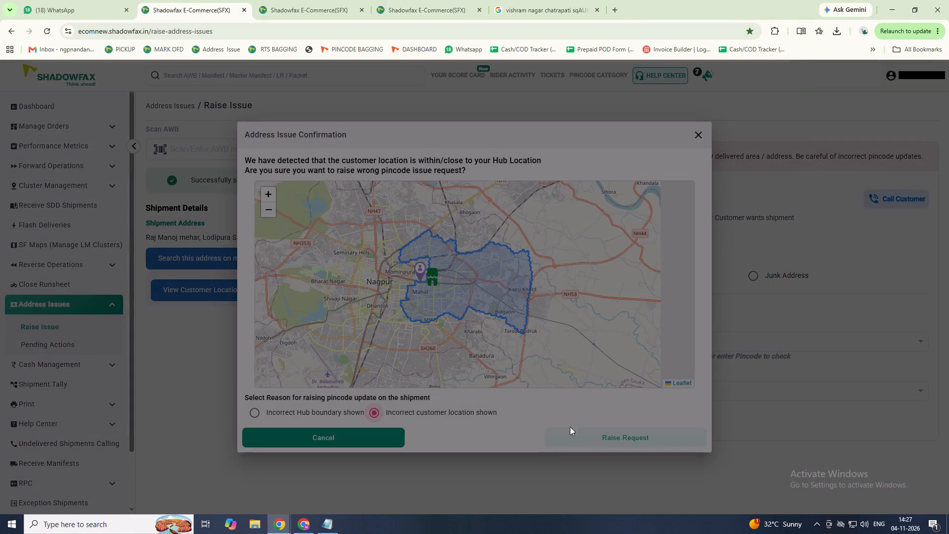
click(572, 429)
Return to the Shipment Tally page to continue scanning hub shipments.
double_click(432, 0)
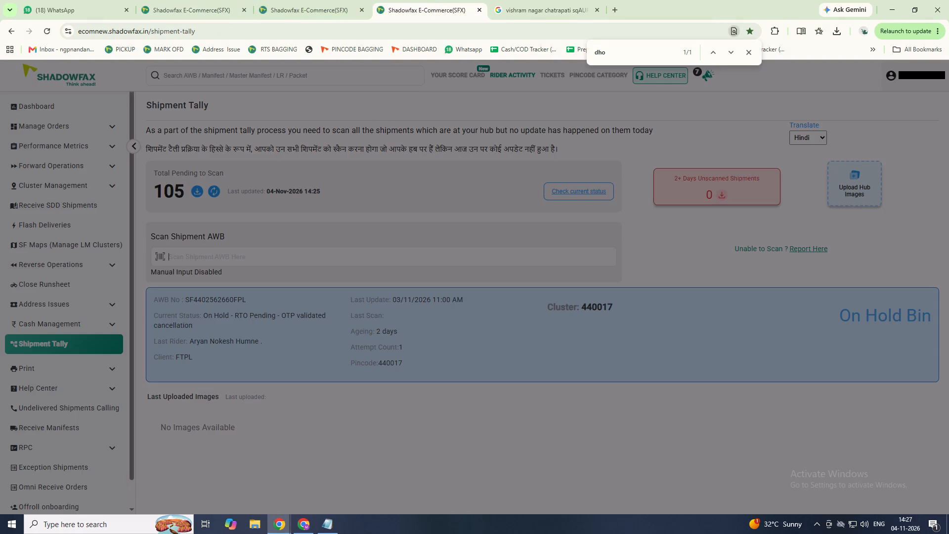